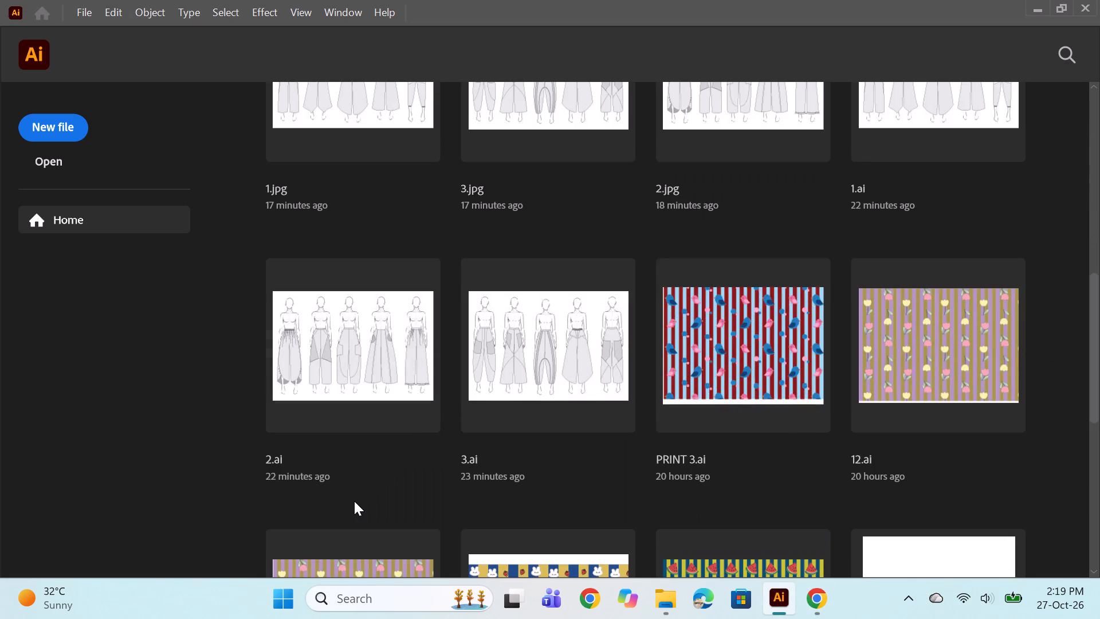
# Open the recent file 1.ai containing five trouser sketches on figures.
pyautogui.scroll(2, 494, 246)
pyautogui.scroll(-1, 782, 361)
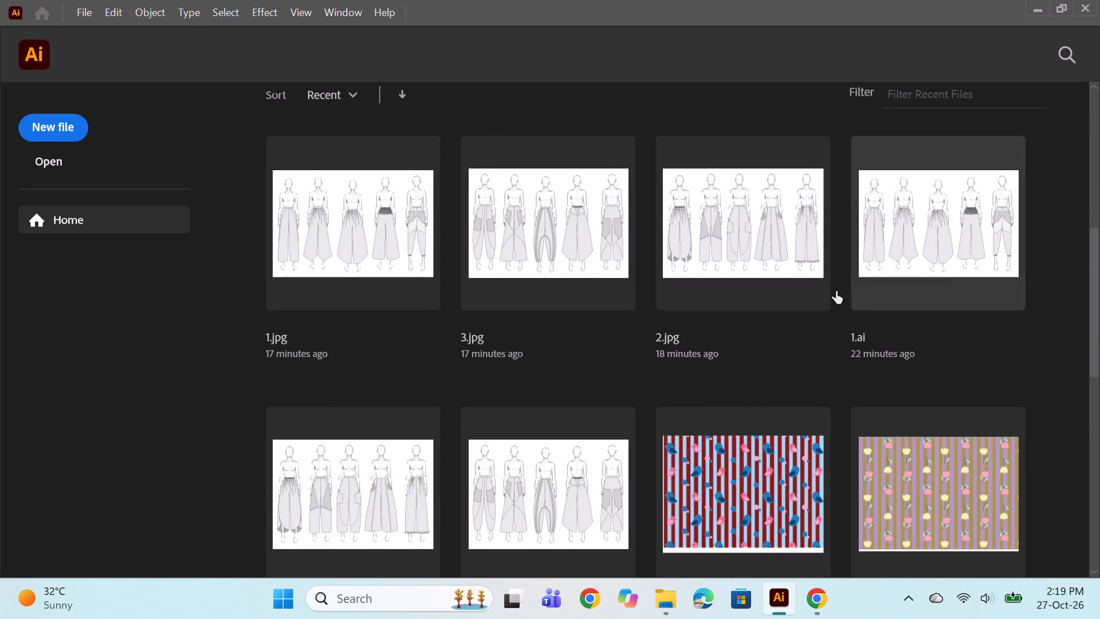
pyautogui.scroll(-1, 698, 409)
pyautogui.click(906, 142)
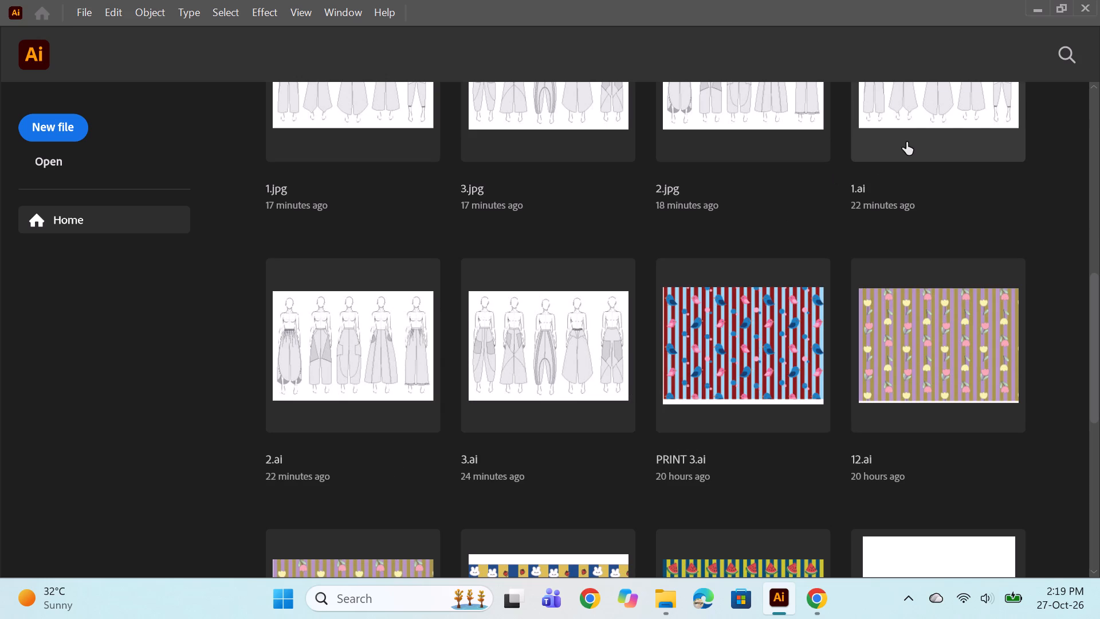
pyautogui.doubleClick(893, 116)
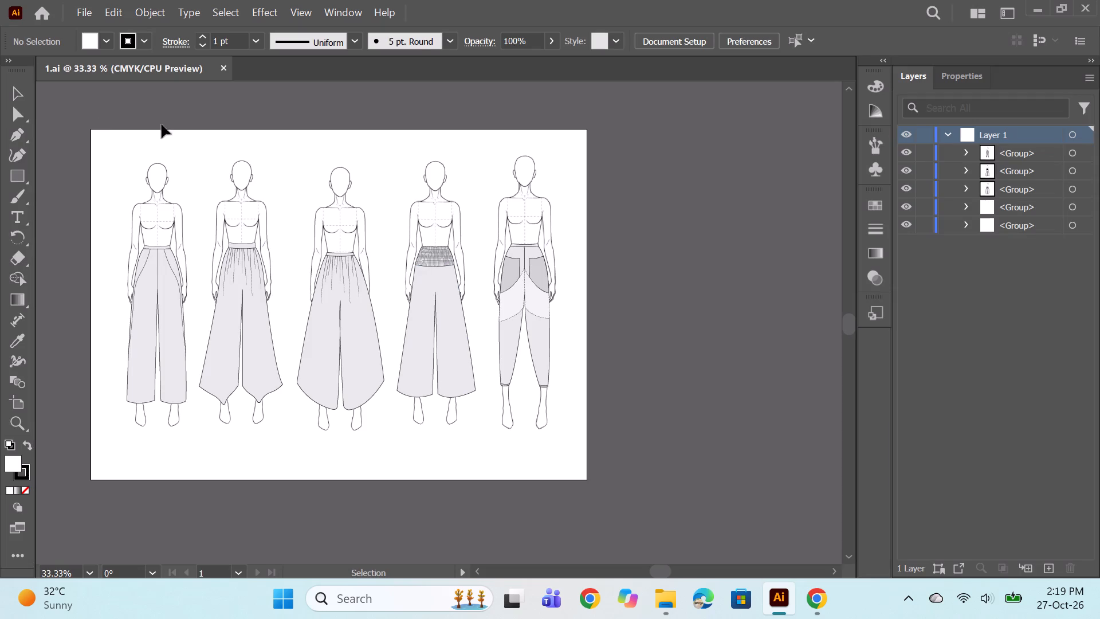
pyautogui.press('space')
pyautogui.press('space')
pyautogui.press('space')
pyautogui.press('space')
pyautogui.press('space')
pyautogui.moveTo(414, 311); pyautogui.dragTo(530, 311)
pyautogui.keyDown('alt'); pyautogui.scroll(1, 529, 308); pyautogui.keyUp('alt')
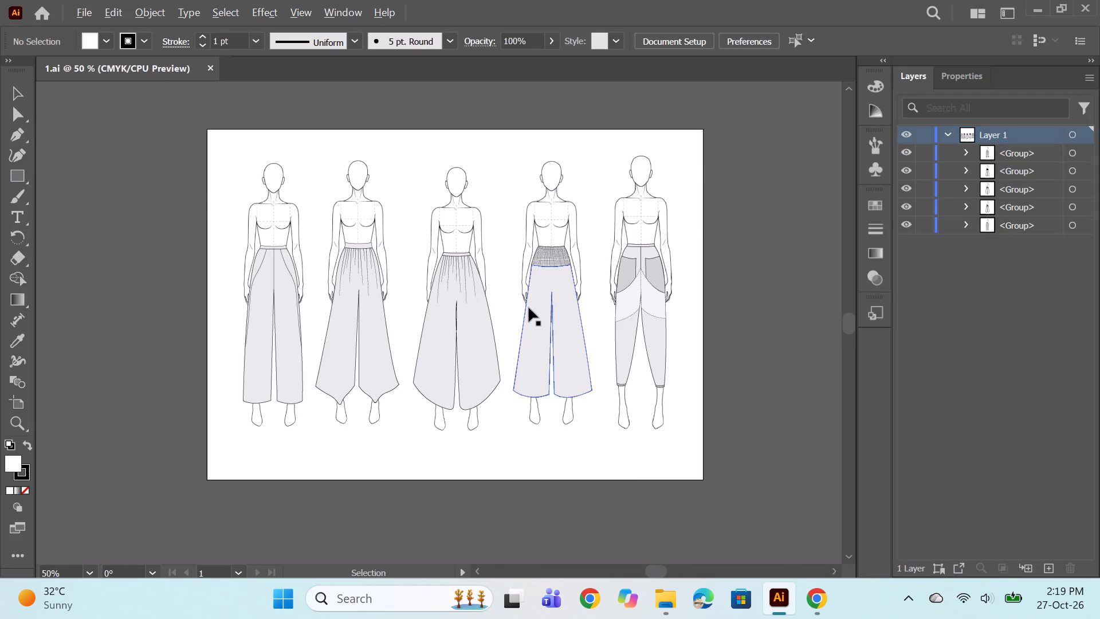
pyautogui.keyDown('alt'); pyautogui.scroll(-1, 510, 288); pyautogui.keyUp('alt')
pyautogui.press('space')
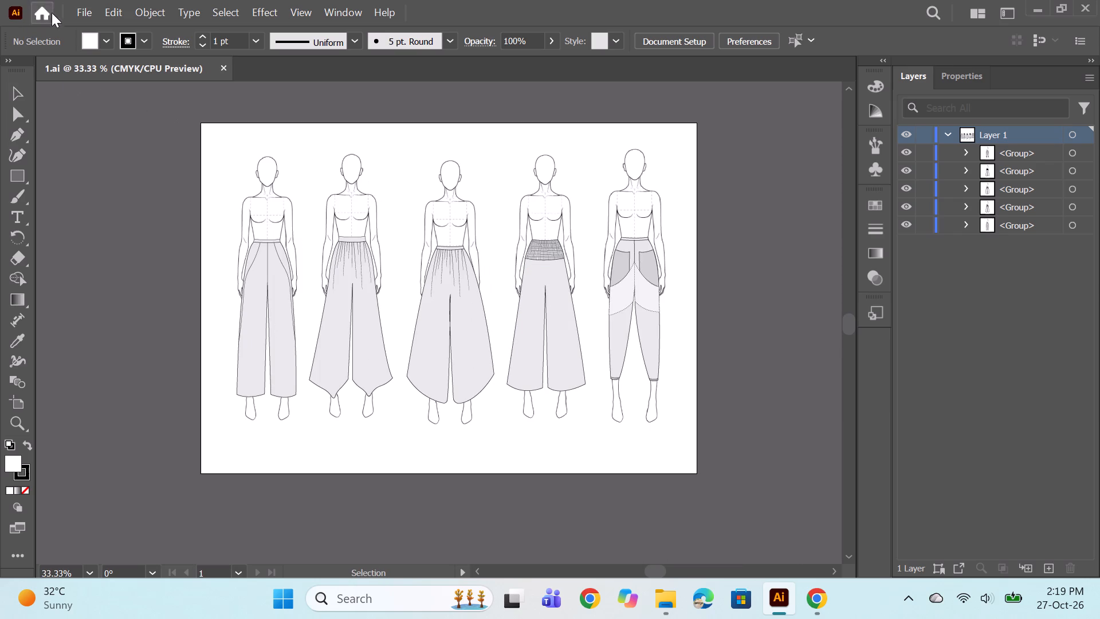
# Open the recent file 2.ai alongside 1.ai, with nothing selected and the five trouser figures enlarged to 50%.
pyautogui.click(55, 5)
pyautogui.click(41, 17)
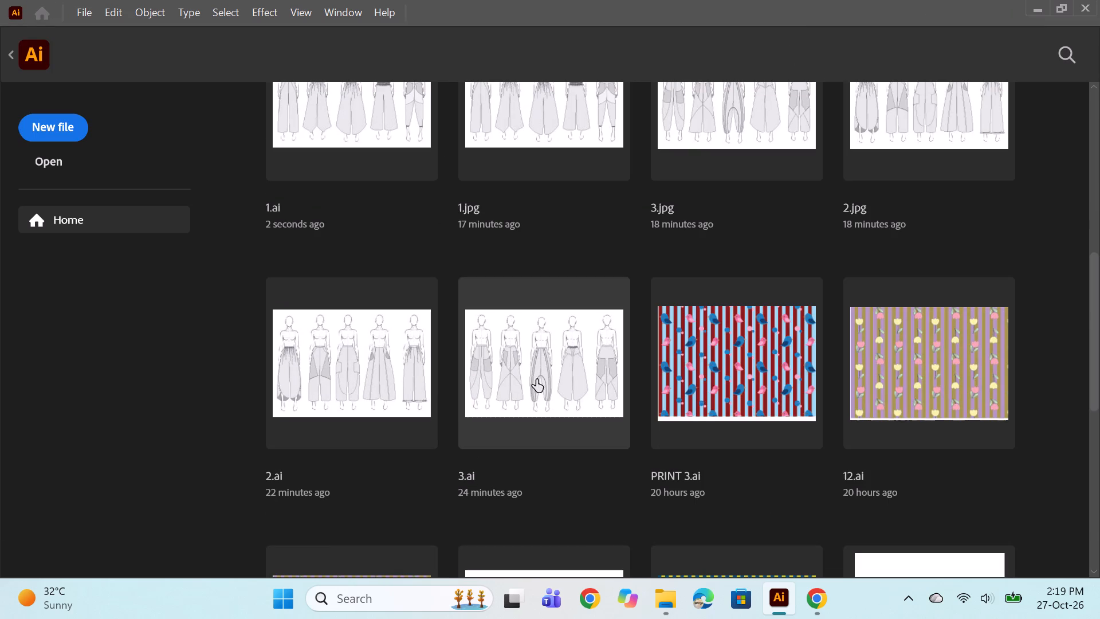
pyautogui.doubleClick(388, 372)
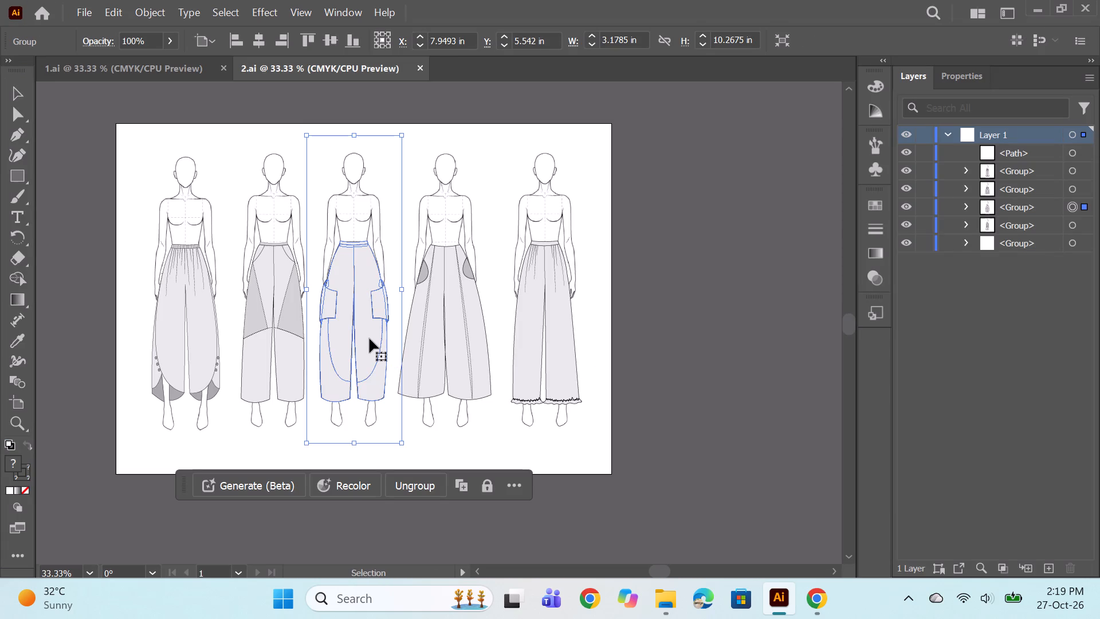
pyautogui.click(728, 277)
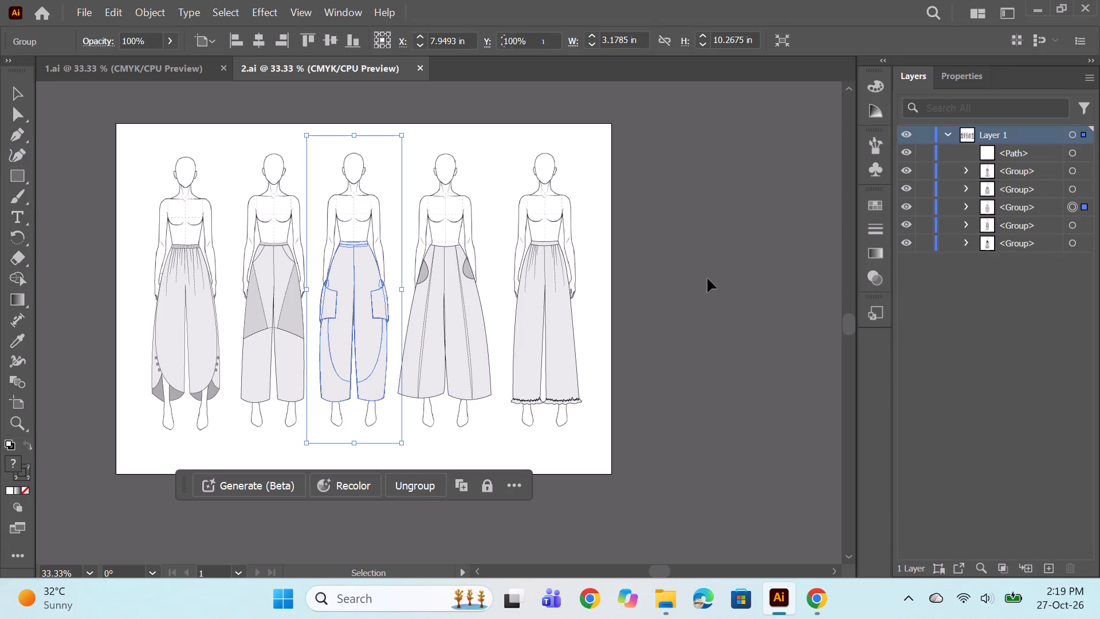
pyautogui.keyDown('alt'); pyautogui.scroll(1, 412, 301); pyautogui.keyUp('alt')
pyautogui.press('space')
pyautogui.press('space')
pyautogui.press('space')
pyautogui.press('space')
pyautogui.press('space')
pyautogui.press('space')
pyautogui.press('space')
pyautogui.press('space')
pyautogui.press('space')
pyautogui.press('space')
pyautogui.press('space')
pyautogui.press('space')
pyautogui.press('space')
pyautogui.press('space')
pyautogui.press('space')
pyautogui.press('space')
pyautogui.press('space')
pyautogui.press('space')
pyautogui.press('space')
pyautogui.press('space')
pyautogui.moveTo(412, 301); pyautogui.dragTo(528, 334)
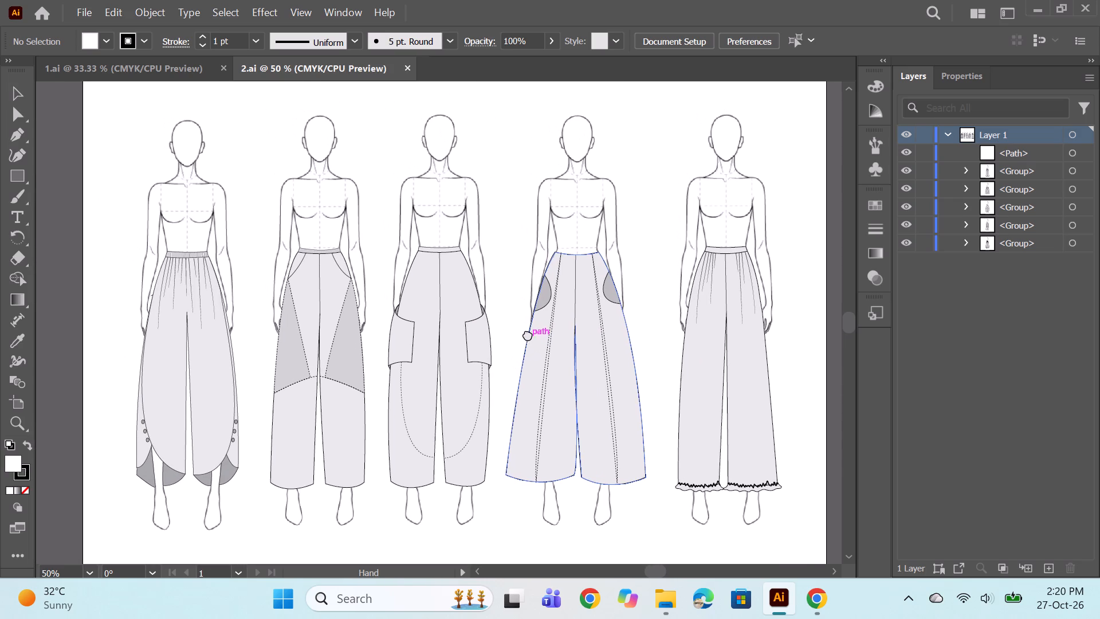
pyautogui.moveTo(528, 334); pyautogui.dragTo(528, 329)
# Reorder the open documents so that 1.ai comes after 2.ai.
pyautogui.click(175, 79)
pyautogui.keyDown('alt'); pyautogui.scroll(1, 458, 291); pyautogui.keyUp('alt')
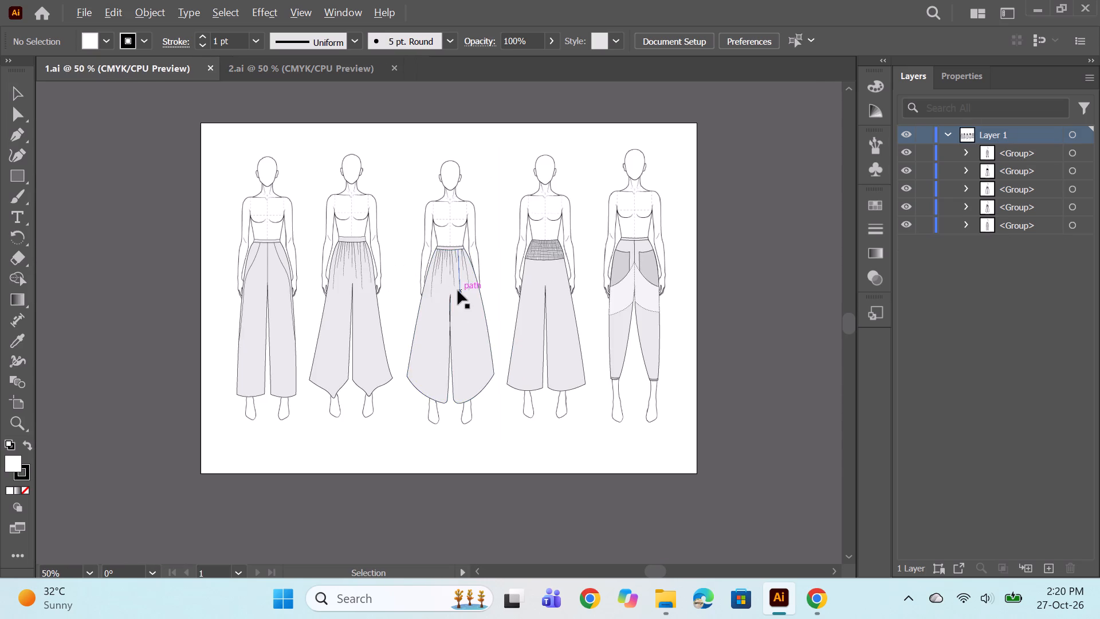
pyautogui.click(284, 65)
pyautogui.moveTo(132, 68); pyautogui.dragTo(410, 66)
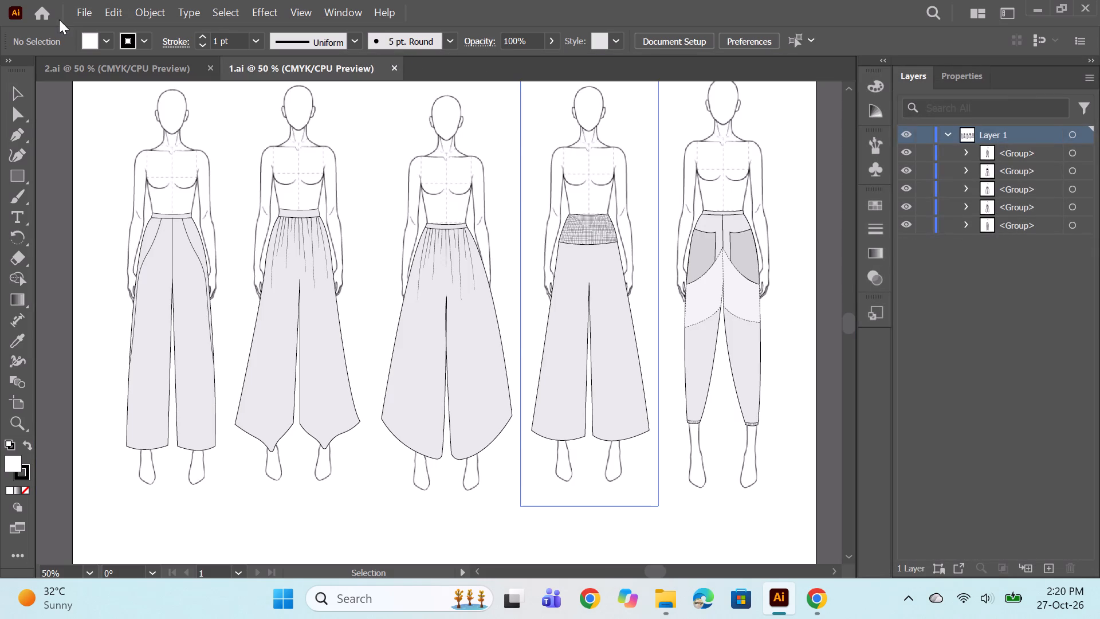
# Open the recent file 3.ai as the third document, with nothing selected and its figures enlarged to 50%.
pyautogui.click(38, 9)
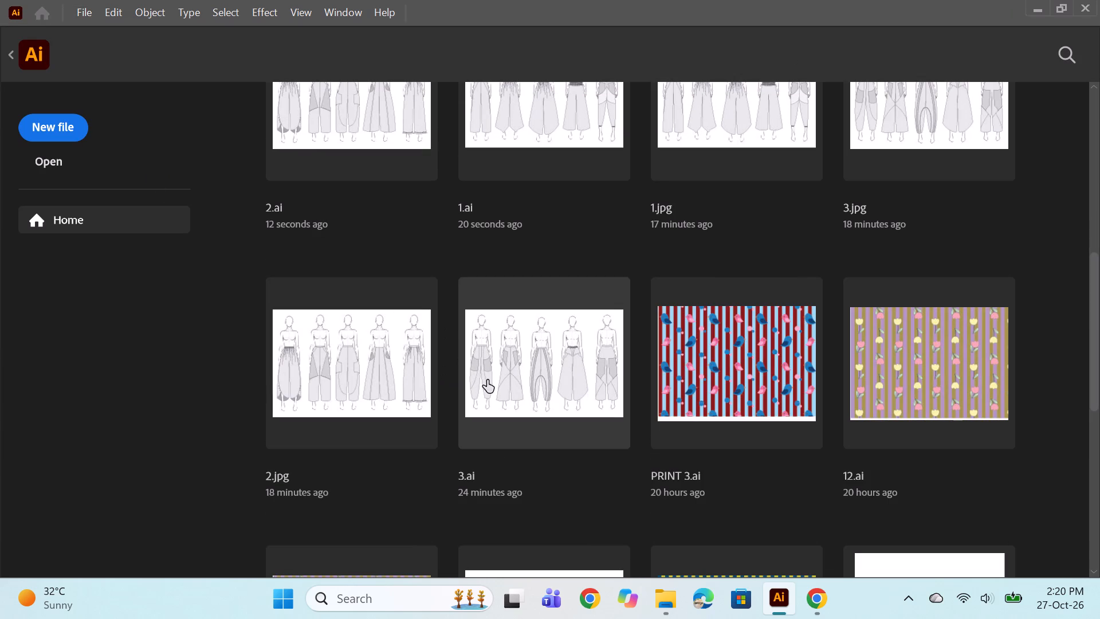
pyautogui.doubleClick(520, 383)
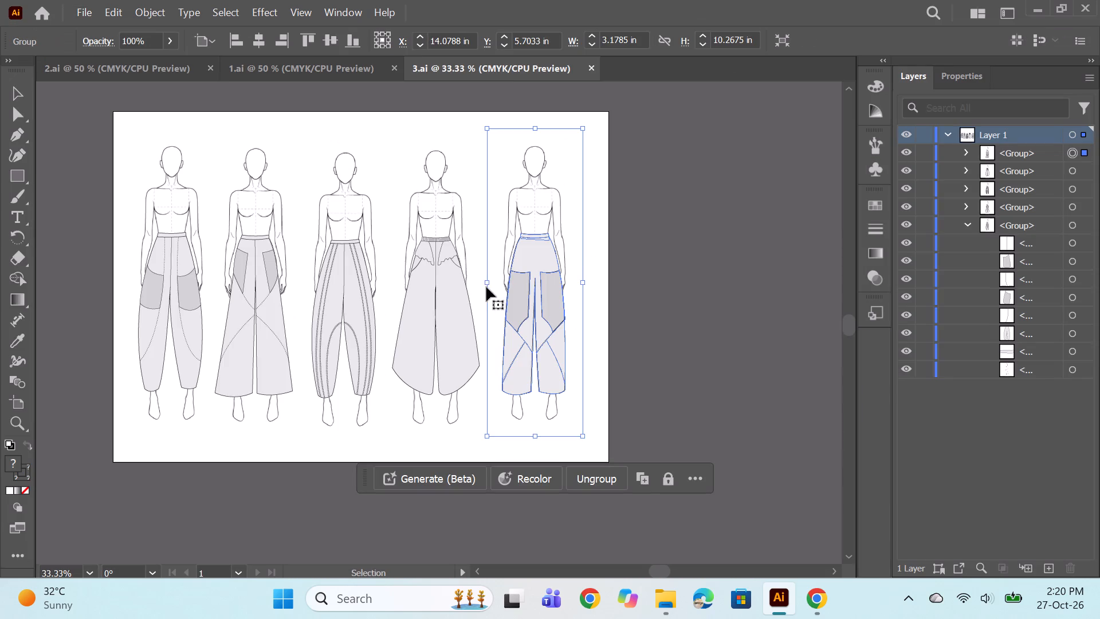
pyautogui.keyDown('alt'); pyautogui.scroll(1, 442, 286); pyautogui.keyUp('alt')
pyautogui.press('space')
pyautogui.press('space')
pyautogui.press('space')
pyautogui.press('space')
pyautogui.press('space')
pyautogui.press('space')
pyautogui.press('space')
pyautogui.press('space')
pyautogui.press('space')
pyautogui.press('space')
pyautogui.press('space')
pyautogui.press('space')
pyautogui.press('space')
pyautogui.press('space')
pyautogui.press('space')
pyautogui.press('space')
pyautogui.press('space')
pyautogui.press('space')
pyautogui.press('space')
pyautogui.moveTo(439, 284); pyautogui.dragTo(547, 310)
pyautogui.click(808, 277)
# Review and compare the trouser designs across 2.ai, 1.ai and 3.ai, checking silhouettes, pockets, seams and hems.
pyautogui.click(312, 80)
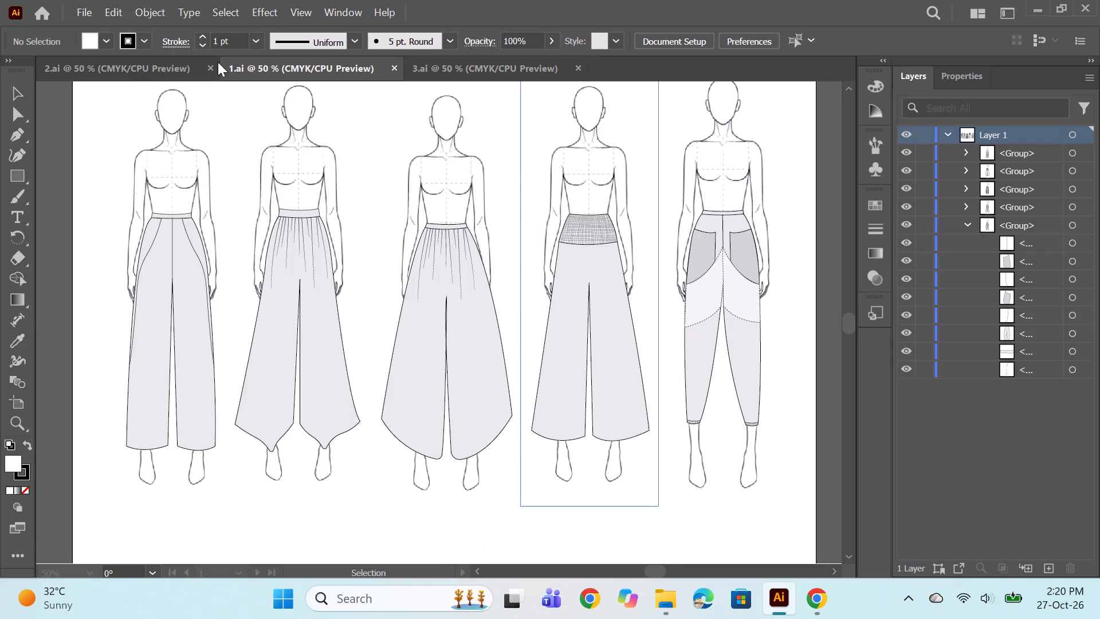
pyautogui.click(137, 62)
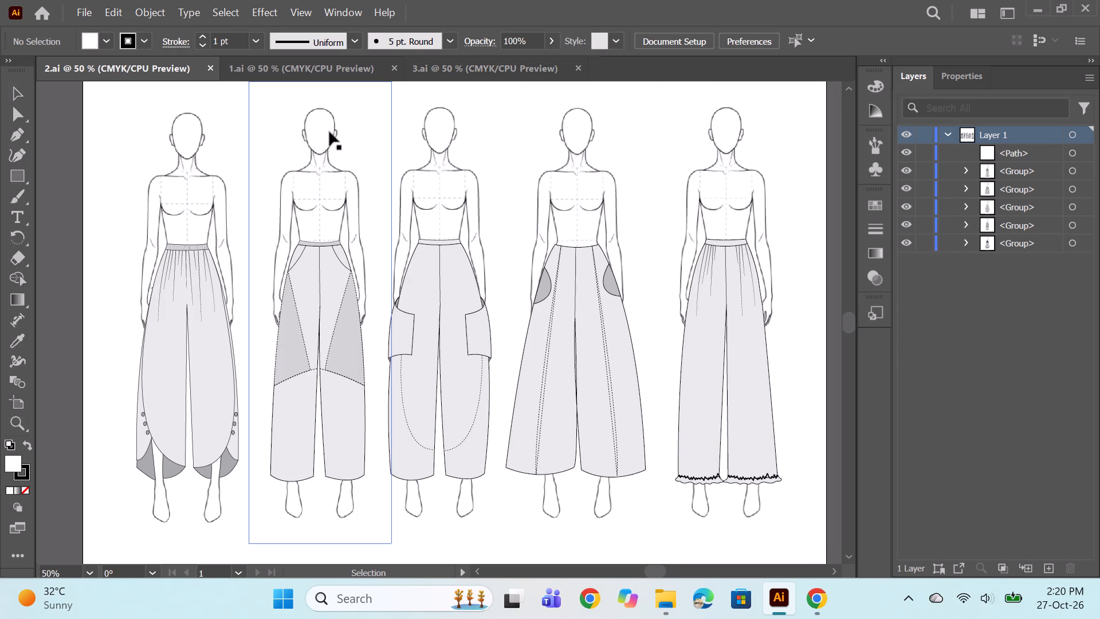
pyautogui.click(315, 70)
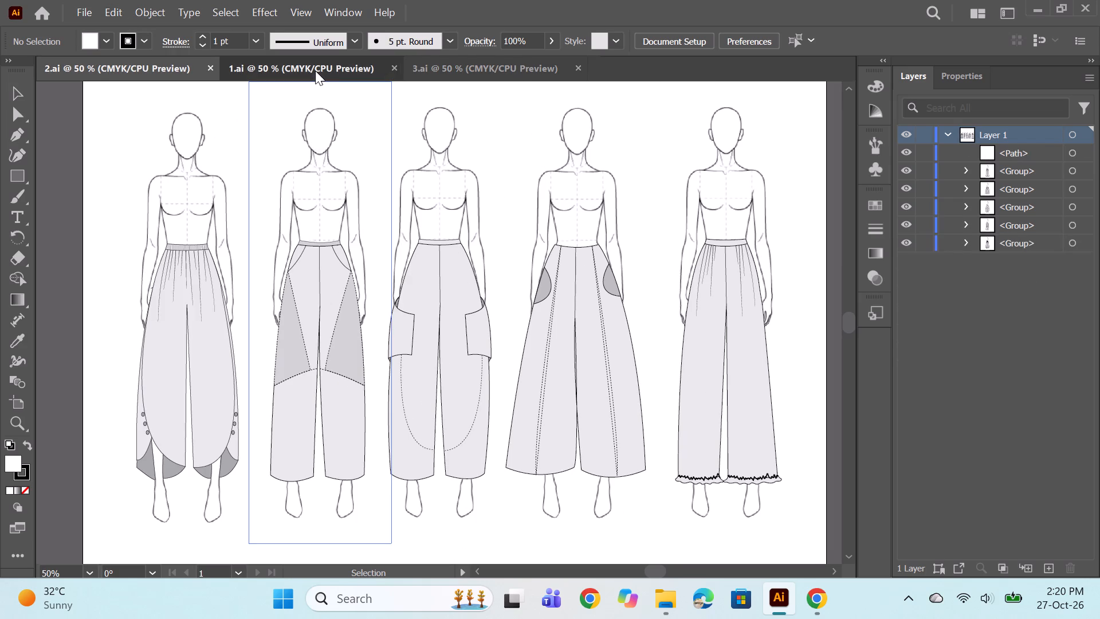
pyautogui.click(488, 65)
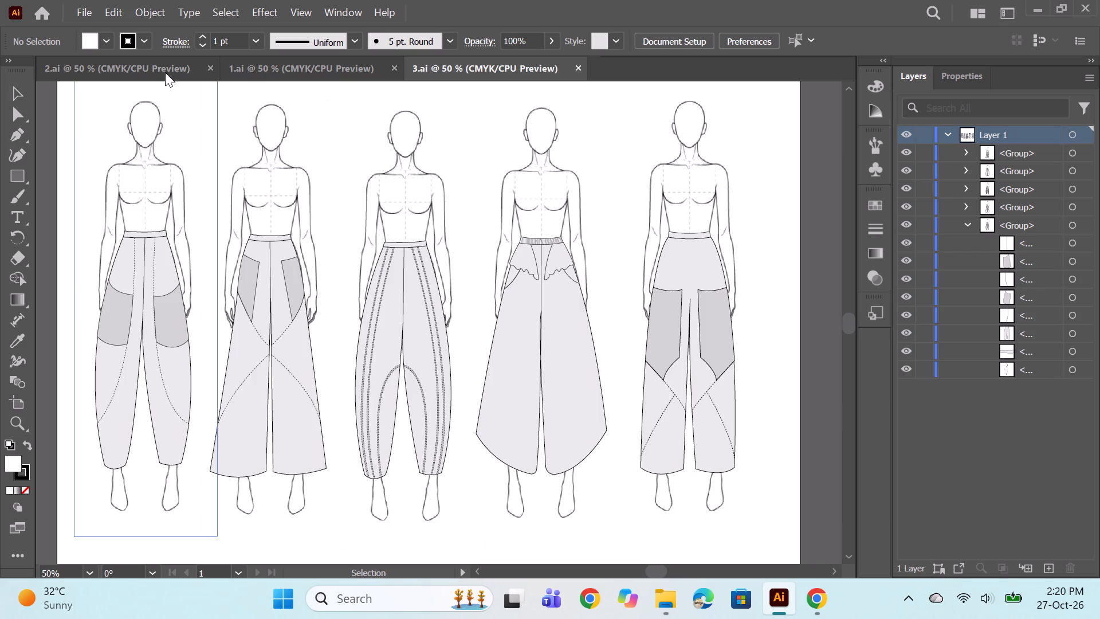
pyautogui.click(166, 71)
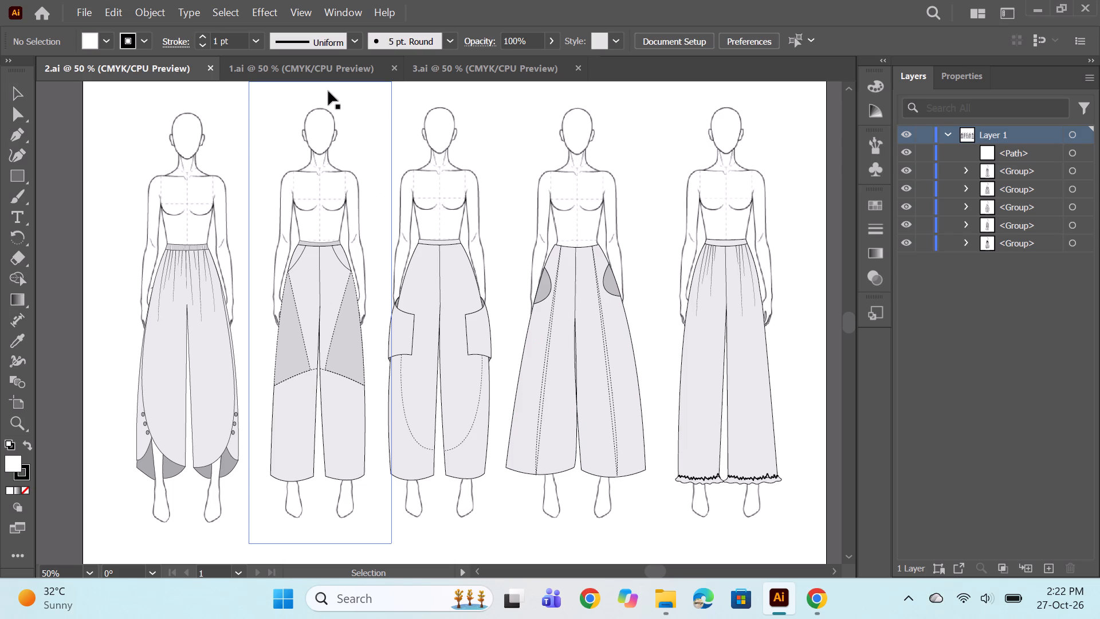
pyautogui.click(314, 64)
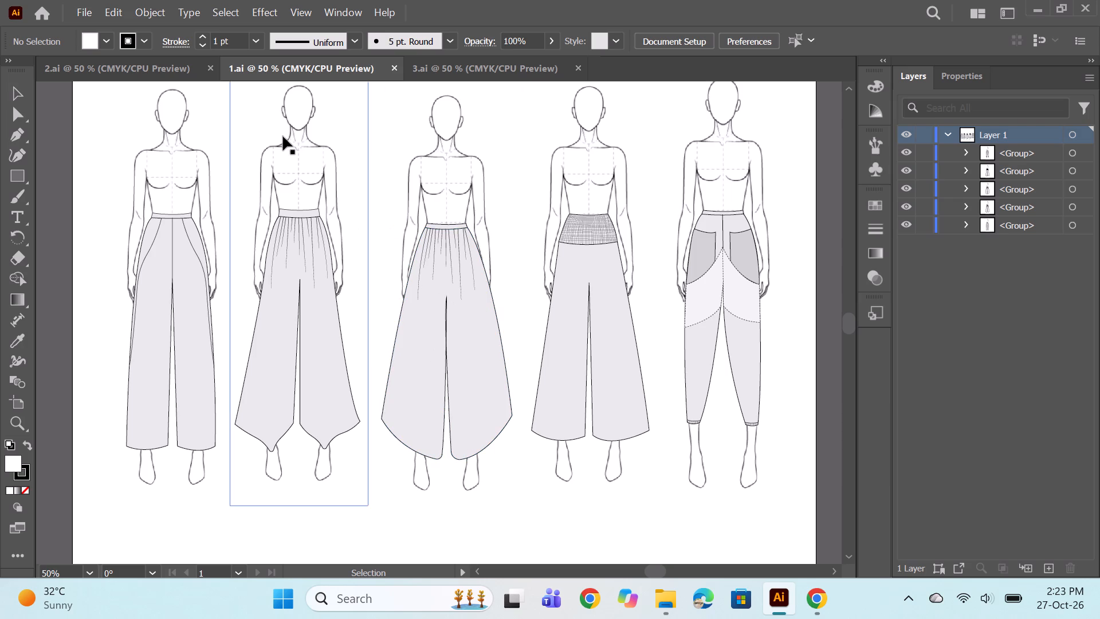
pyautogui.click(509, 64)
pyautogui.click(509, 64)
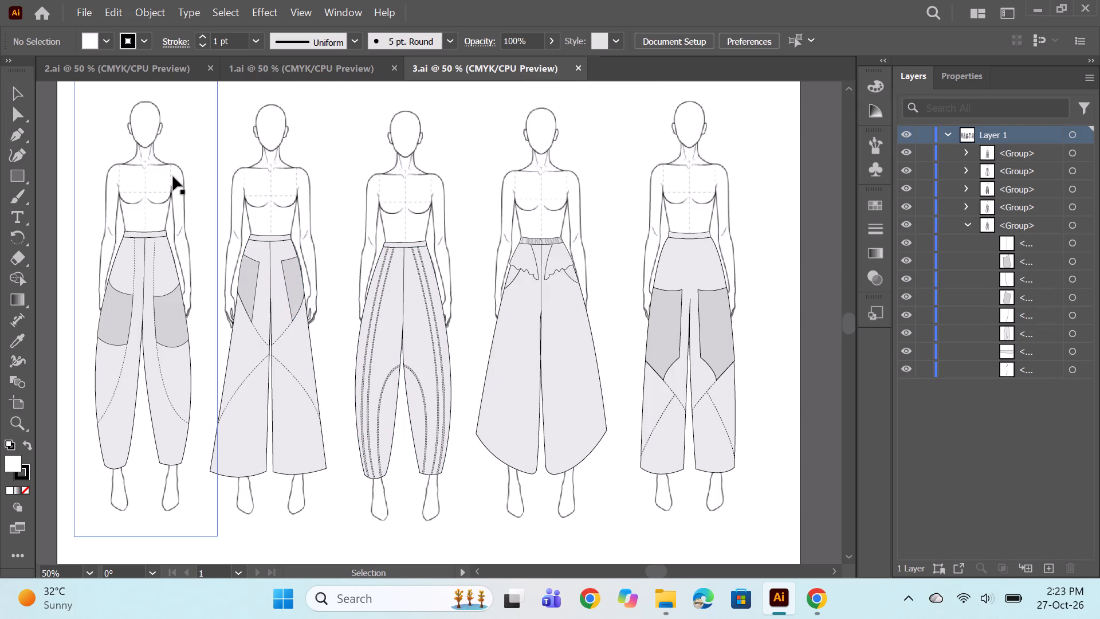
pyautogui.click(143, 290)
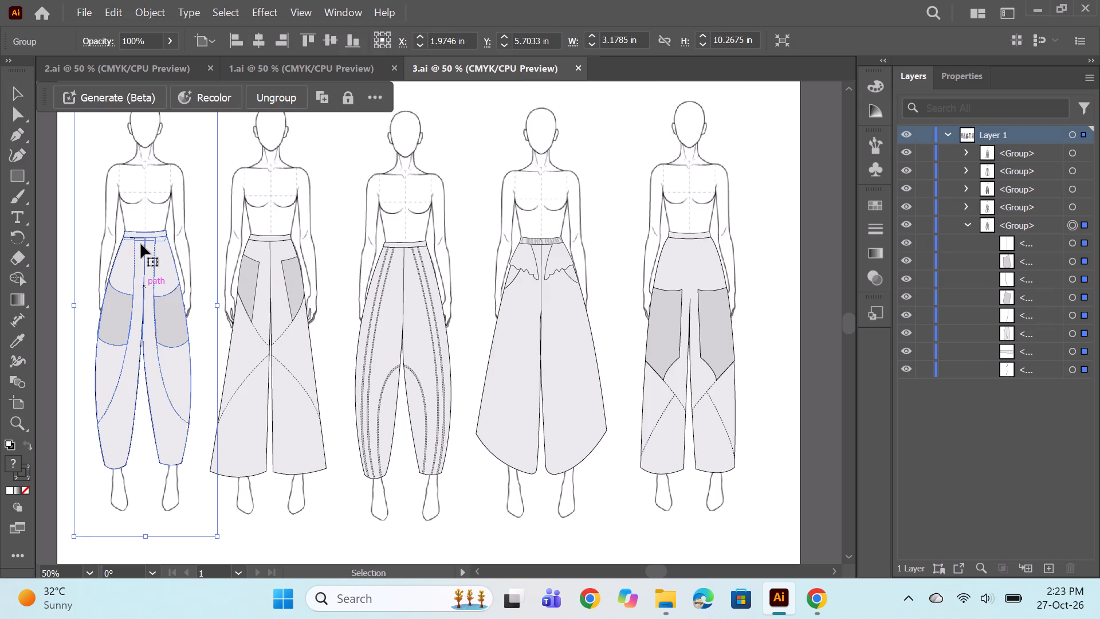
pyautogui.click(101, 65)
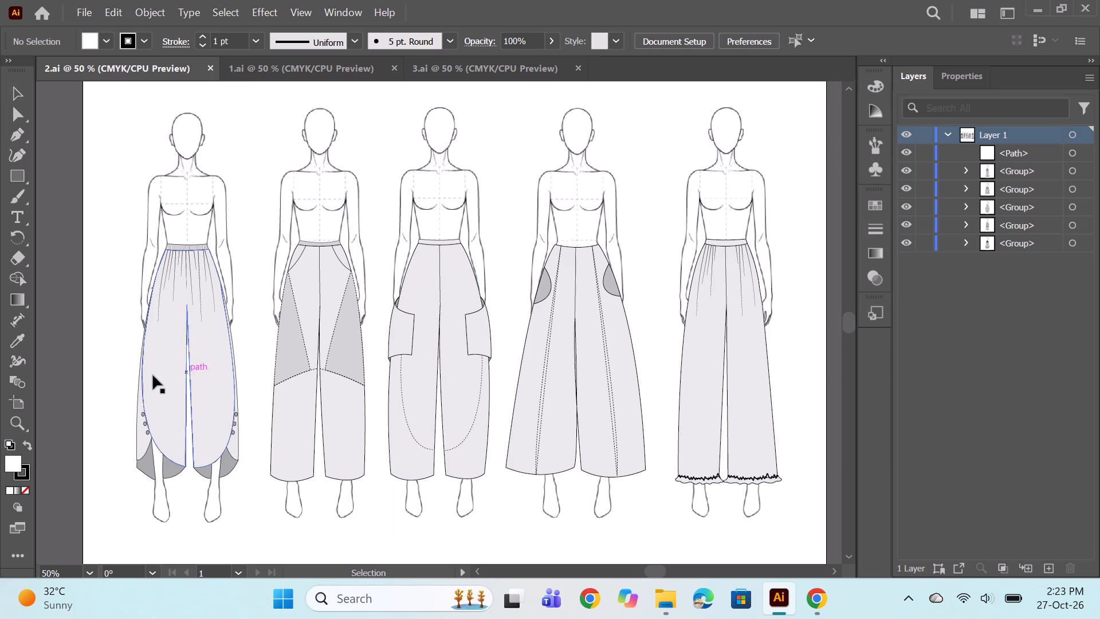
pyautogui.click(309, 68)
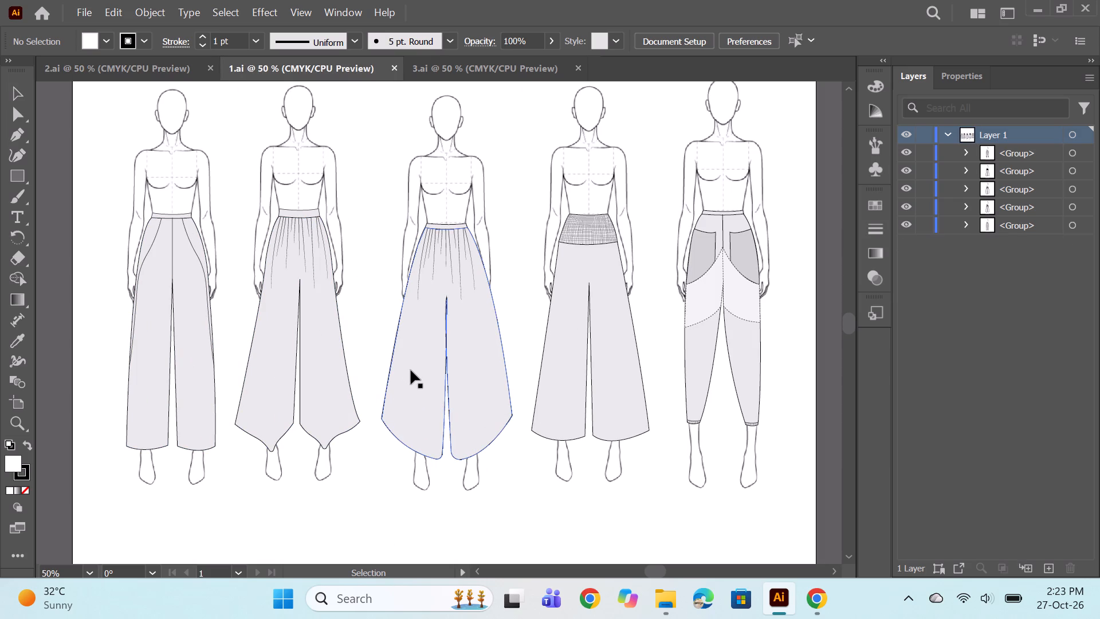
pyautogui.click(464, 64)
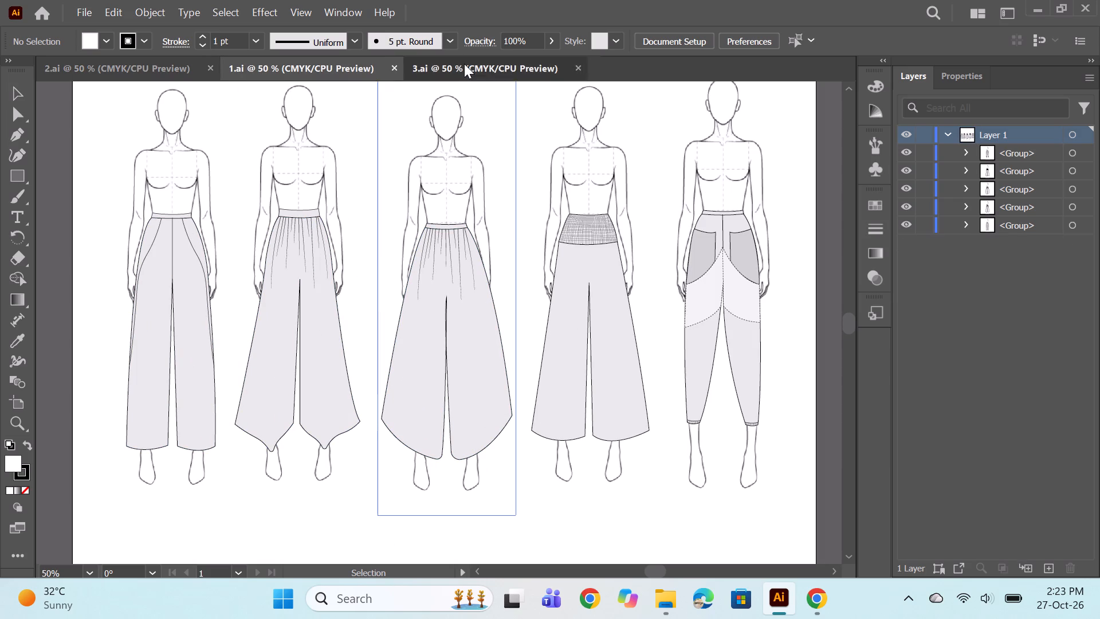
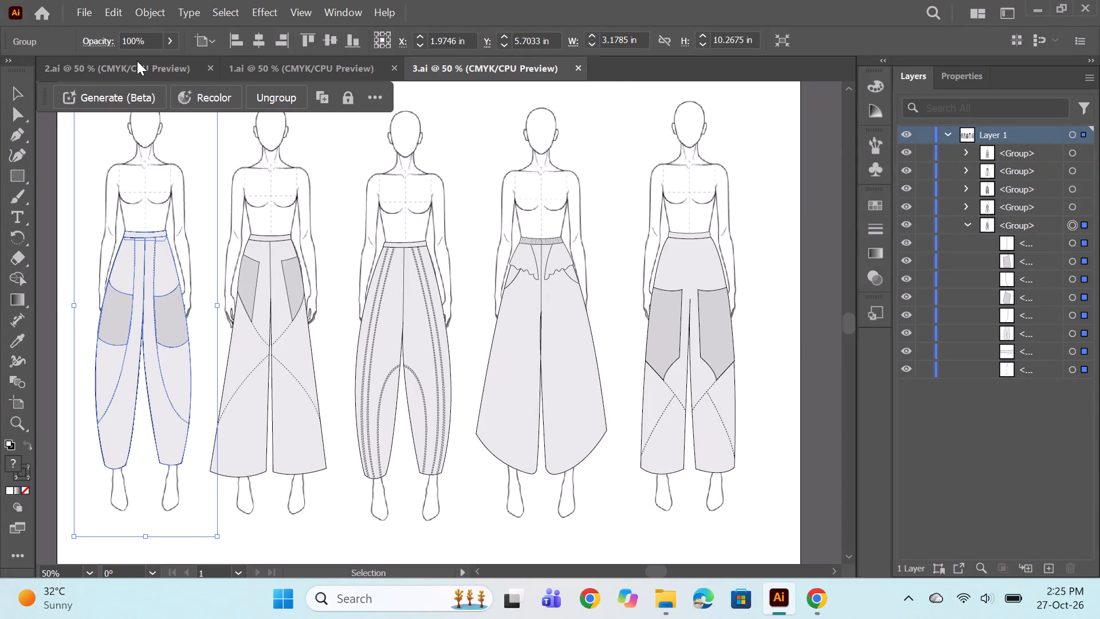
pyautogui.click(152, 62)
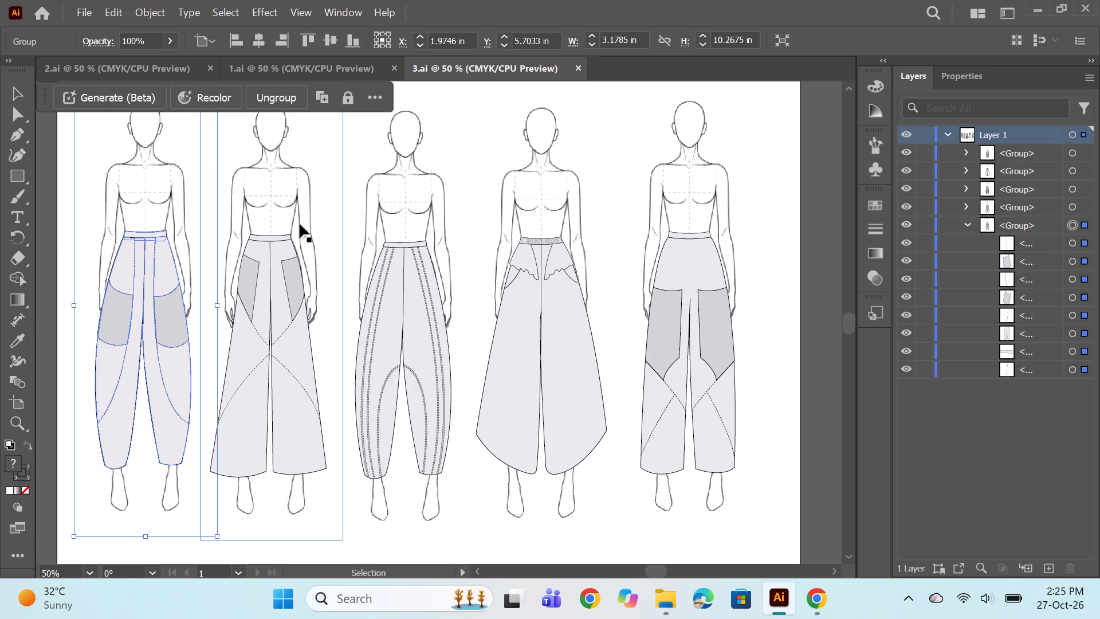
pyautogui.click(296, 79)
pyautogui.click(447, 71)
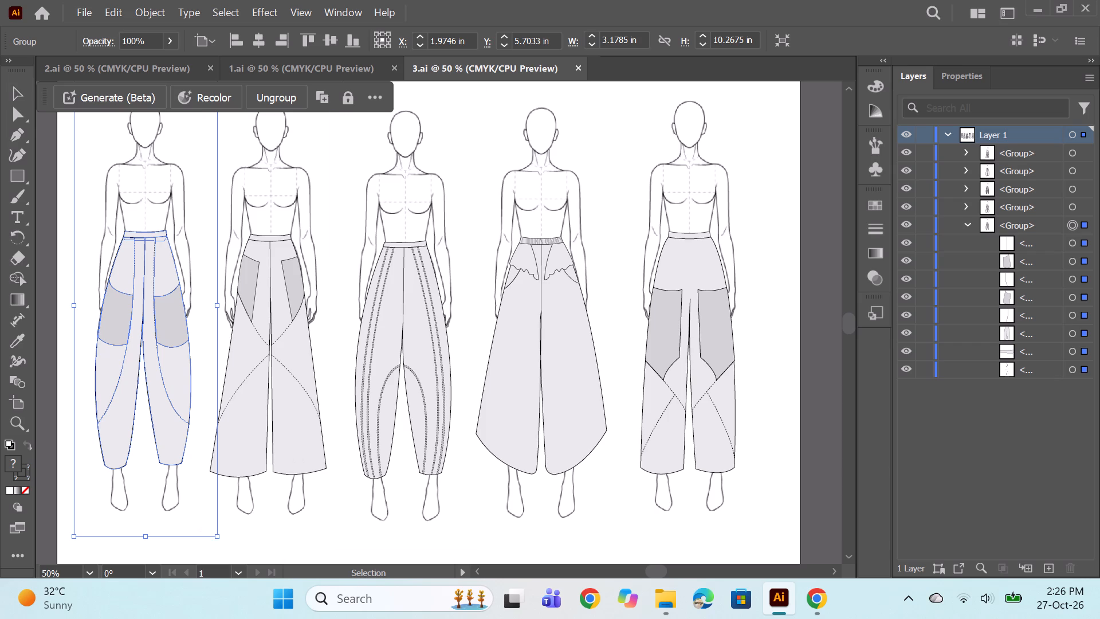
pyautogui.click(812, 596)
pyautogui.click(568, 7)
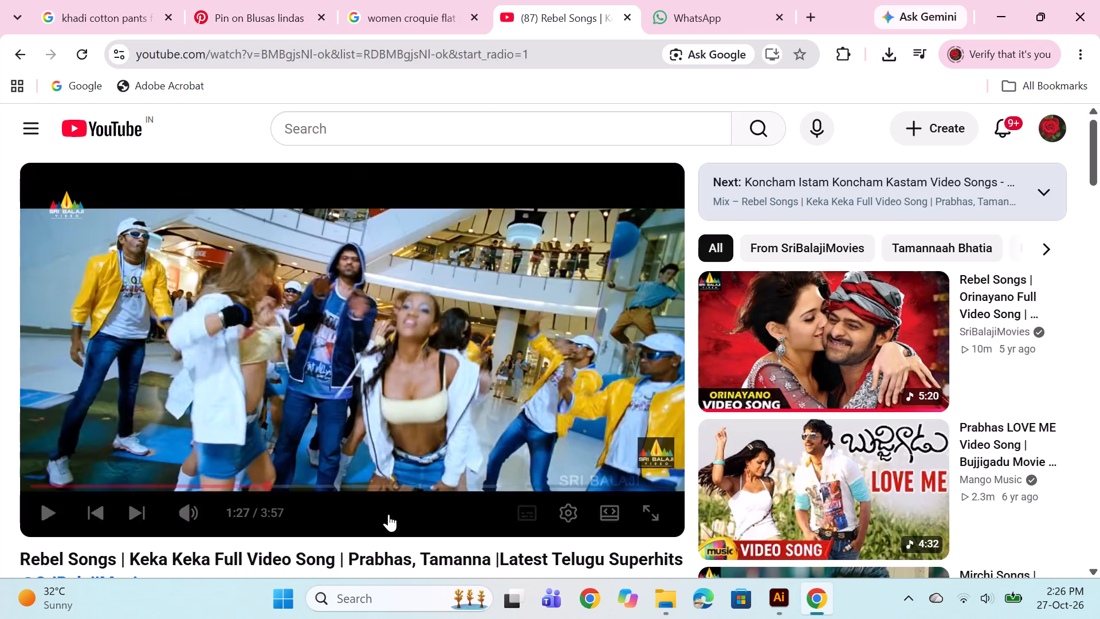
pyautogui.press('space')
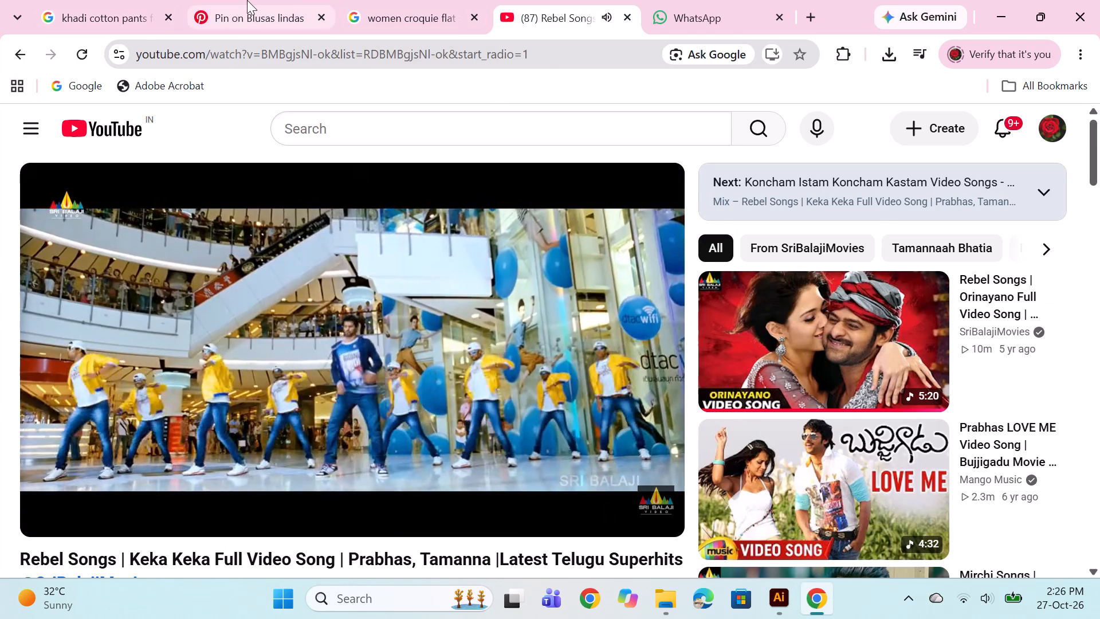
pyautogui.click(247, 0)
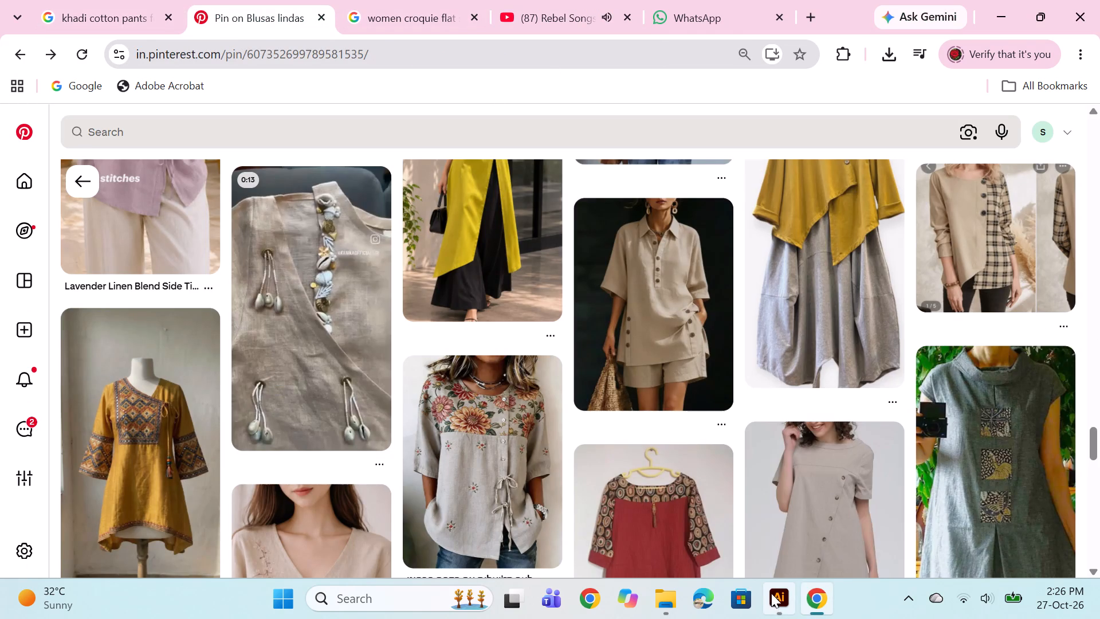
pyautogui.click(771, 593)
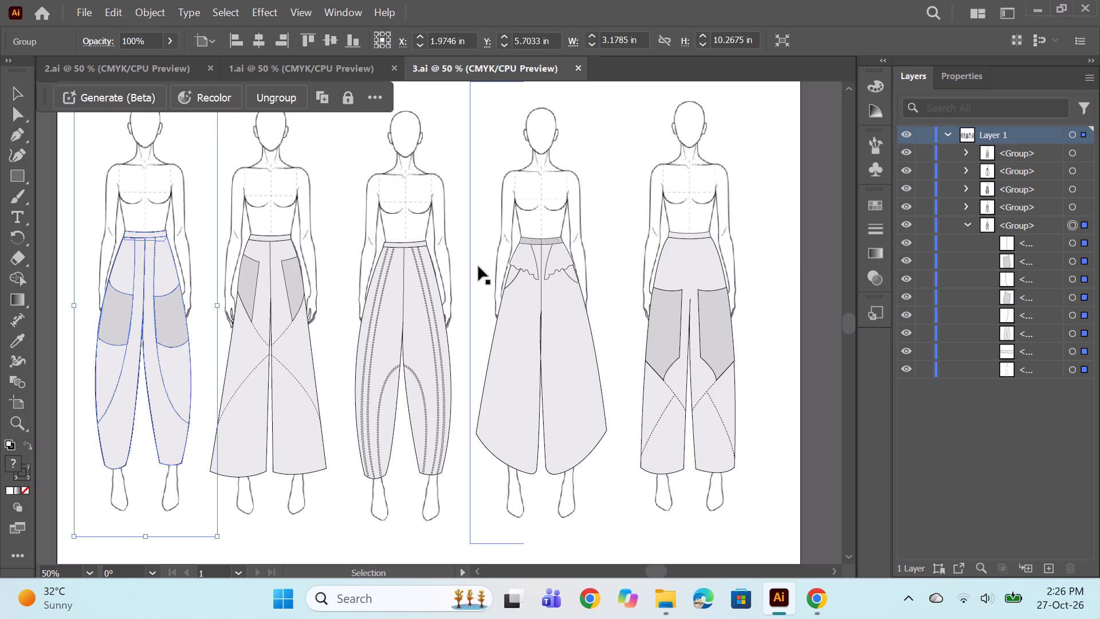
# Clear the selection in 3.ai and create a new blank landscape document with the preset settings.
pyautogui.click(804, 284)
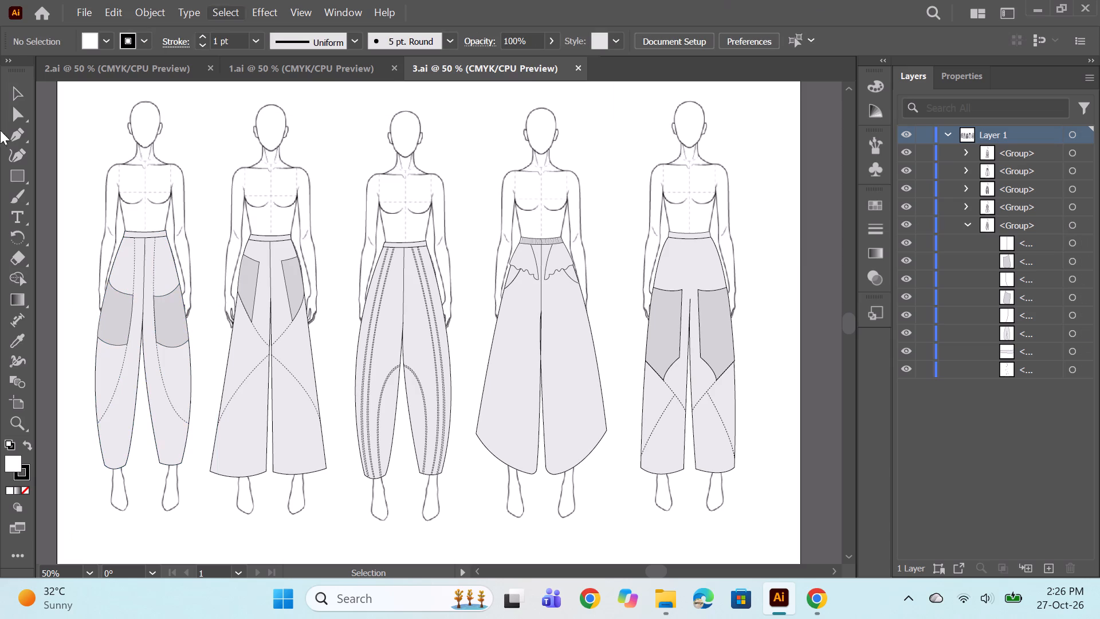
pyautogui.hotkey('ctrl', 'n')
pyautogui.press('Return')
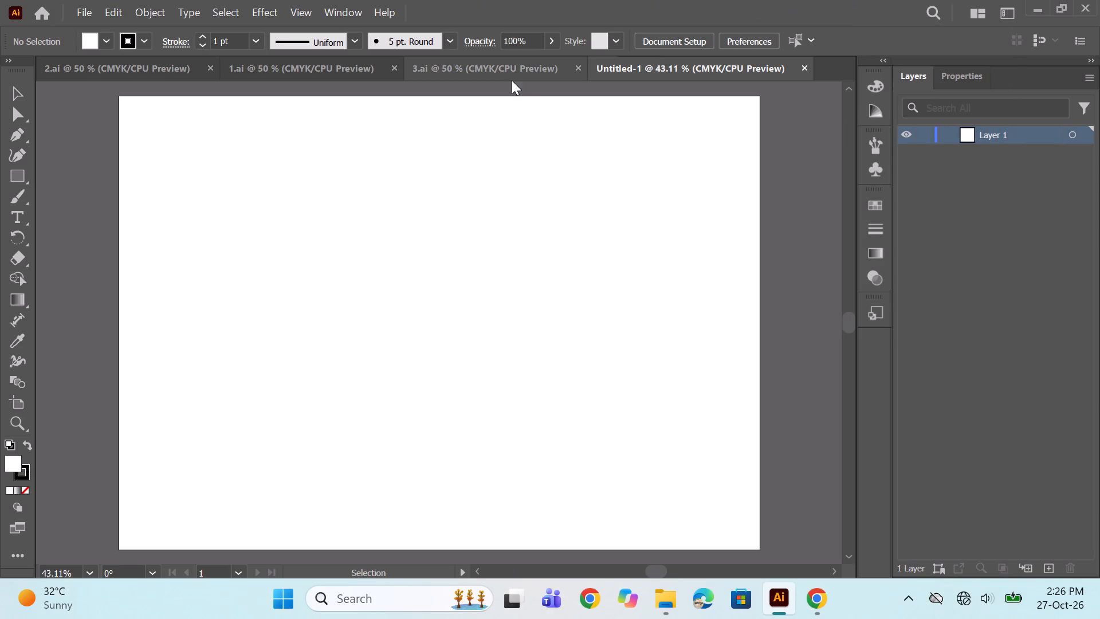
# Copy only the bare croquis image from the leftmost figure's group in 3.ai into the new document, placing it near the artboard's left edge.
pyautogui.click(512, 72)
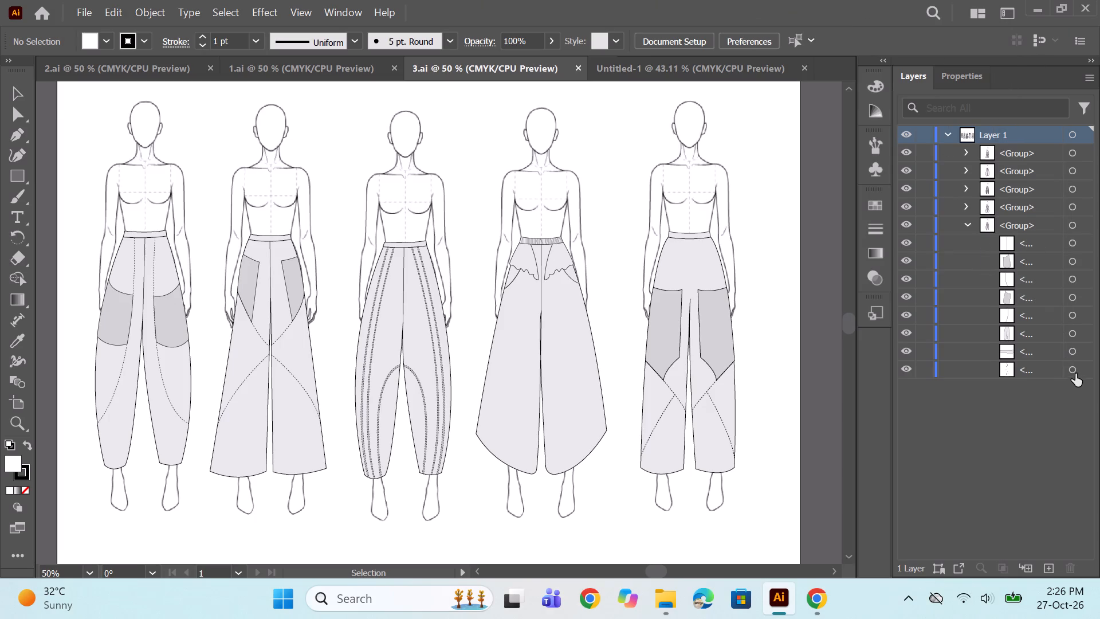
pyautogui.click(1072, 375)
pyautogui.hotkey('ctrl', 'c')
pyautogui.click(686, 70)
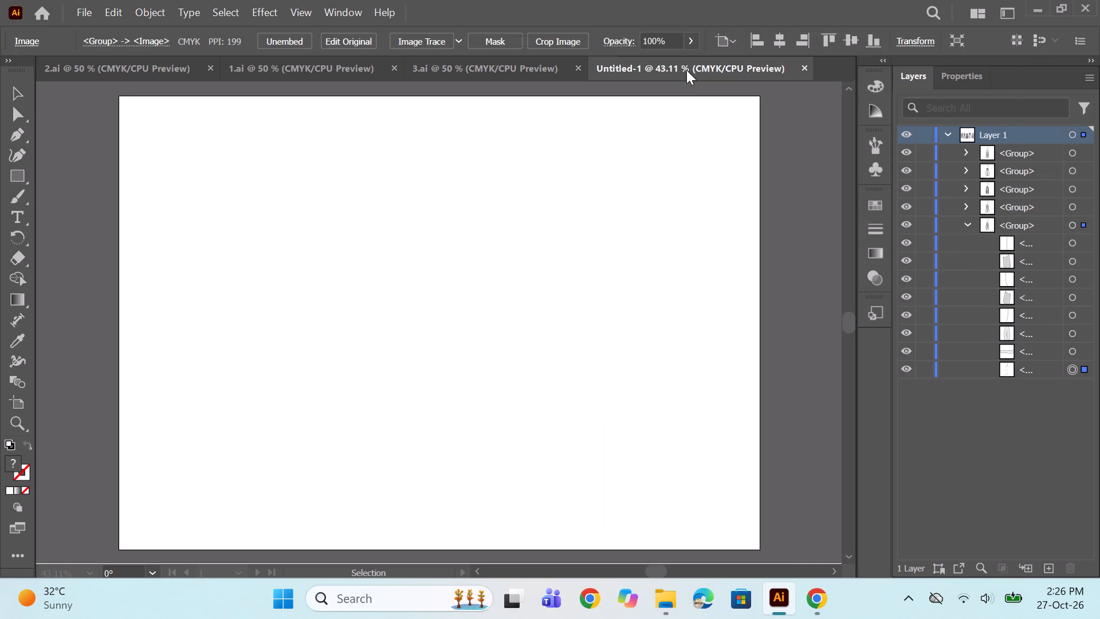
pyautogui.hotkey('ctrl', 'v')
pyautogui.moveTo(451, 265); pyautogui.dragTo(415, 265)
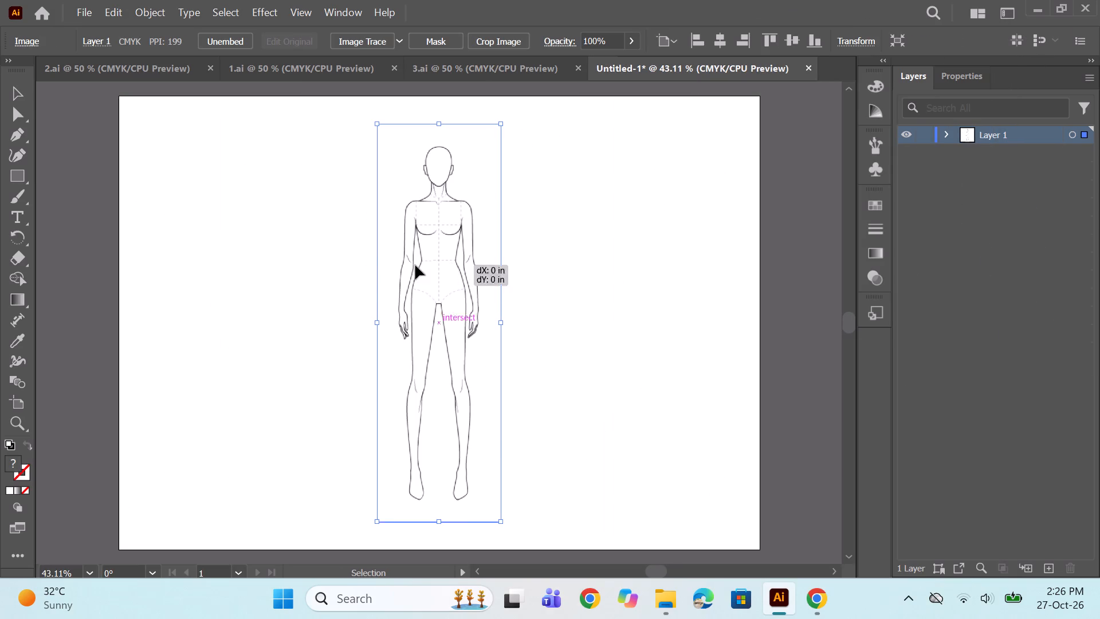
pyautogui.moveTo(415, 265); pyautogui.dragTo(246, 264)
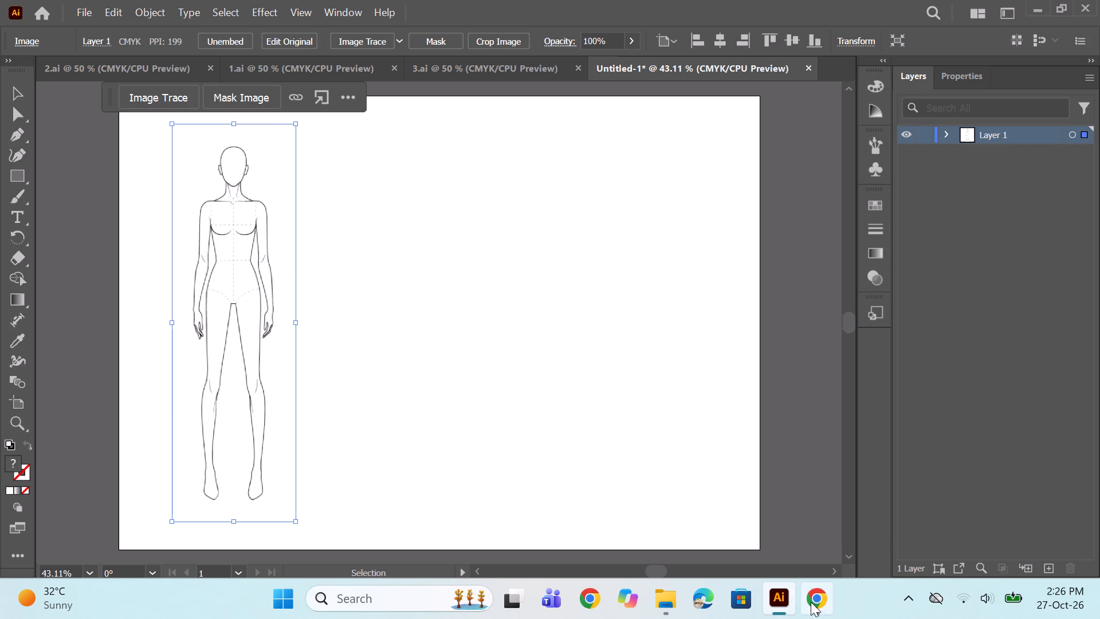
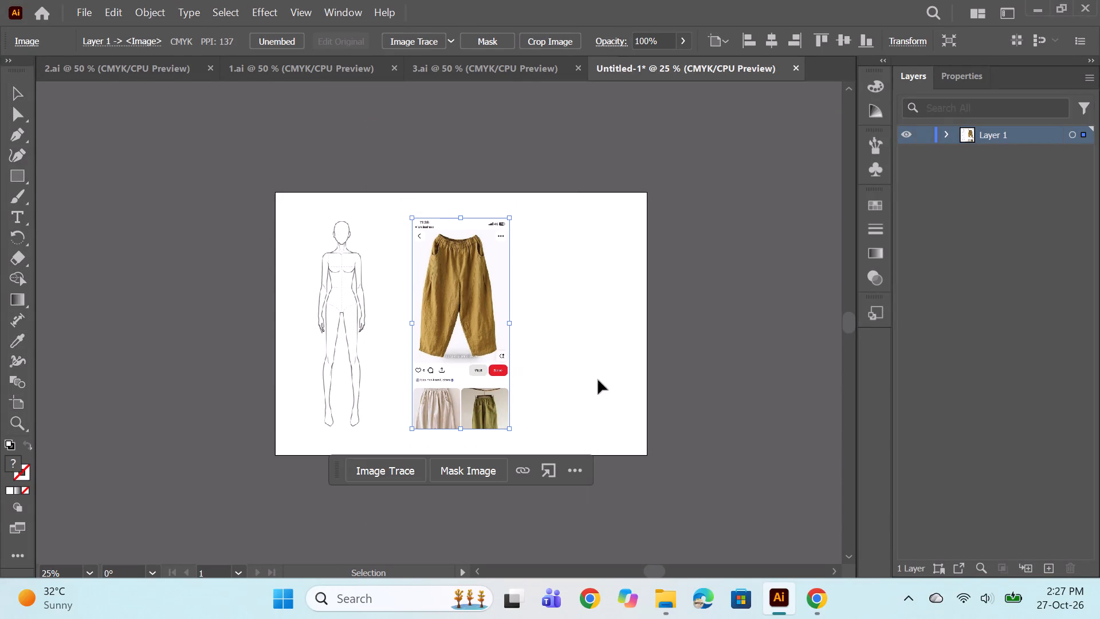
# Move the mustard trouser reference photo closer to the croquis and clear the selection.
pyautogui.keyDown('alt'); pyautogui.scroll(2, 438, 297); pyautogui.keyUp('alt')
pyautogui.moveTo(426, 299); pyautogui.dragTo(414, 299)
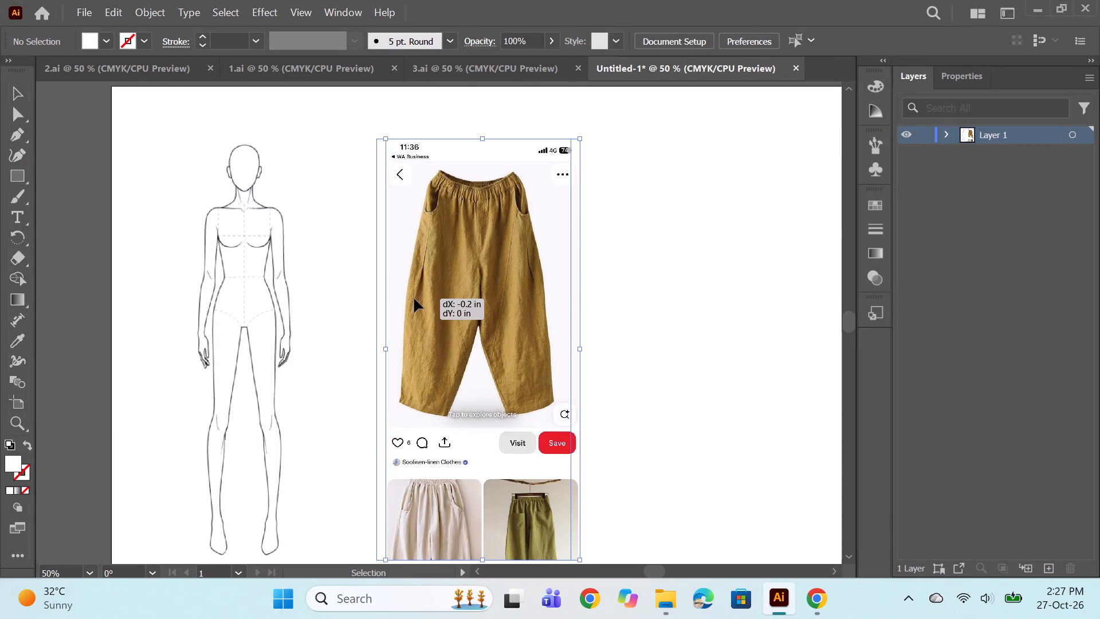
pyautogui.moveTo(414, 299); pyautogui.dragTo(387, 299)
pyautogui.click(649, 322)
# Draw a slightly downward-curved waistline about 0.96 in wide across the croquis waist with the Pen tool, ending in a corner point.
pyautogui.keyDown('alt'); pyautogui.scroll(2, 360, 283); pyautogui.keyUp('alt')
pyautogui.press('space')
pyautogui.press('space')
pyautogui.press('space')
pyautogui.moveTo(337, 289); pyautogui.dragTo(395, 343)
pyautogui.keyDown('alt'); pyautogui.scroll(-1, 599, 312); pyautogui.keyUp('alt')
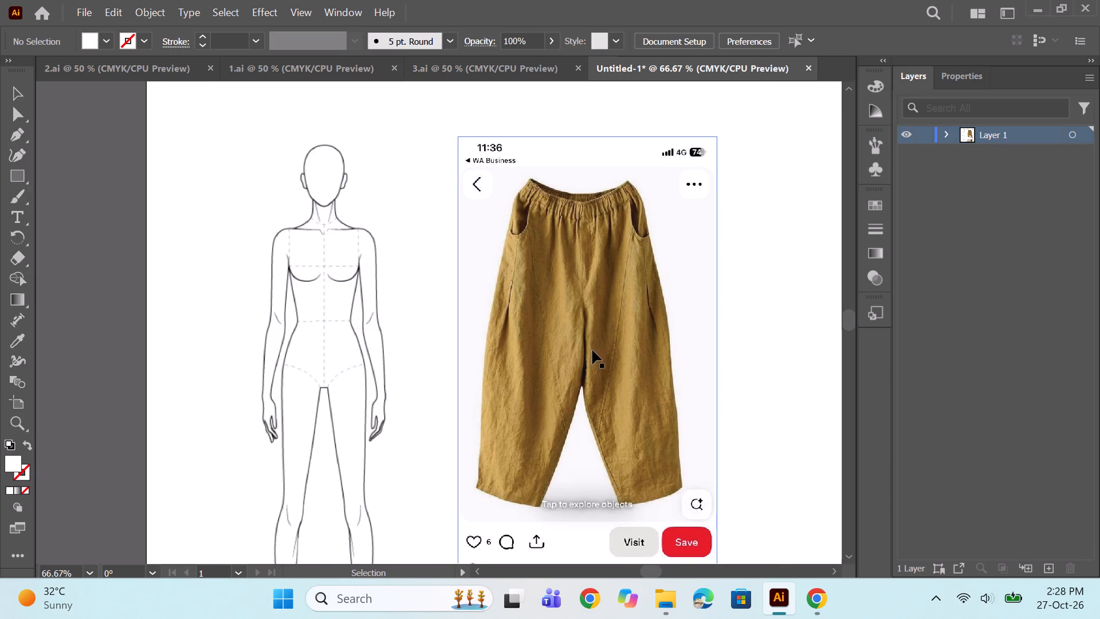
pyautogui.keyDown('alt'); pyautogui.scroll(1, 592, 350); pyautogui.keyUp('alt')
pyautogui.press('space')
pyautogui.press('space')
pyautogui.press('space')
pyautogui.press('space')
pyautogui.press('space')
pyautogui.moveTo(606, 373); pyautogui.dragTo(473, 359)
pyautogui.keyDown('alt'); pyautogui.scroll(-1, 473, 359); pyautogui.keyUp('alt')
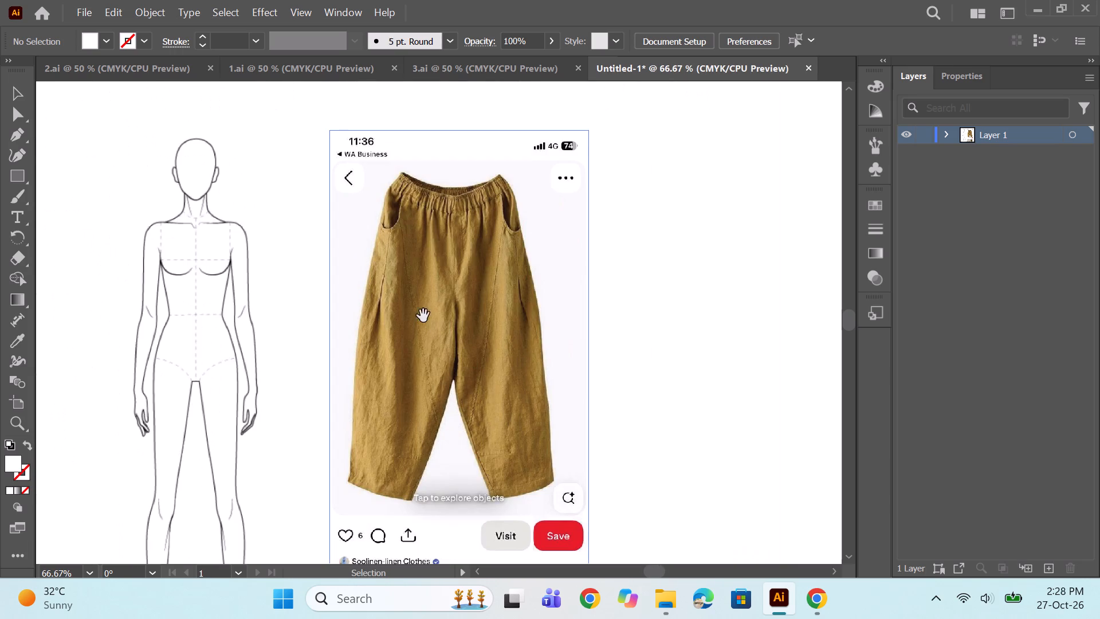
pyautogui.press('space')
pyautogui.moveTo(423, 316); pyautogui.dragTo(480, 308)
pyautogui.keyDown('alt'); pyautogui.scroll(1, 480, 308); pyautogui.keyUp('alt')
pyautogui.press('space')
pyautogui.moveTo(480, 308); pyautogui.dragTo(538, 308)
pyautogui.keyDown('alt'); pyautogui.scroll(-1, 538, 308); pyautogui.keyUp('alt')
pyautogui.scroll(-2, 587, 333)
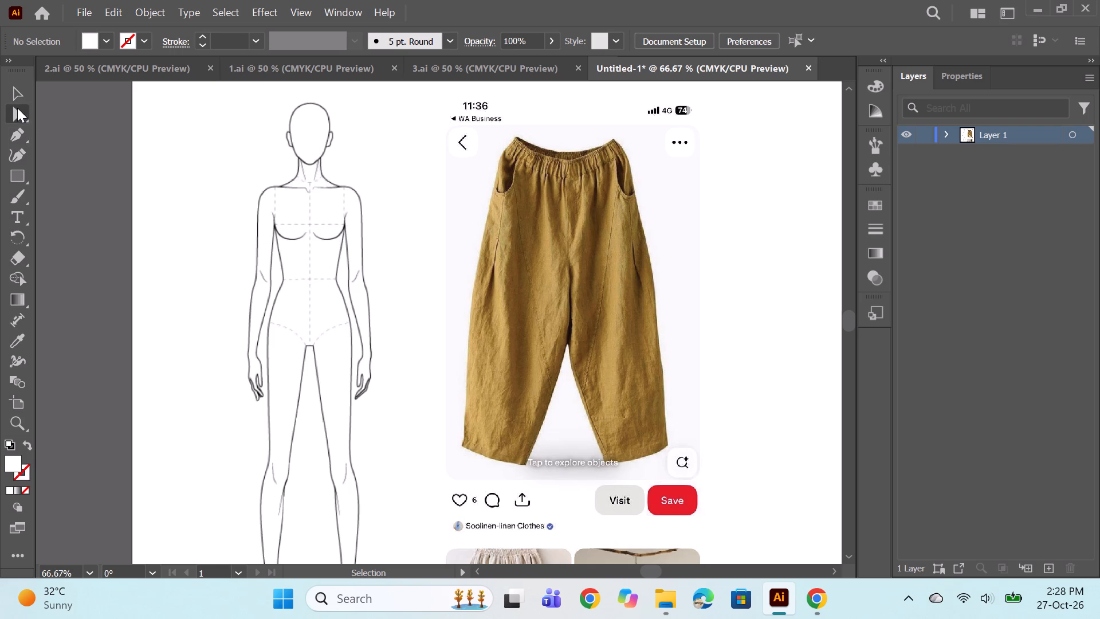
pyautogui.click(22, 130)
pyautogui.keyDown('alt'); pyautogui.scroll(1, 353, 256); pyautogui.keyUp('alt')
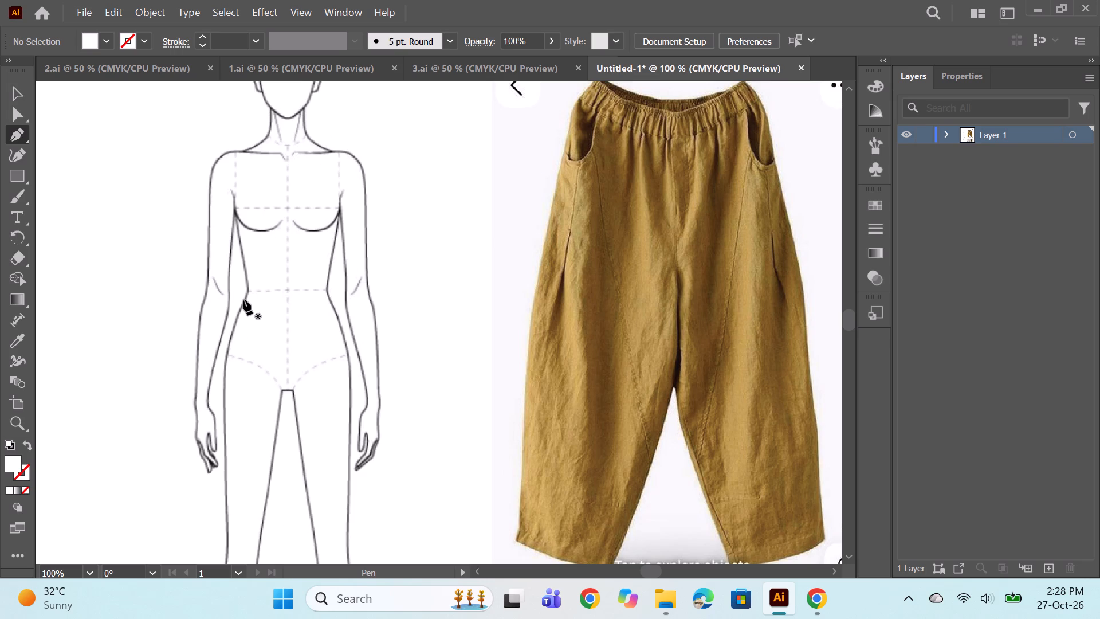
pyautogui.click(243, 300)
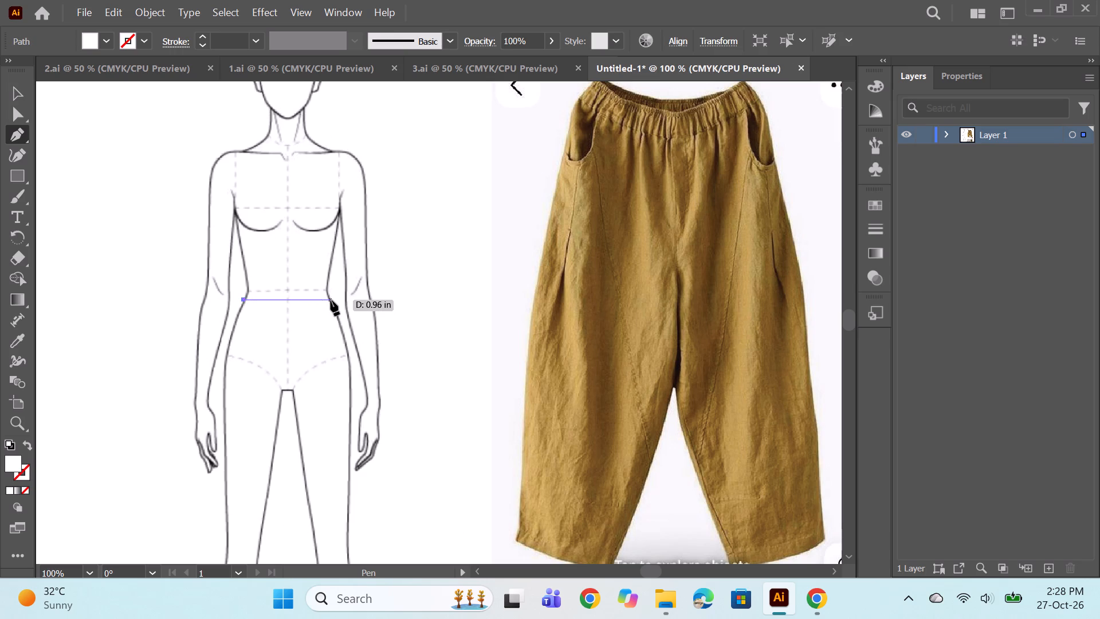
pyautogui.moveTo(331, 300); pyautogui.dragTo(382, 295)
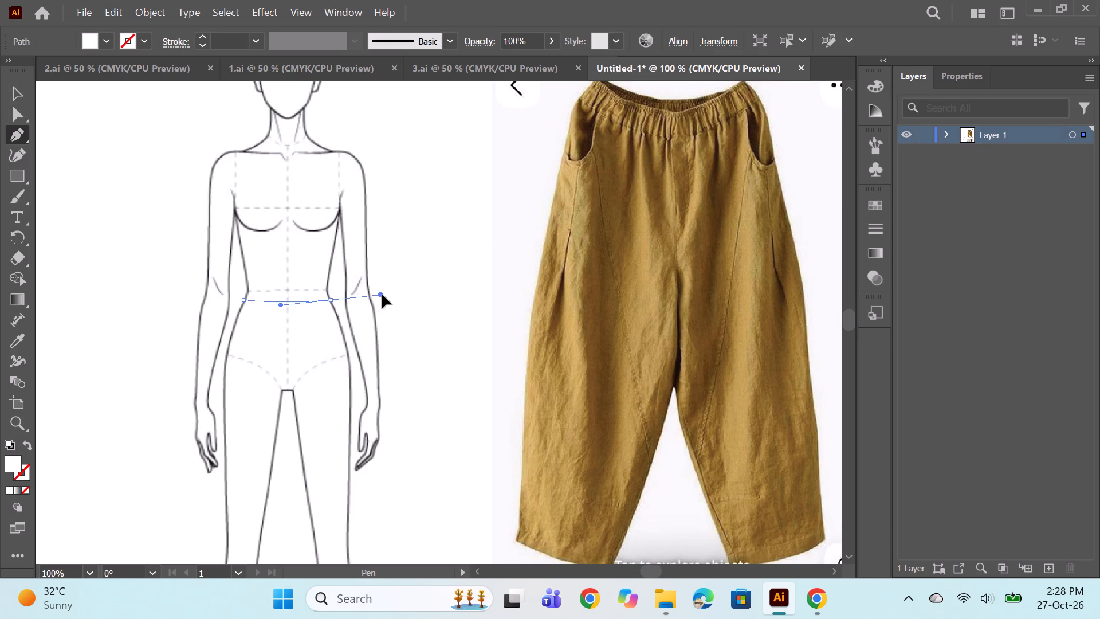
pyautogui.moveTo(382, 295); pyautogui.dragTo(382, 291)
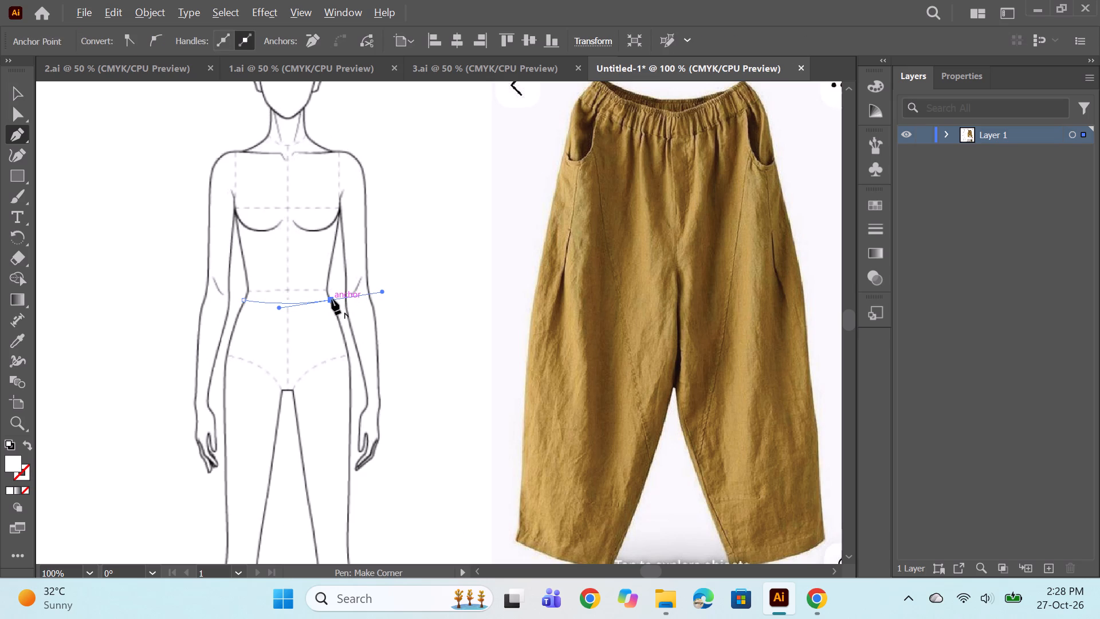
pyautogui.keyDown('alt'); pyautogui.click(332, 299); pyautogui.keyUp('alt')
# Continue the path with a curved outer seam about 5.1 in long down to the lower calf, beside the figure's left leg.
pyautogui.scroll(-2, 331, 299)
pyautogui.scroll(-1, 371, 347)
pyautogui.scroll(-1, 378, 411)
pyautogui.keyDown('alt'); pyautogui.scroll(-2, 378, 412); pyautogui.keyUp('alt')
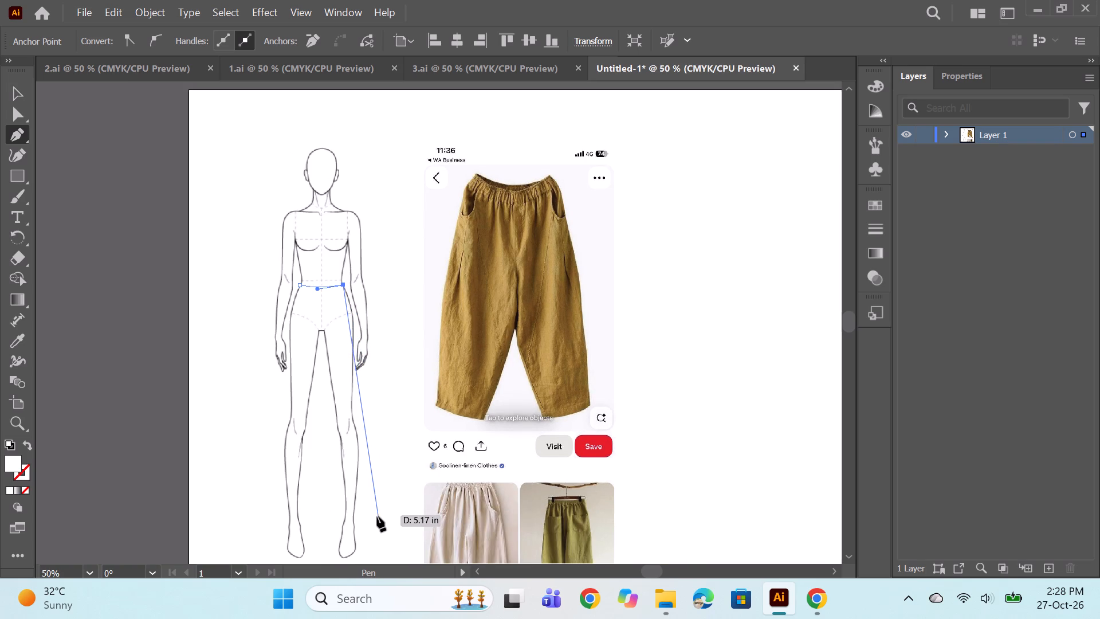
pyautogui.keyDown('alt'); pyautogui.scroll(-1, 375, 514); pyautogui.keyUp('alt')
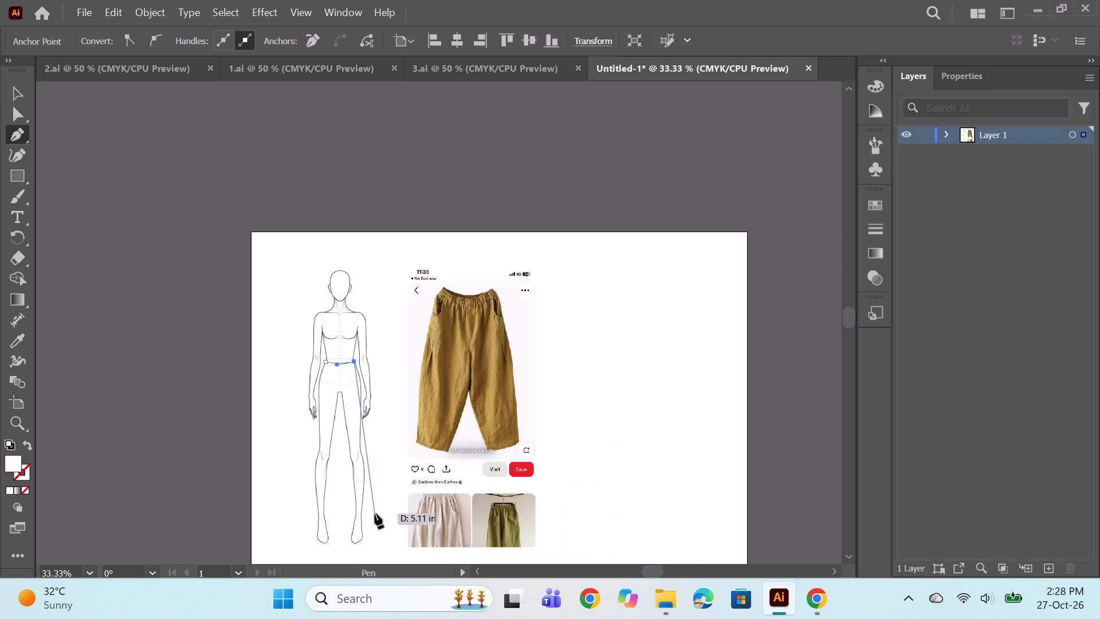
pyautogui.moveTo(375, 513); pyautogui.dragTo(376, 548)
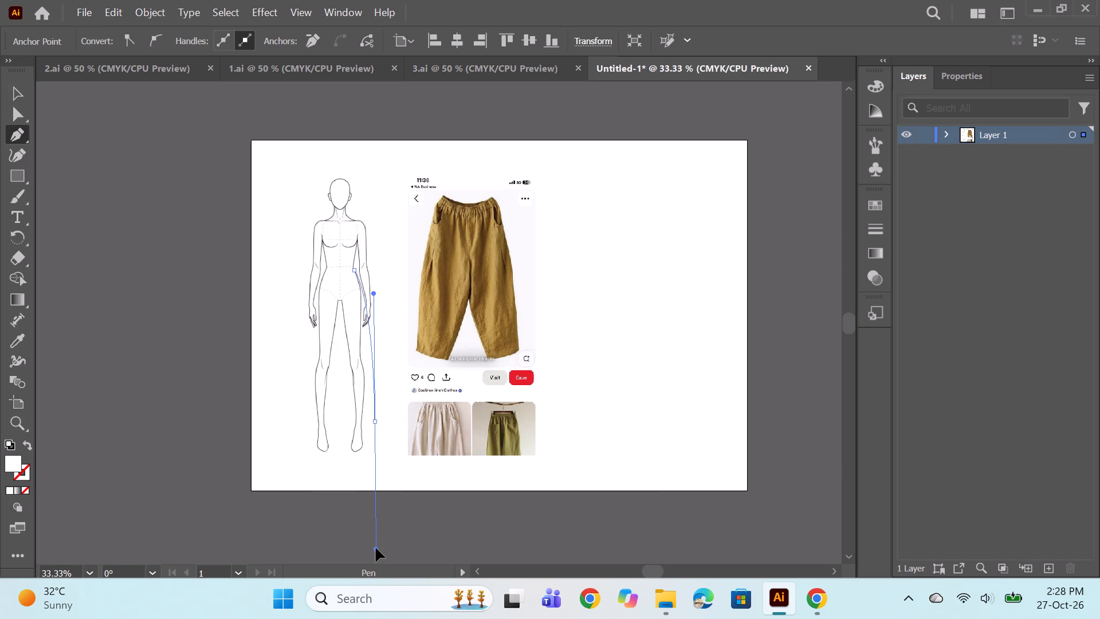
pyautogui.moveTo(376, 548); pyautogui.dragTo(381, 551)
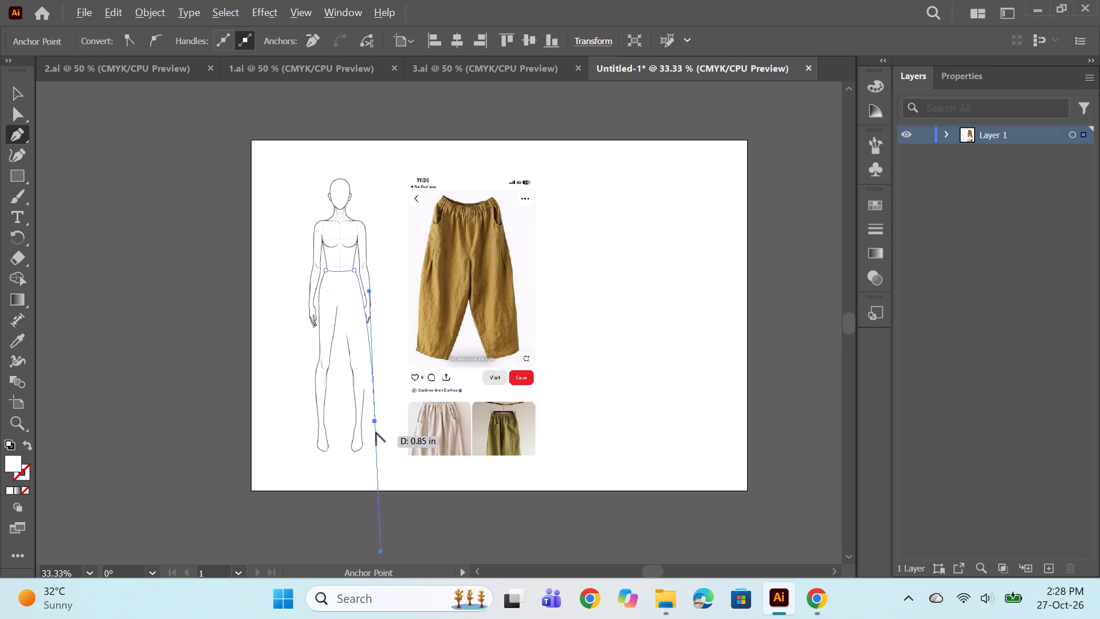
pyautogui.keyDown('alt'); pyautogui.click(375, 418); pyautogui.keyUp('alt')
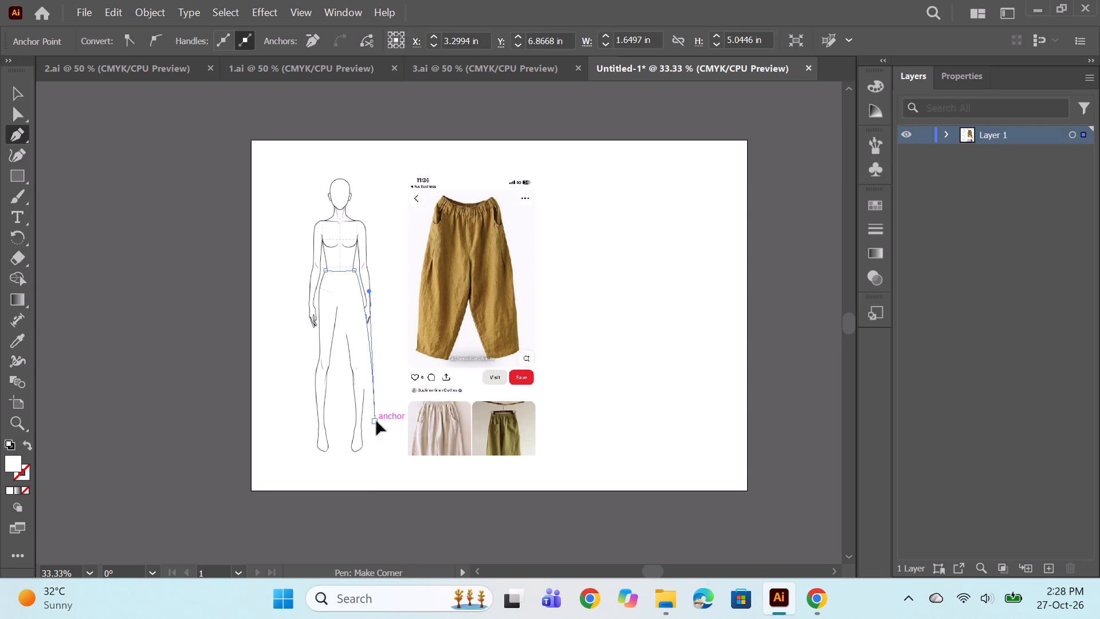
pyautogui.keyDown('alt'); pyautogui.click(376, 421); pyautogui.keyUp('alt')
# Set the trouser path to no fill with a 1 pt black stroke.
pyautogui.click(957, 83)
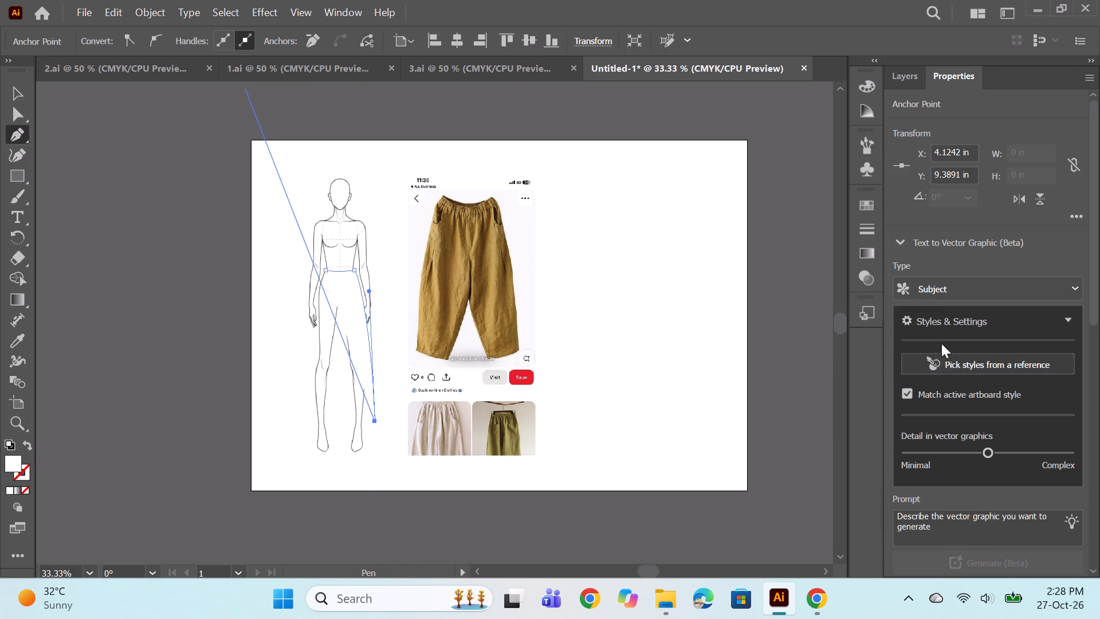
pyautogui.scroll(-4, 939, 245)
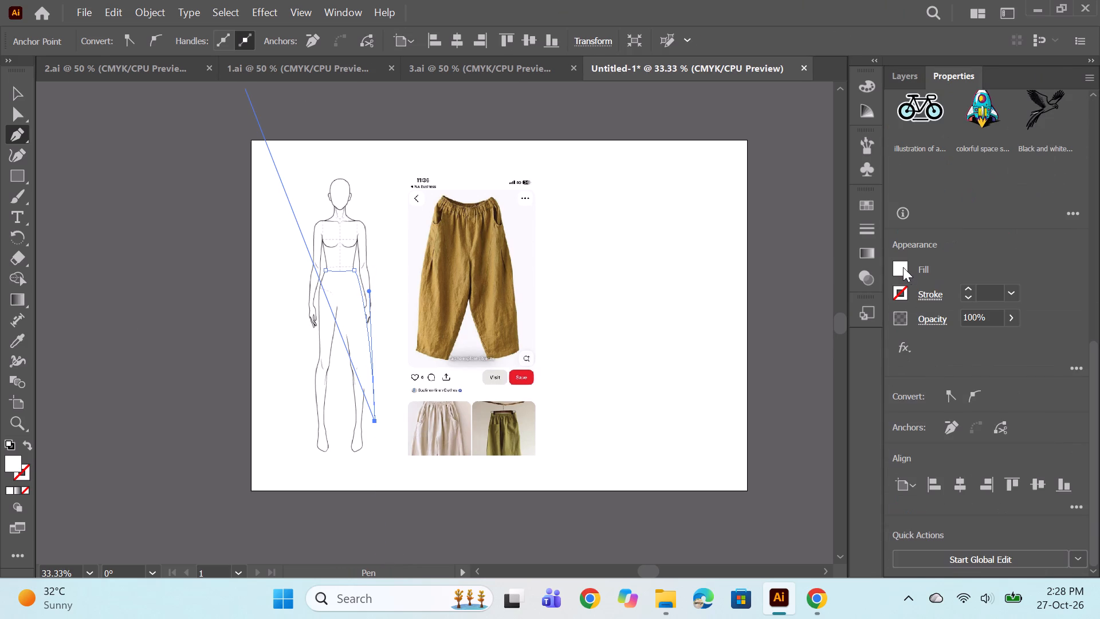
pyautogui.click(903, 267)
pyautogui.click(714, 332)
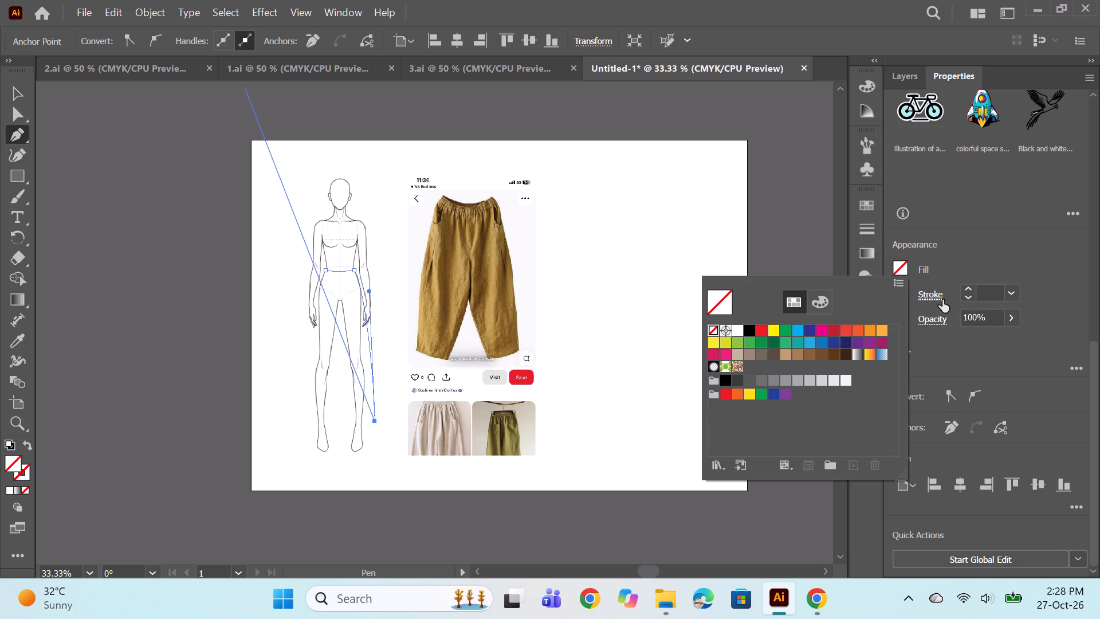
pyautogui.doubleClick(969, 288)
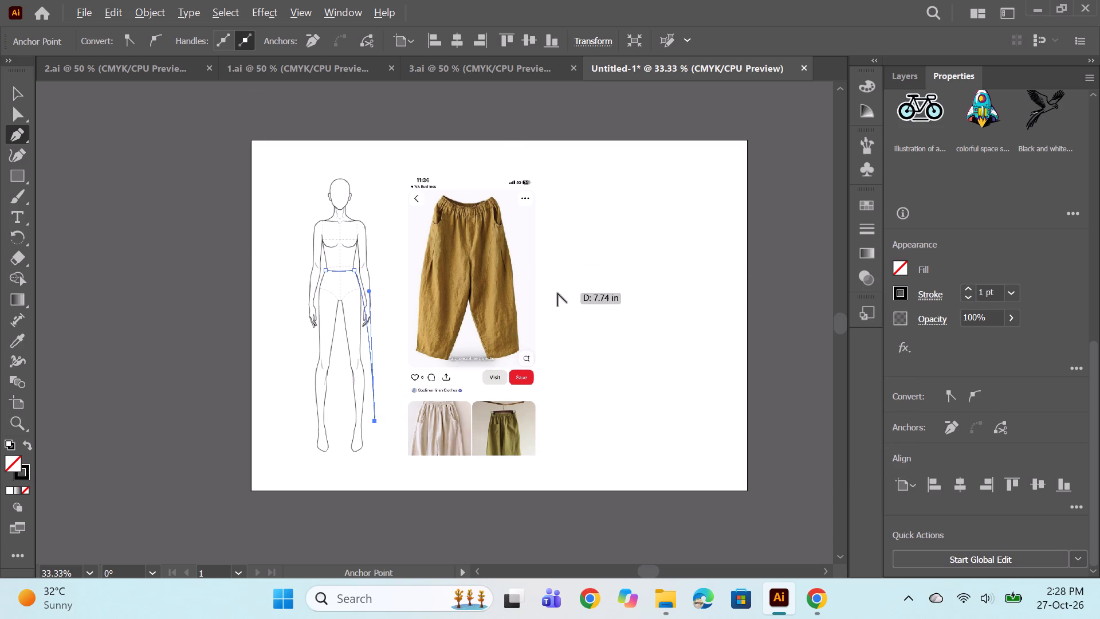
# Add a downward-curved hem about 1 in wide across the figure's left lower leg, ending in a corner point.
pyautogui.keyDown('alt'); pyautogui.scroll(1, 557, 293); pyautogui.keyUp('alt')
pyautogui.press('space')
pyautogui.press('space')
pyautogui.press('space')
pyautogui.press('space')
pyautogui.press('space')
pyautogui.press('space')
pyautogui.press('space')
pyautogui.press('space')
pyautogui.moveTo(320, 432); pyautogui.dragTo(378, 426)
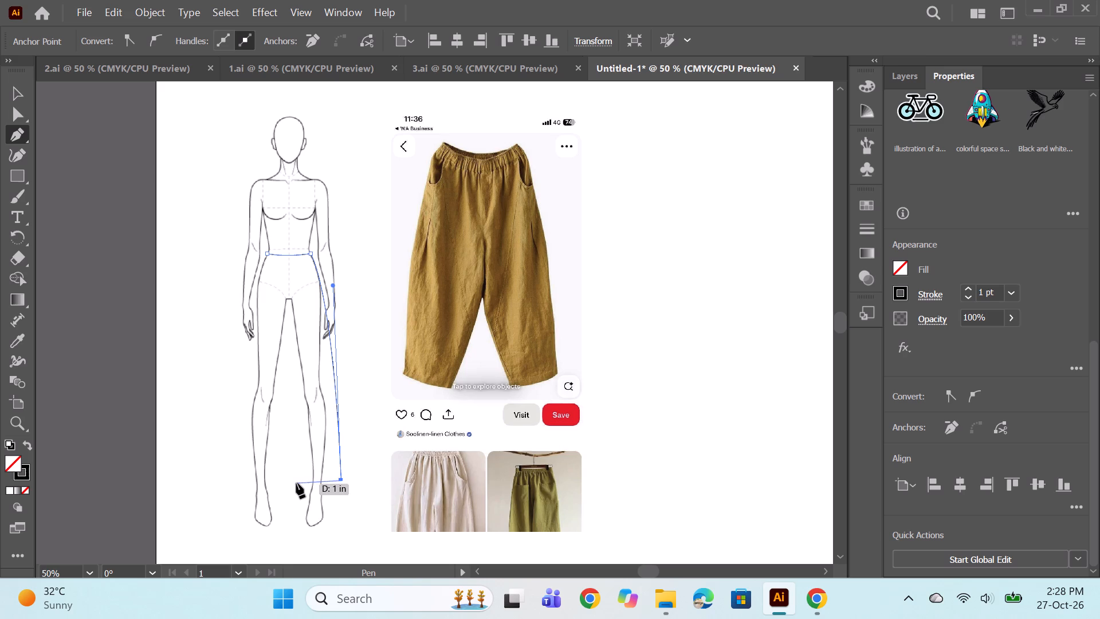
pyautogui.moveTo(296, 482); pyautogui.dragTo(281, 469)
pyautogui.keyDown('alt'); pyautogui.click(296, 480); pyautogui.keyUp('alt')
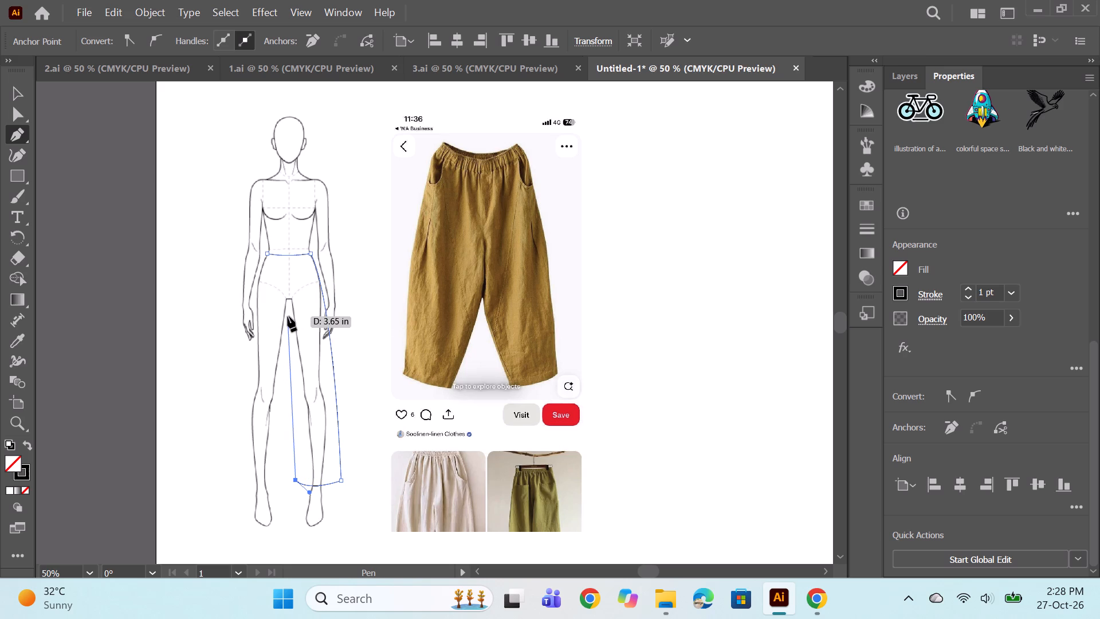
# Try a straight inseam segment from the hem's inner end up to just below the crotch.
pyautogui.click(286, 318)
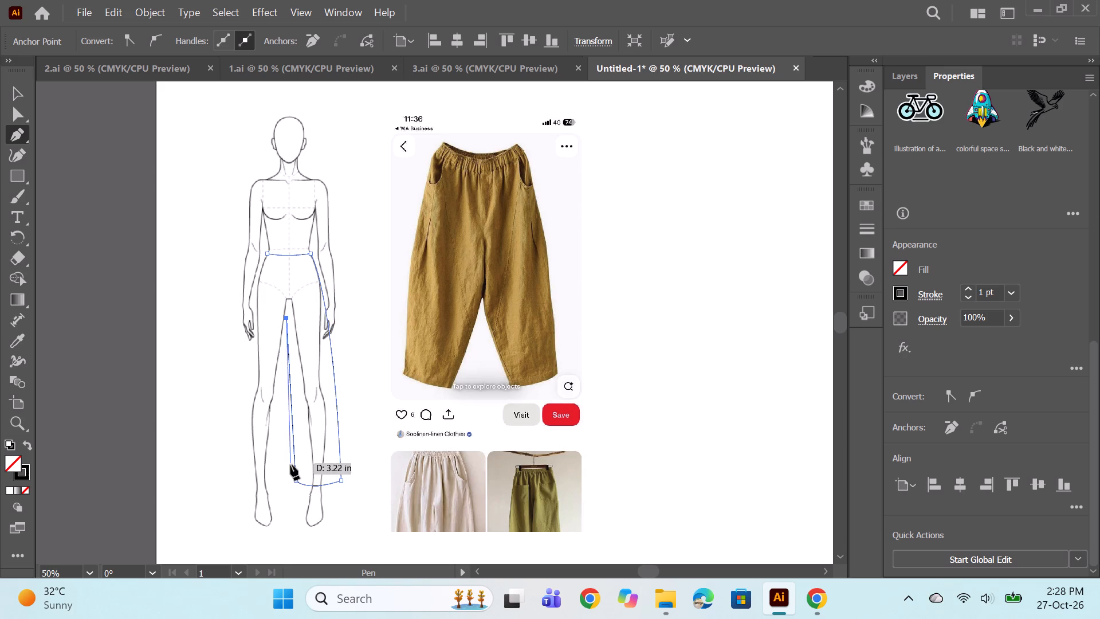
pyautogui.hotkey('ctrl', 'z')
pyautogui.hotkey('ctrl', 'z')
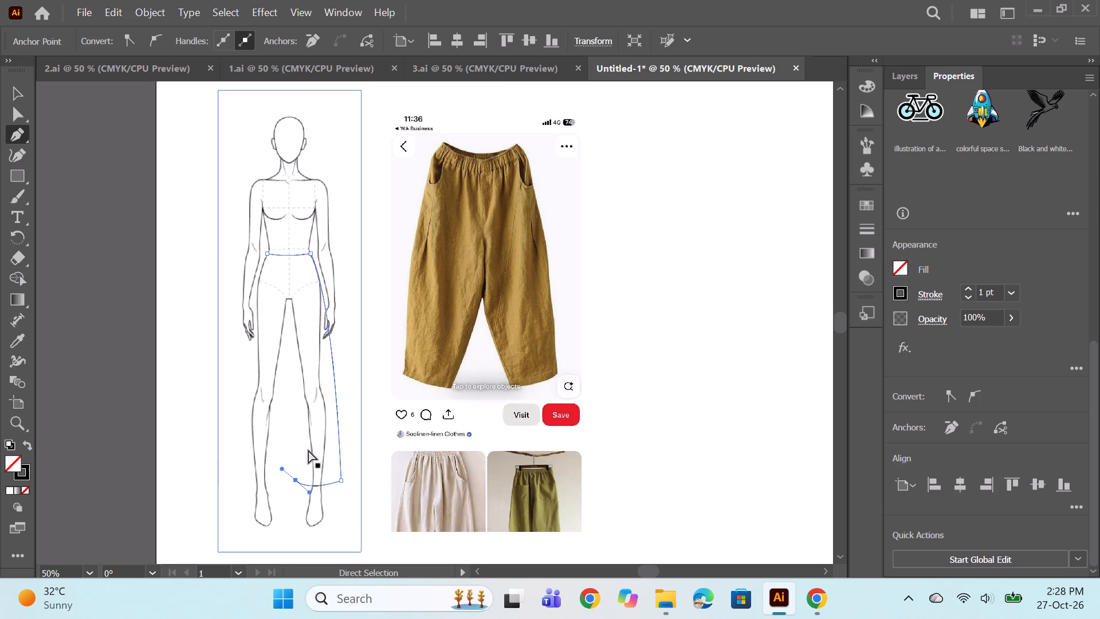
# Draw a curved inseam from the hem up to the centre between the thighs, and the second inseam back down to hem level.
pyautogui.keyDown('alt'); pyautogui.click(296, 479); pyautogui.keyUp('alt')
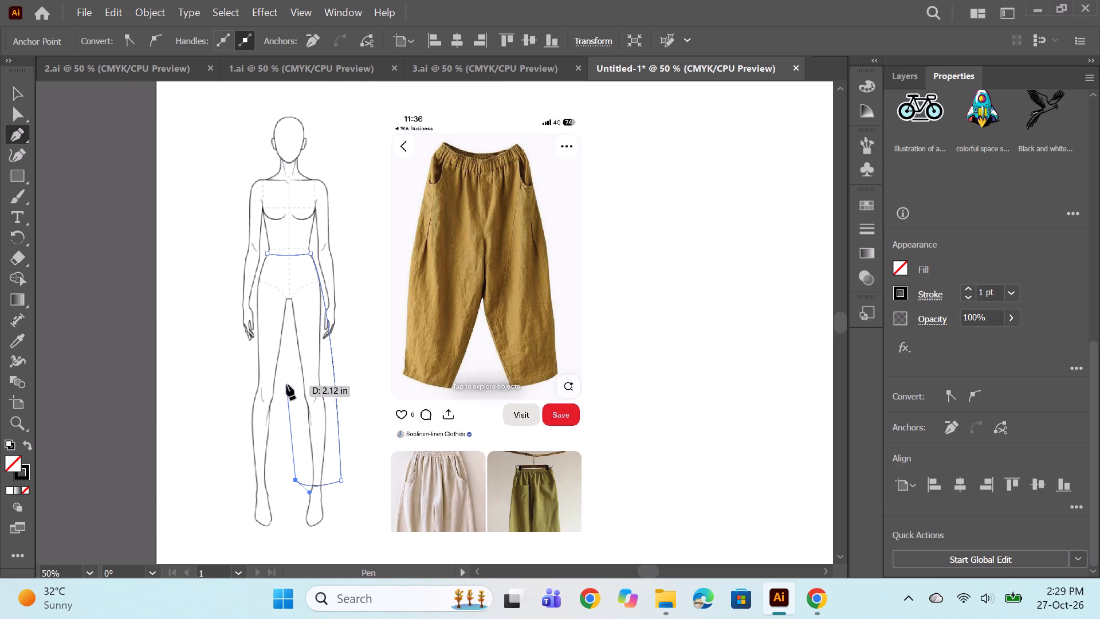
pyautogui.moveTo(287, 367); pyautogui.dragTo(286, 295)
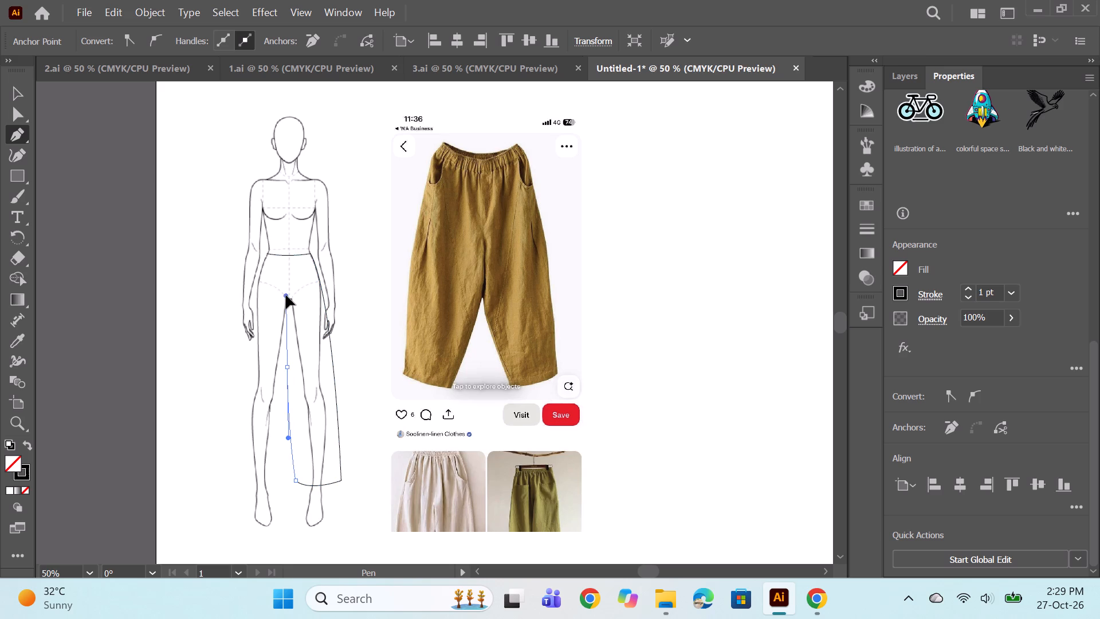
pyautogui.moveTo(286, 295); pyautogui.dragTo(287, 279)
pyautogui.keyDown('alt'); pyautogui.click(287, 369); pyautogui.keyUp('alt')
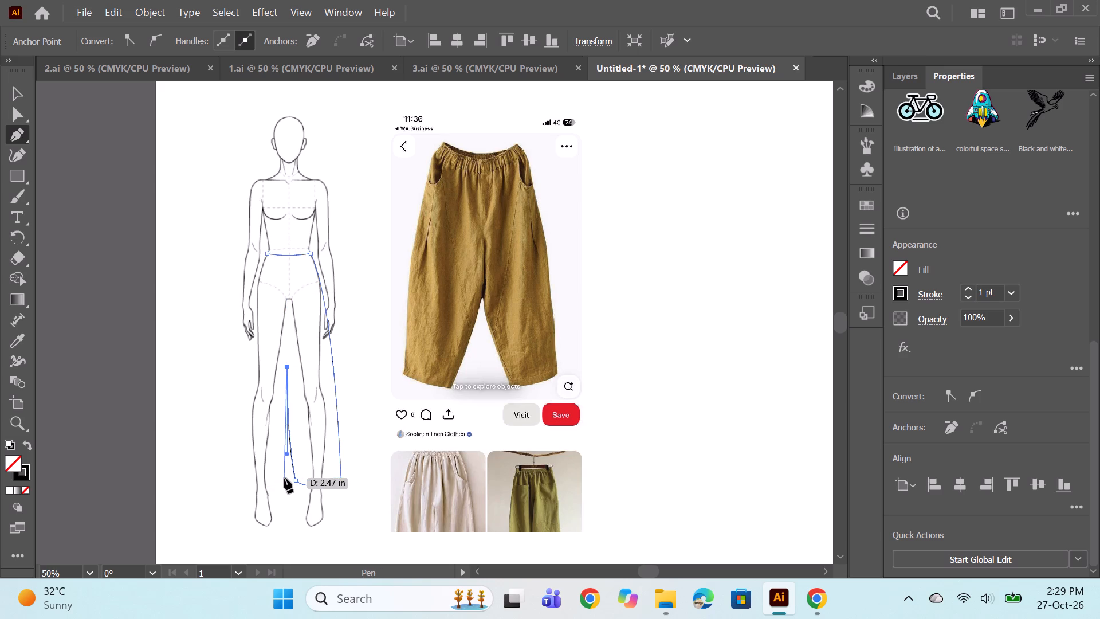
pyautogui.moveTo(284, 478); pyautogui.dragTo(280, 485)
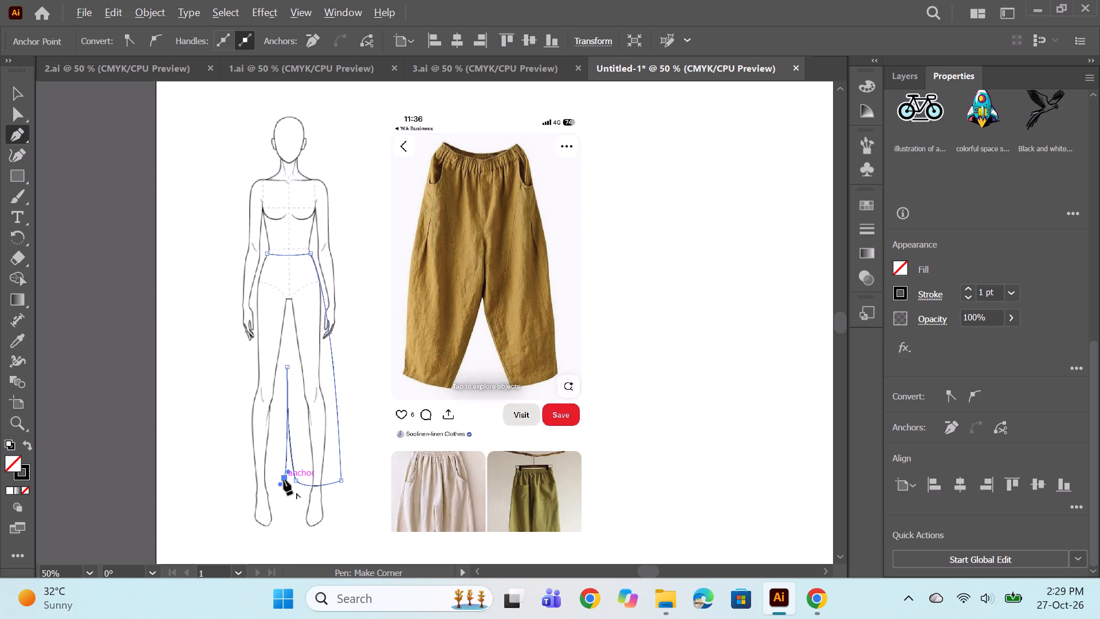
pyautogui.keyDown('alt'); pyautogui.click(284, 480); pyautogui.keyUp('alt')
pyautogui.keyDown('ctrl'); pyautogui.click(284, 480); pyautogui.keyUp('ctrl')
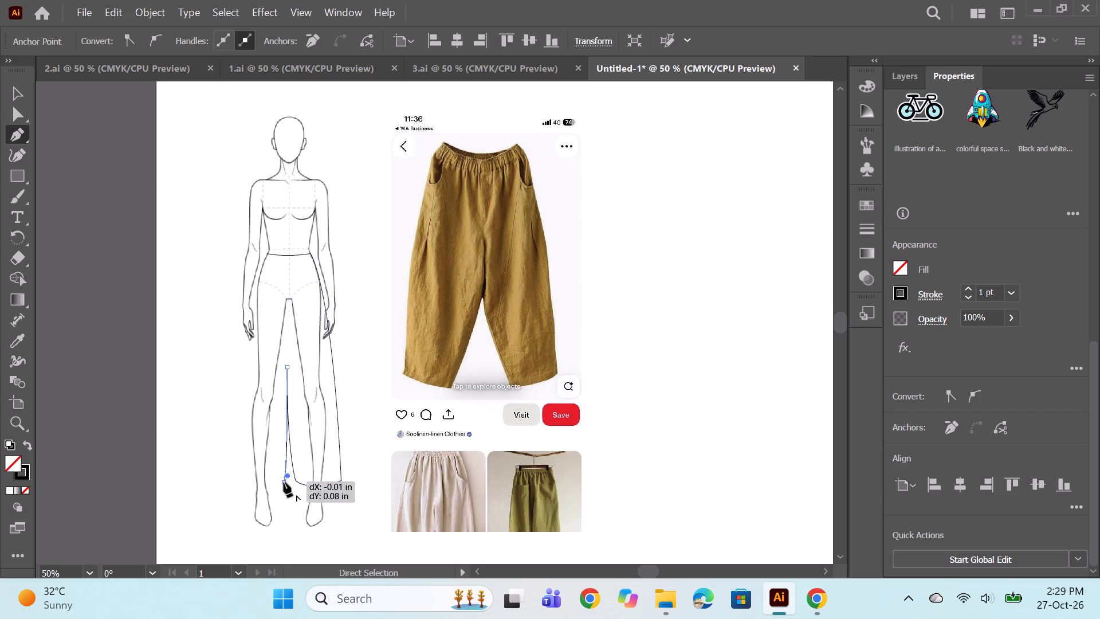
# Draw the curved hem and outer seam of the figure's right trouser leg, closing the outline at the waistline's starting point.
pyautogui.moveTo(228, 483); pyautogui.dragTo(200, 472)
pyautogui.keyDown('alt'); pyautogui.click(227, 483); pyautogui.keyUp('alt')
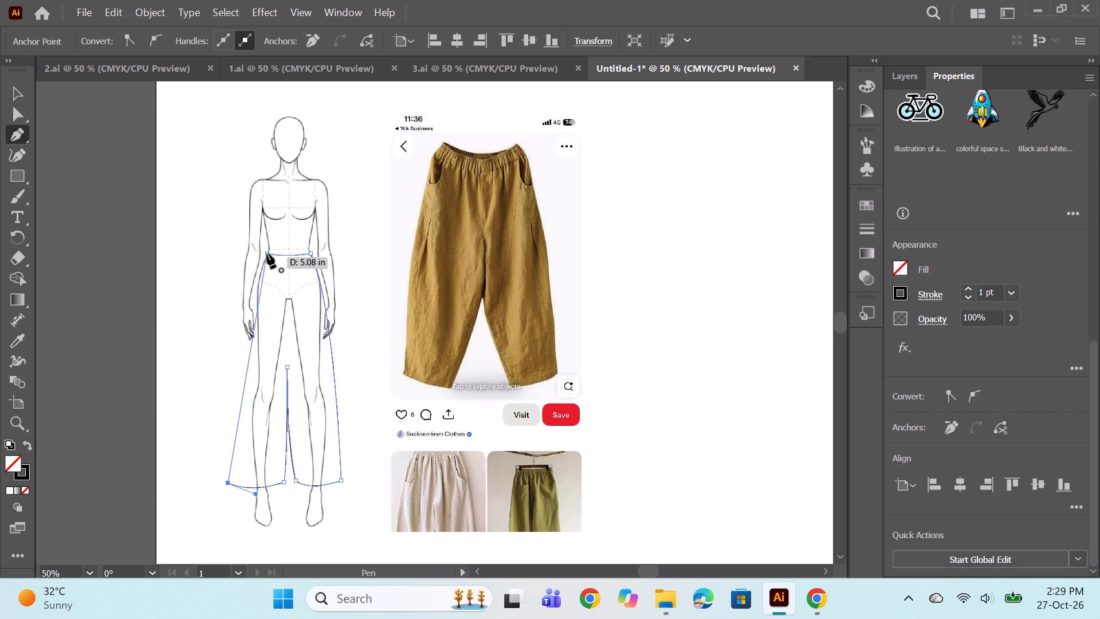
pyautogui.moveTo(268, 253); pyautogui.dragTo(292, 211)
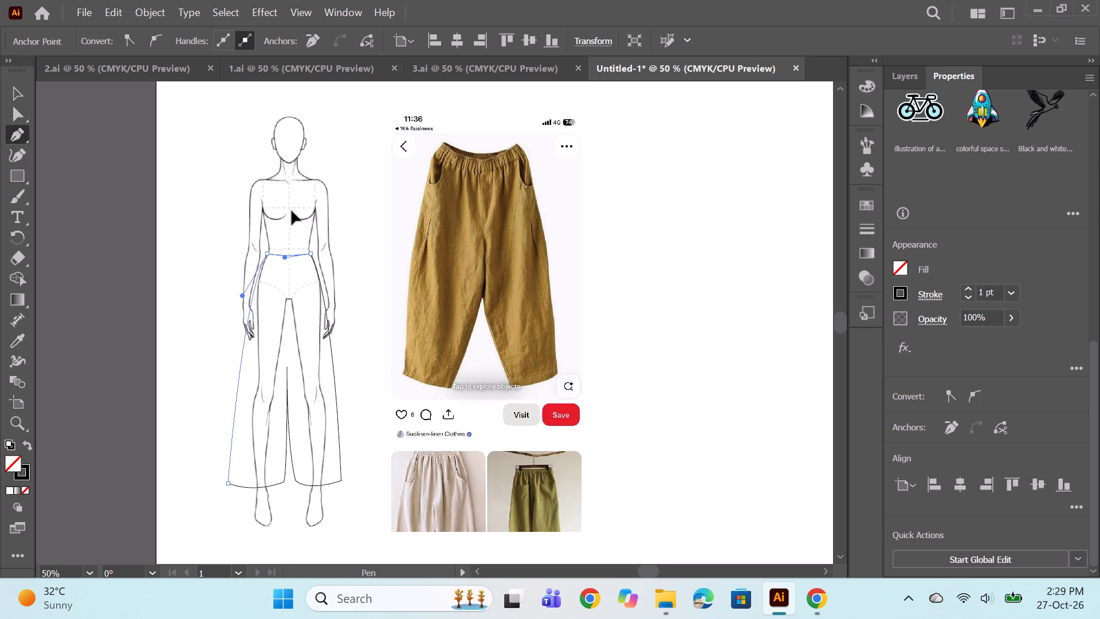
pyautogui.moveTo(292, 211); pyautogui.dragTo(288, 209)
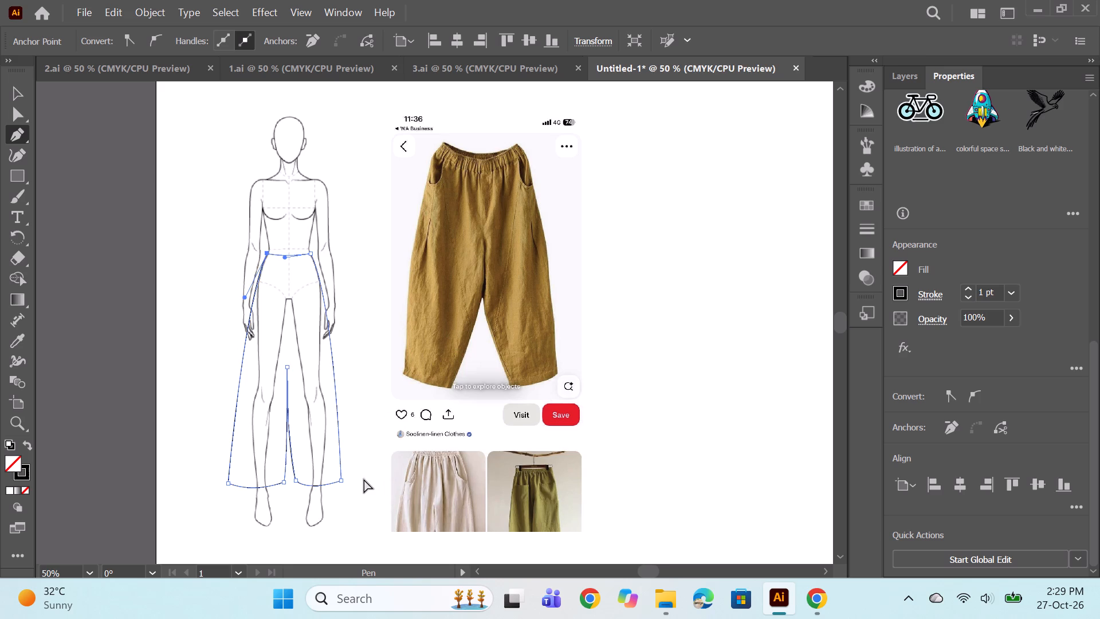
# Bow the outer seam beside the figure's left leg outward and shift its hem corner slightly outward.
pyautogui.keyDown('ctrl'); pyautogui.click(339, 480); pyautogui.keyUp('ctrl')
pyautogui.keyDown('alt'); pyautogui.moveTo(332, 285); pyautogui.dragTo(340, 306); pyautogui.keyUp('alt')
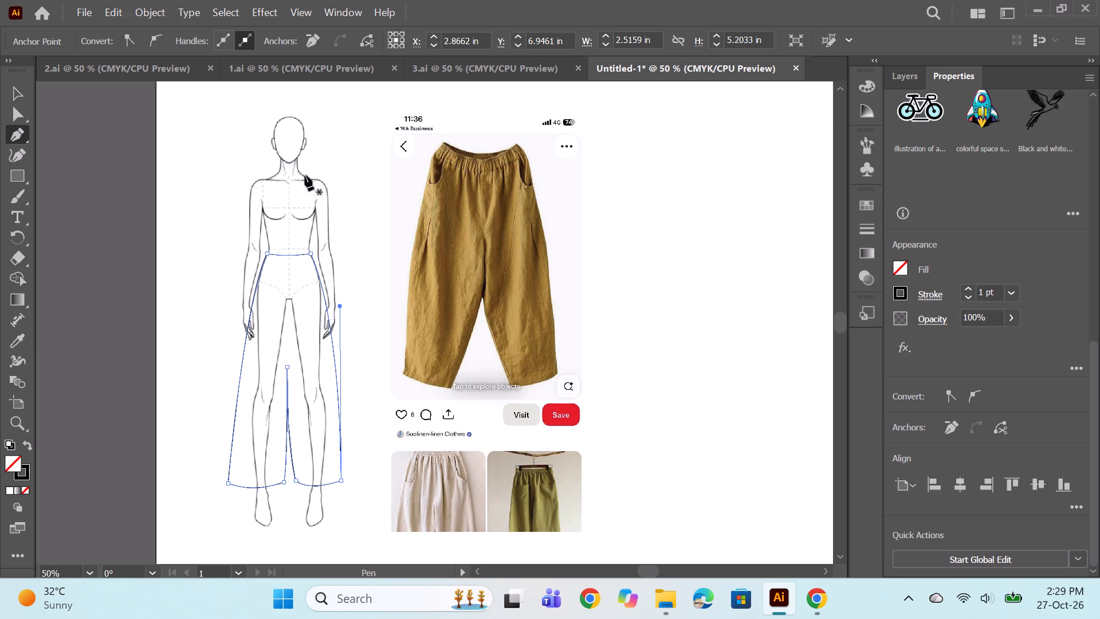
pyautogui.keyDown('ctrl'); pyautogui.moveTo(340, 478); pyautogui.dragTo(342, 483); pyautogui.keyUp('ctrl')
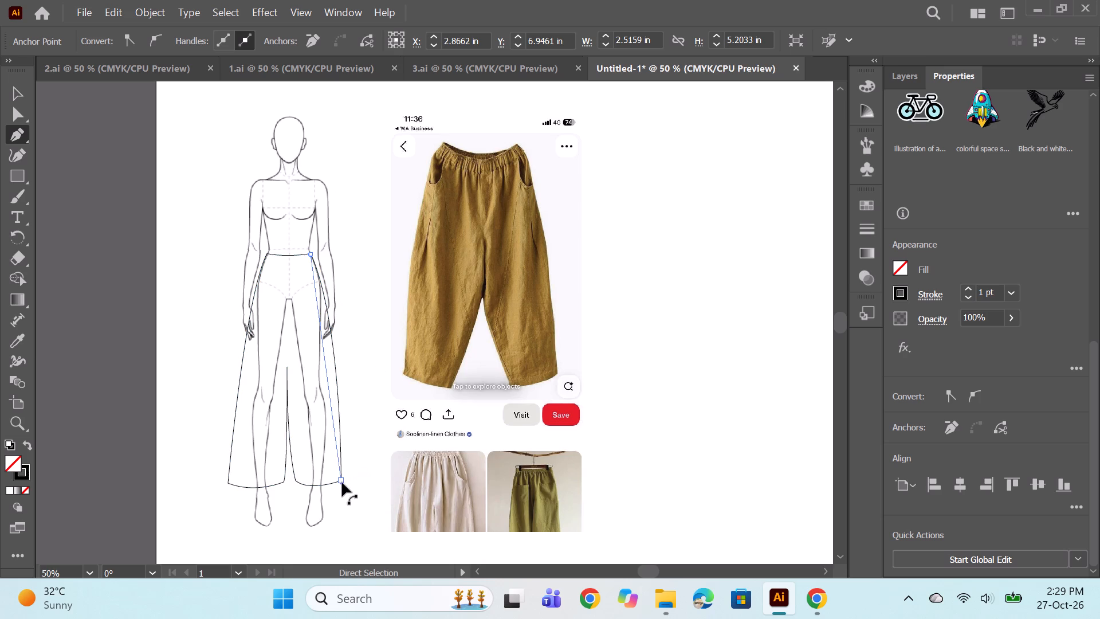
pyautogui.keyDown('ctrl'); pyautogui.moveTo(342, 483); pyautogui.dragTo(345, 481); pyautogui.keyUp('ctrl')
pyautogui.hotkey('ctrl', 'z')
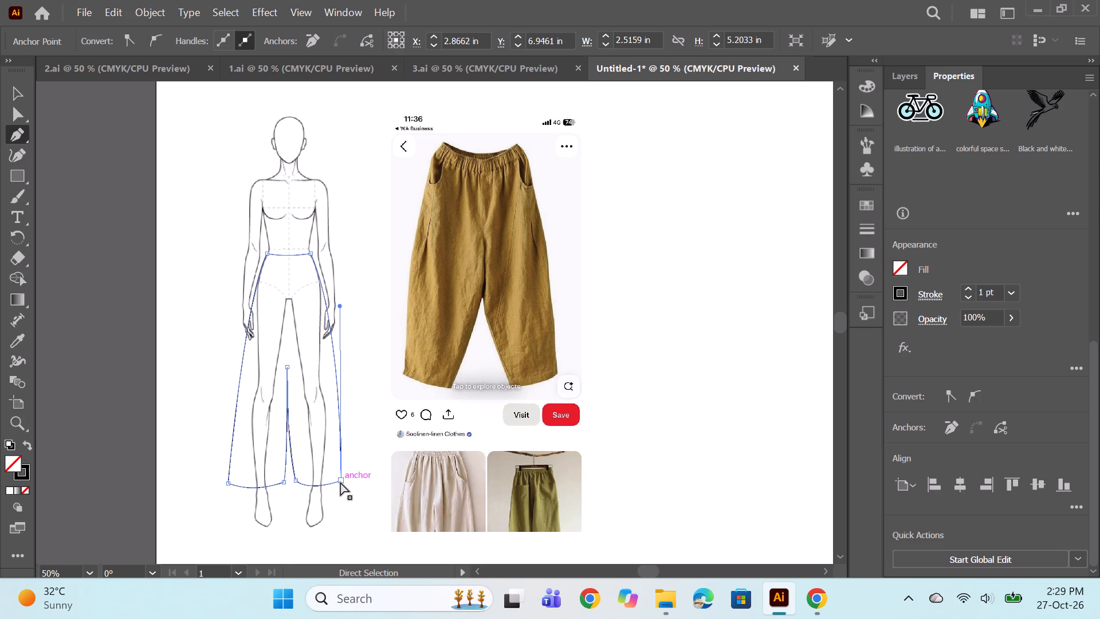
pyautogui.keyDown('ctrl'); pyautogui.click(340, 482); pyautogui.keyUp('ctrl')
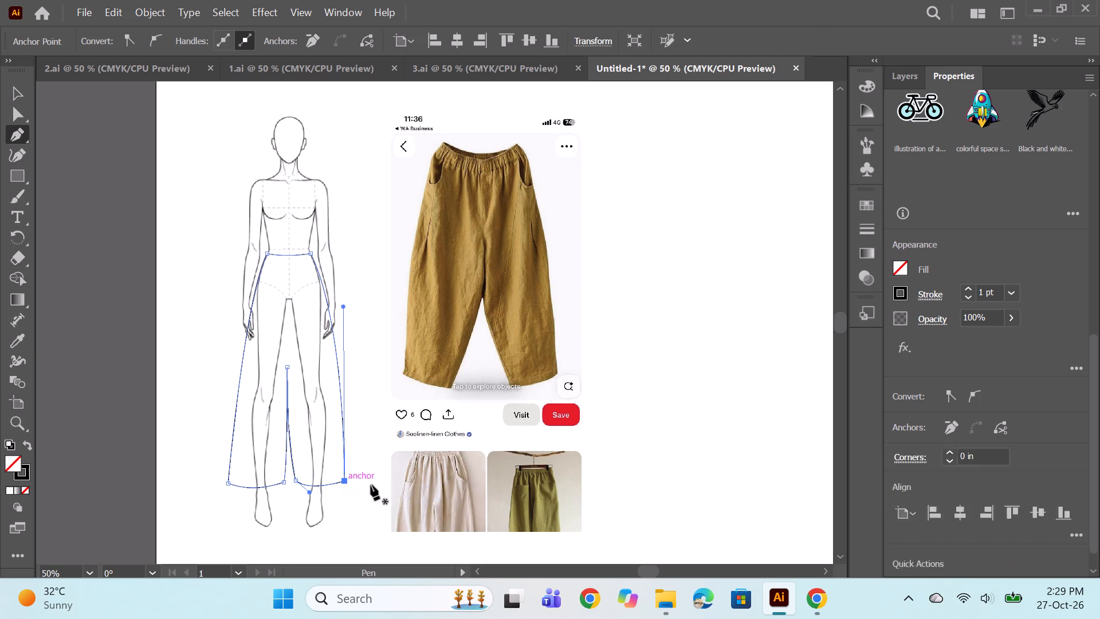
# Draw a straight centre front seam about 2.5 in long from the middle of the waistline to the top of the inseam.
pyautogui.keyDown('ctrl'); pyautogui.click(377, 240); pyautogui.keyUp('ctrl')
pyautogui.keyDown('alt'); pyautogui.scroll(1, 318, 256); pyautogui.keyUp('alt')
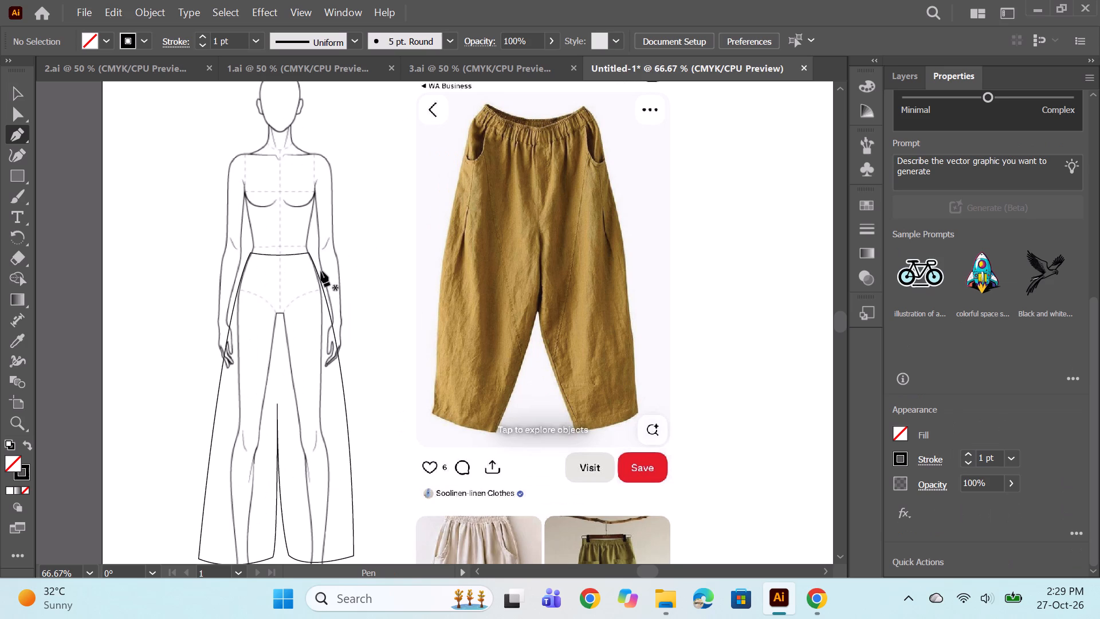
pyautogui.click(281, 256)
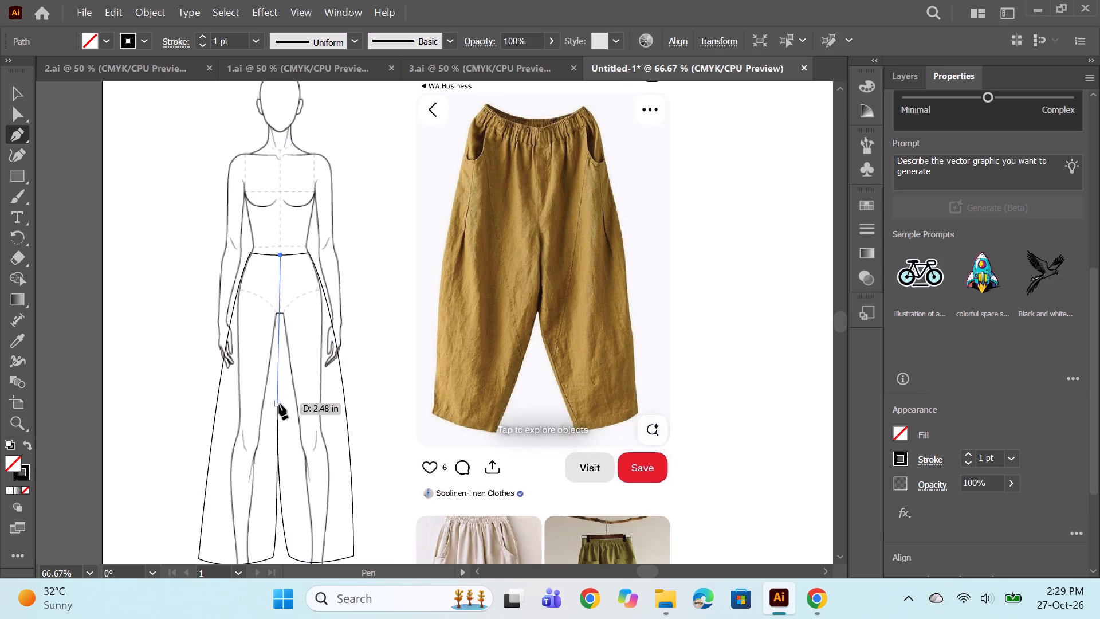
pyautogui.click(279, 404)
pyautogui.keyDown('ctrl'); pyautogui.click(374, 283); pyautogui.keyUp('ctrl')
pyautogui.scroll(-1, 262, 333)
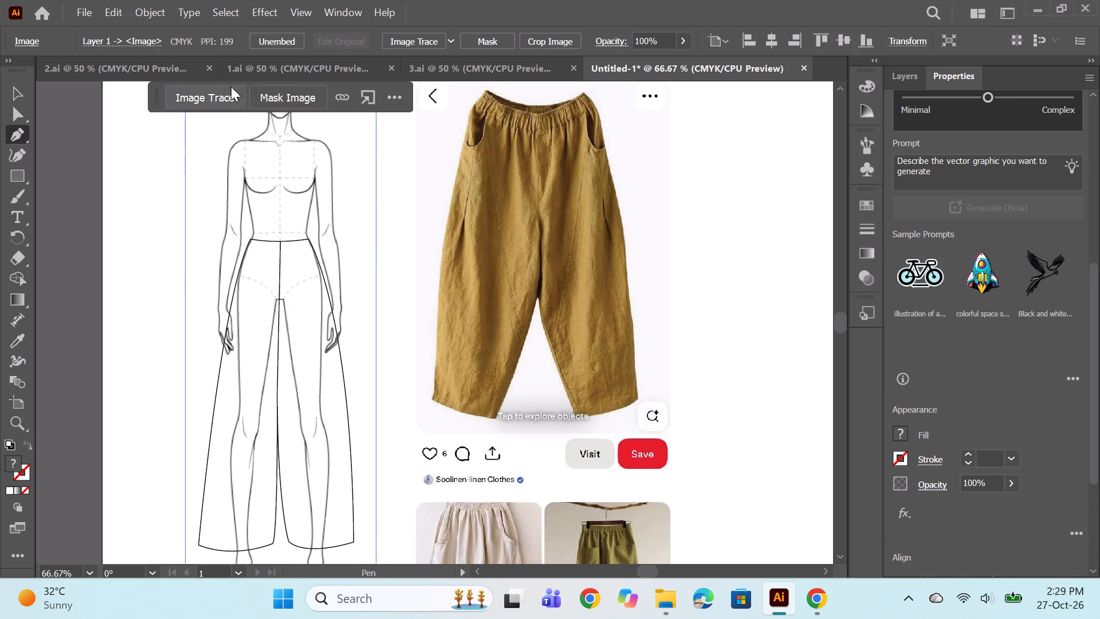
# Draw a curved pocket opening from the waistline to the outer seam on the figure's right hip, with a 1 pt black stroke.
pyautogui.keyDown('alt'); pyautogui.scroll(1, 286, 269); pyautogui.keyUp('alt')
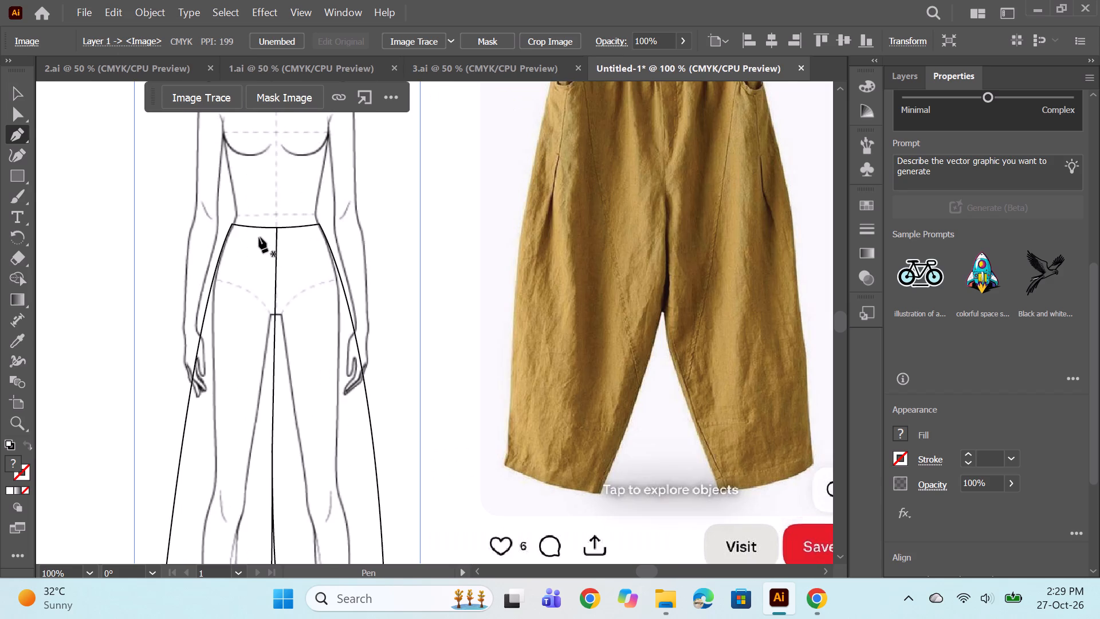
pyautogui.keyDown('alt'); pyautogui.scroll(-1, 254, 234); pyautogui.keyUp('alt')
pyautogui.scroll(3, 260, 248)
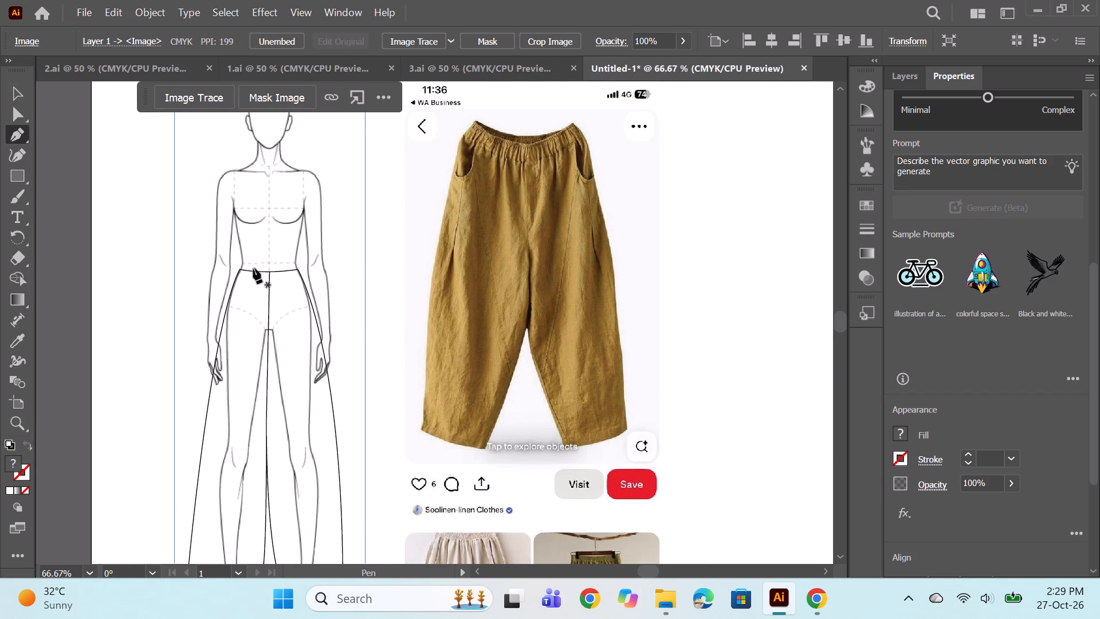
pyautogui.click(253, 271)
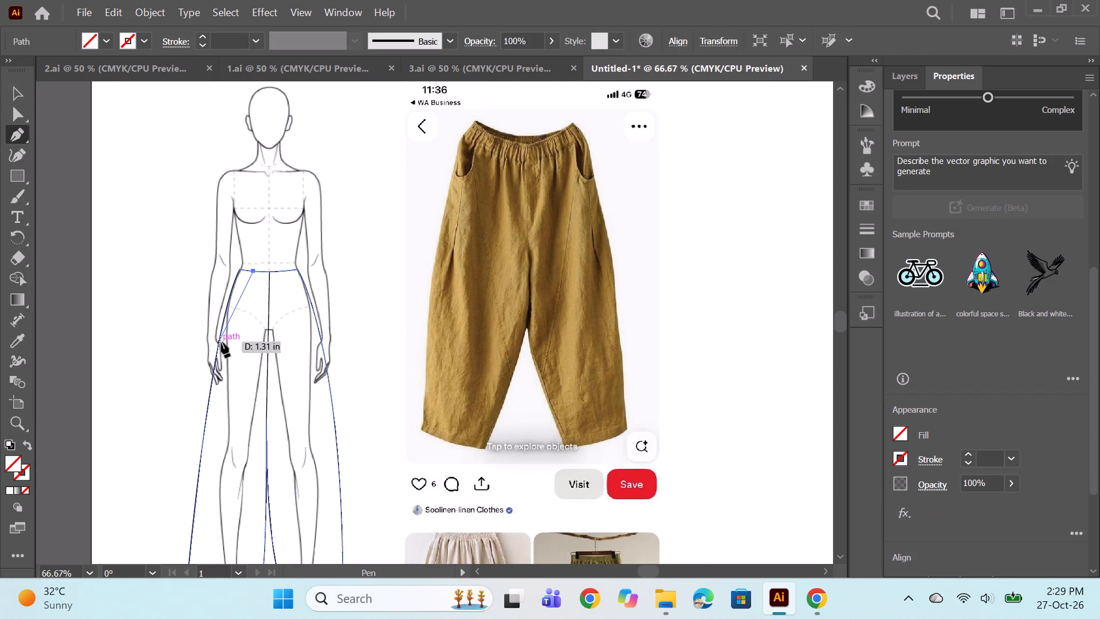
pyautogui.moveTo(221, 342); pyautogui.dragTo(184, 356)
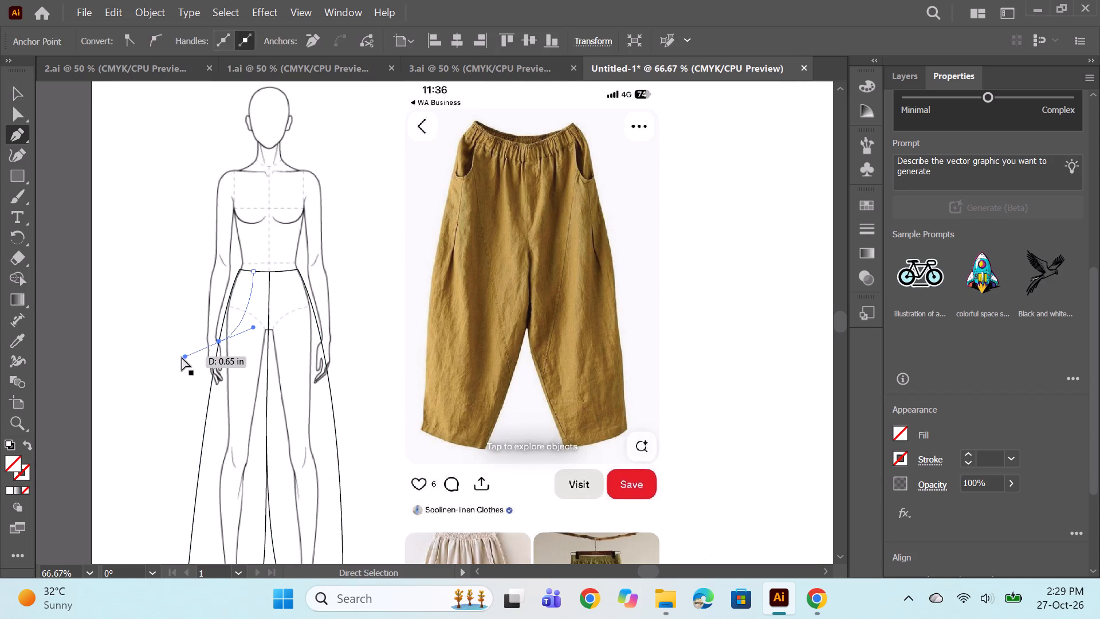
pyautogui.hotkey('ctrl', 'z')
pyautogui.moveTo(225, 313); pyautogui.dragTo(202, 304)
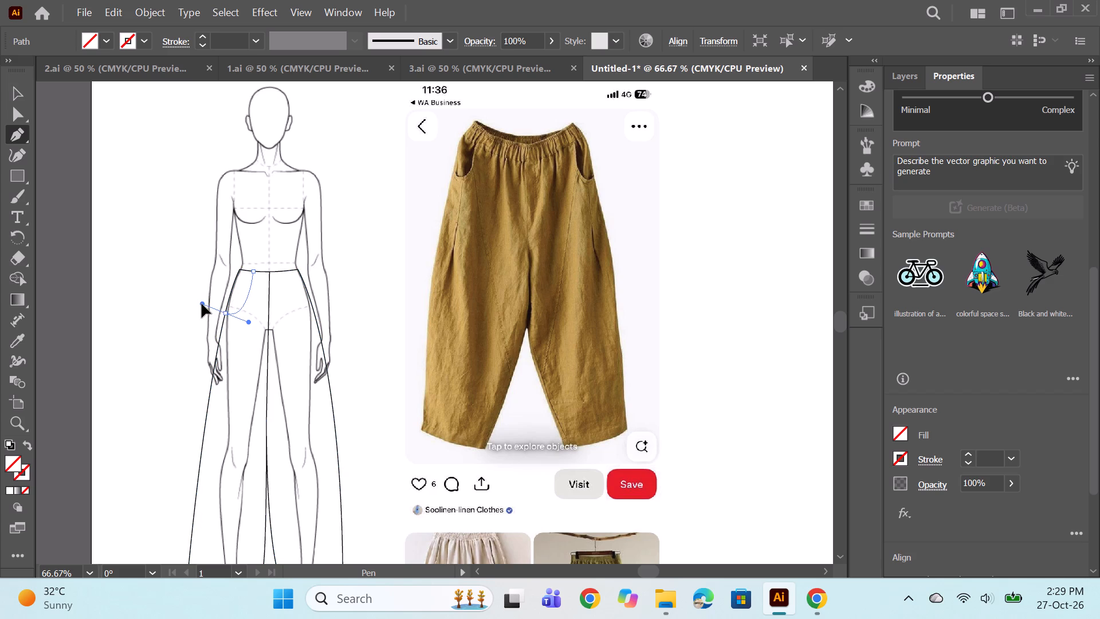
pyautogui.moveTo(202, 304); pyautogui.dragTo(199, 305)
pyautogui.doubleClick(961, 455)
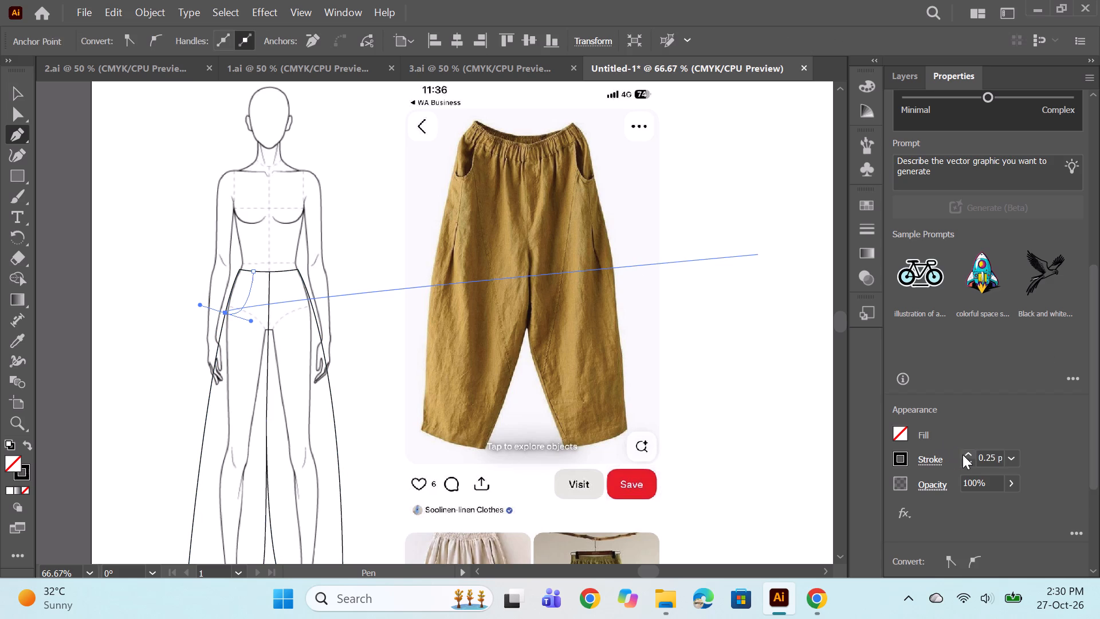
pyautogui.click(962, 455)
pyautogui.click(962, 455)
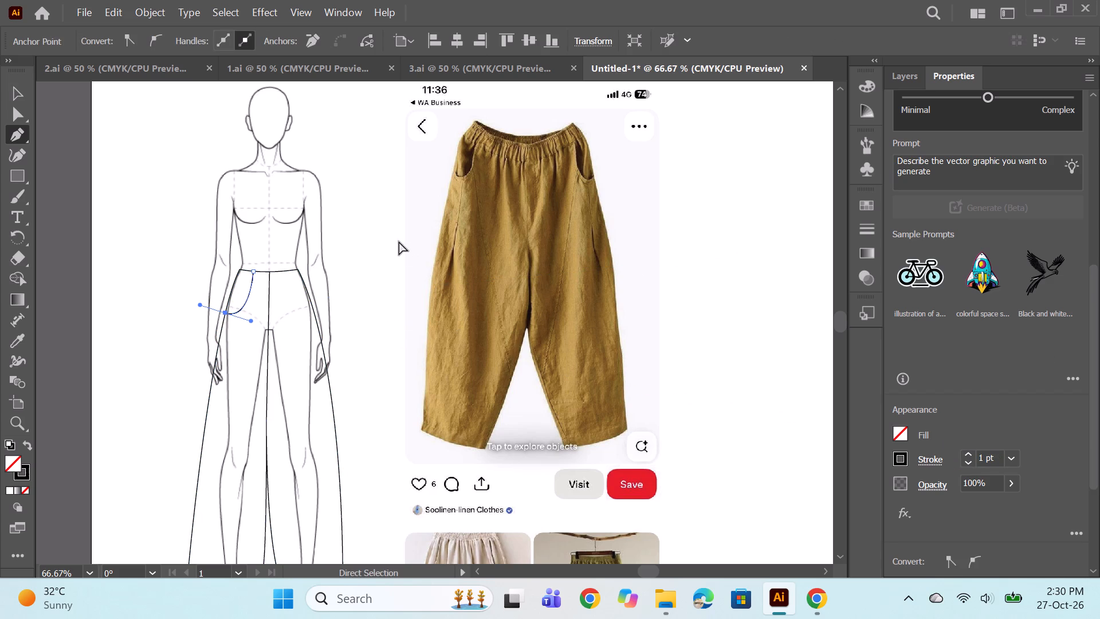
pyautogui.keyDown('ctrl'); pyautogui.click(399, 241); pyautogui.keyUp('ctrl')
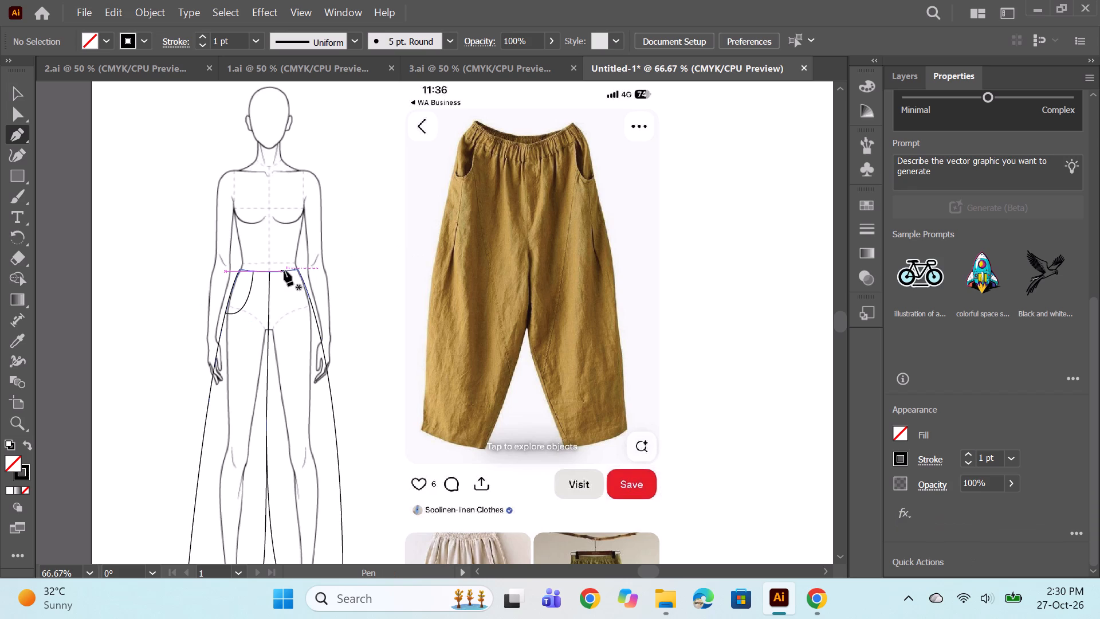
# Draw the matching curved pocket opening from the waistline to the outer seam on the figure's left hip.
pyautogui.click(284, 271)
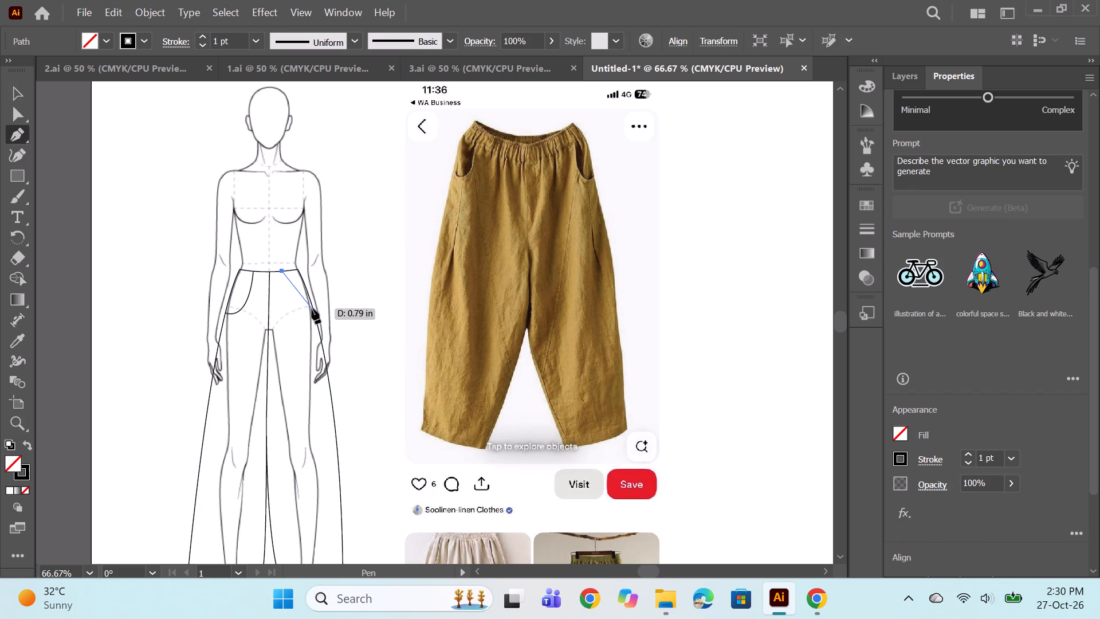
pyautogui.moveTo(314, 308); pyautogui.dragTo(344, 288)
pyautogui.moveTo(344, 288); pyautogui.dragTo(341, 291)
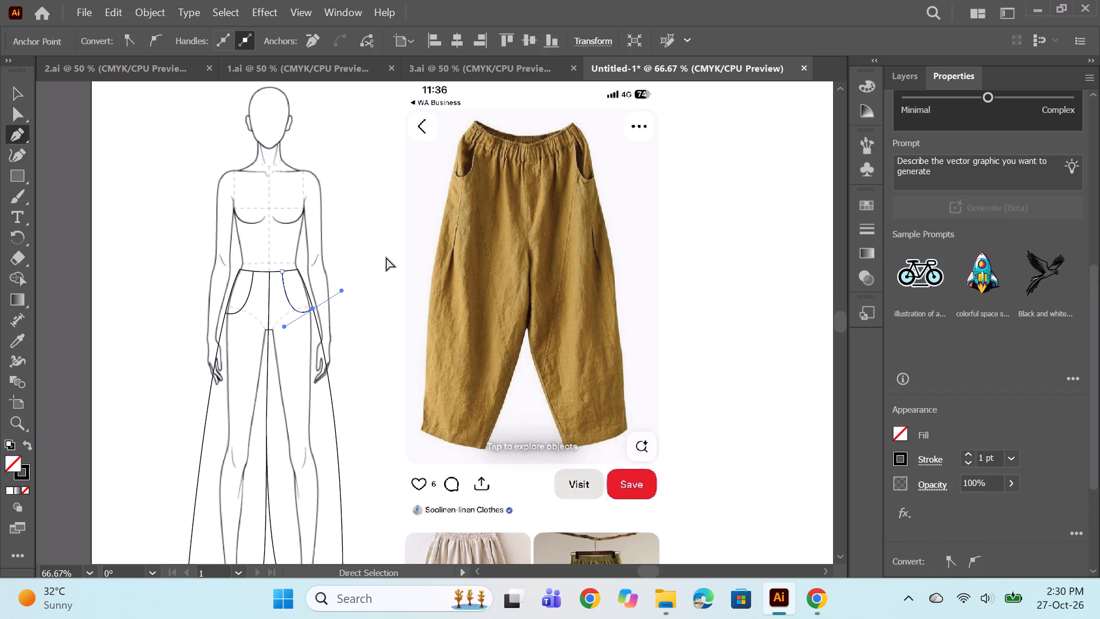
pyautogui.keyDown('ctrl'); pyautogui.click(386, 257); pyautogui.keyUp('ctrl')
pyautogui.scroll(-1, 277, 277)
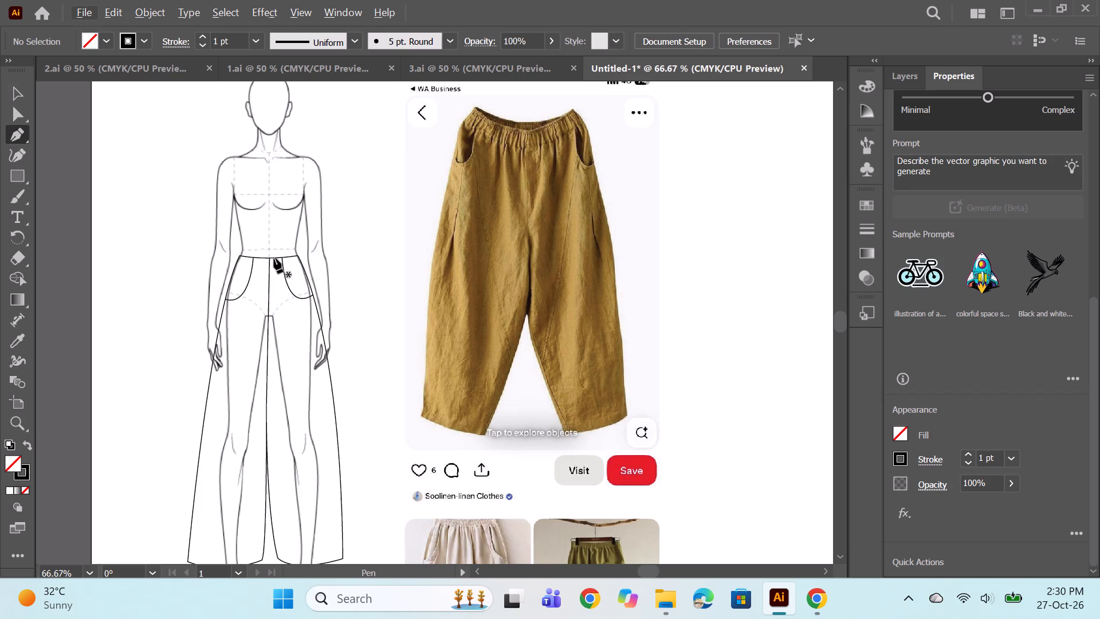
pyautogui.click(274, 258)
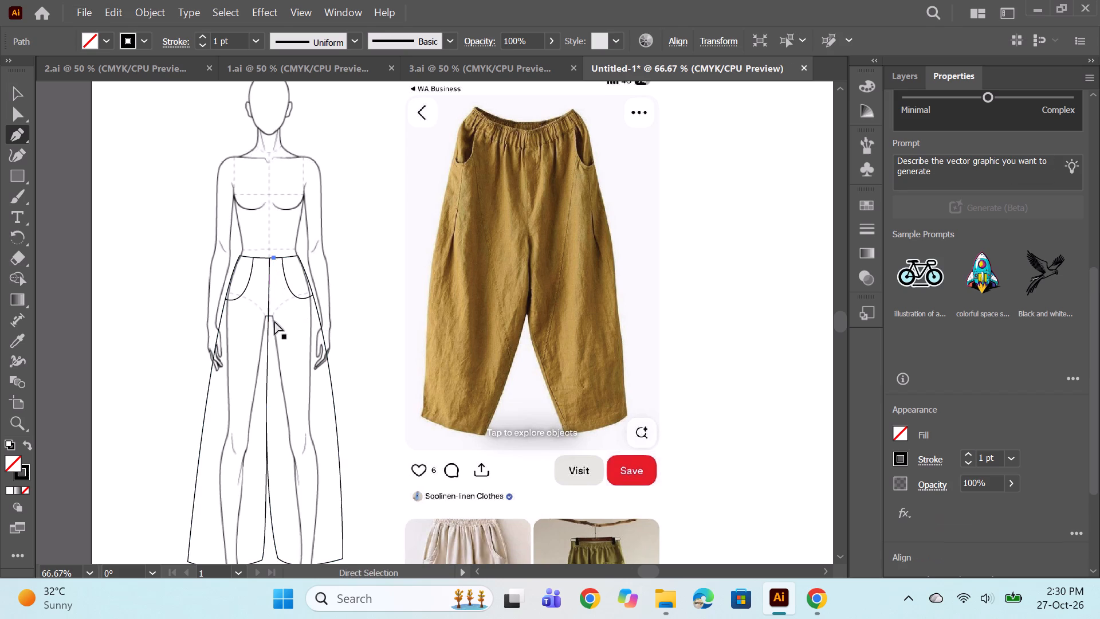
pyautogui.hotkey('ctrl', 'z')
# Draw a straight seam about 3.6 in long from the figure's right pocket curve down to the inseam above the hem.
pyautogui.scroll(-2, 279, 301)
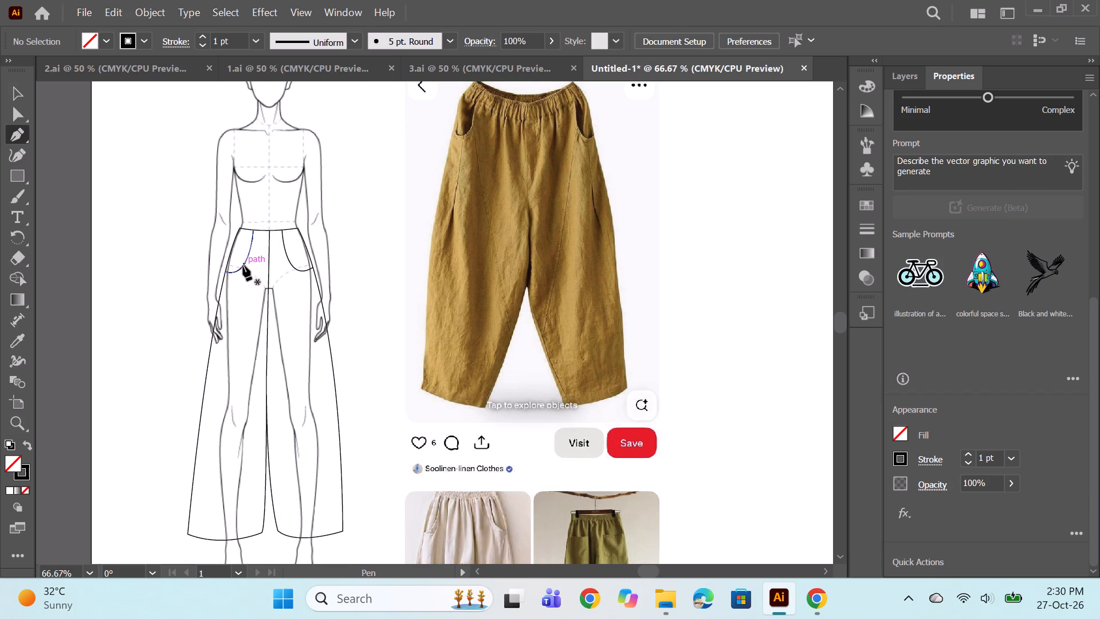
pyautogui.click(243, 264)
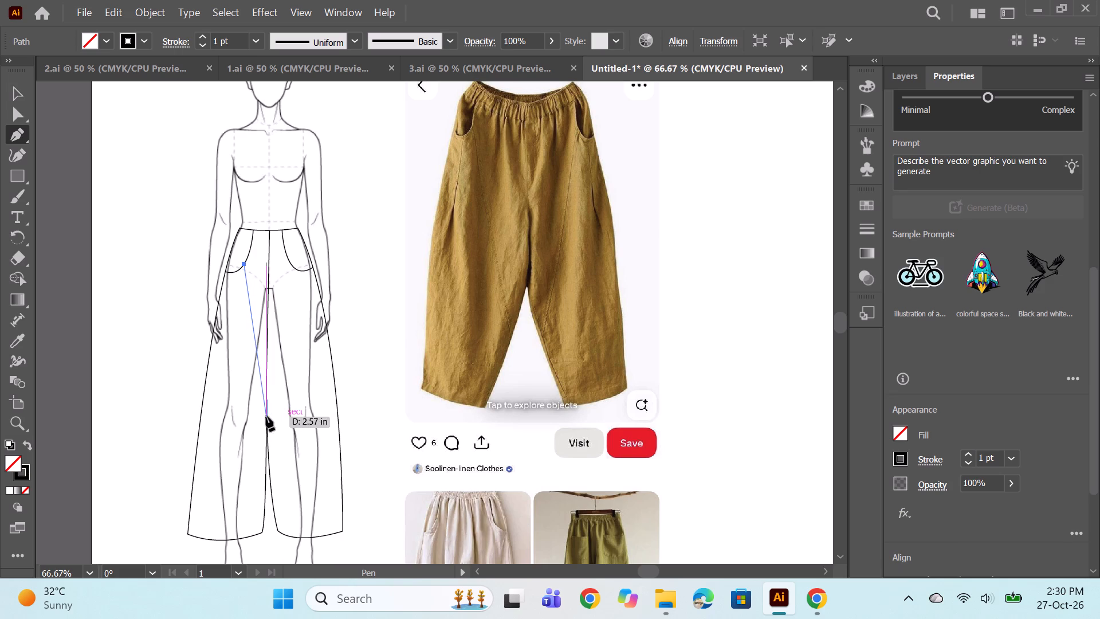
pyautogui.click(264, 478)
pyautogui.keyDown('ctrl'); pyautogui.click(364, 287); pyautogui.keyUp('ctrl')
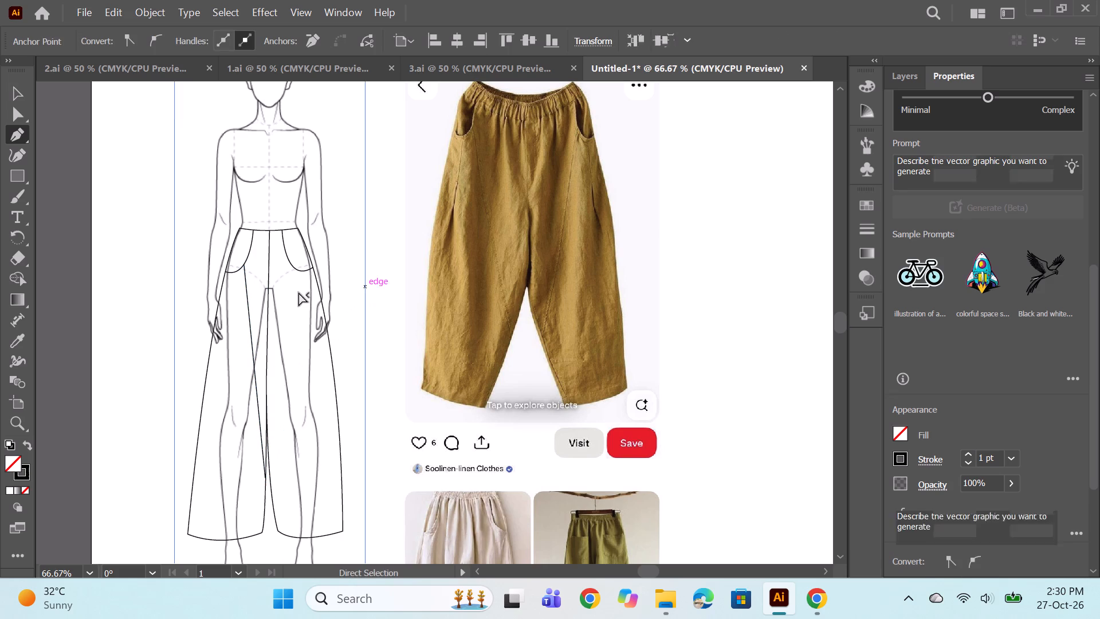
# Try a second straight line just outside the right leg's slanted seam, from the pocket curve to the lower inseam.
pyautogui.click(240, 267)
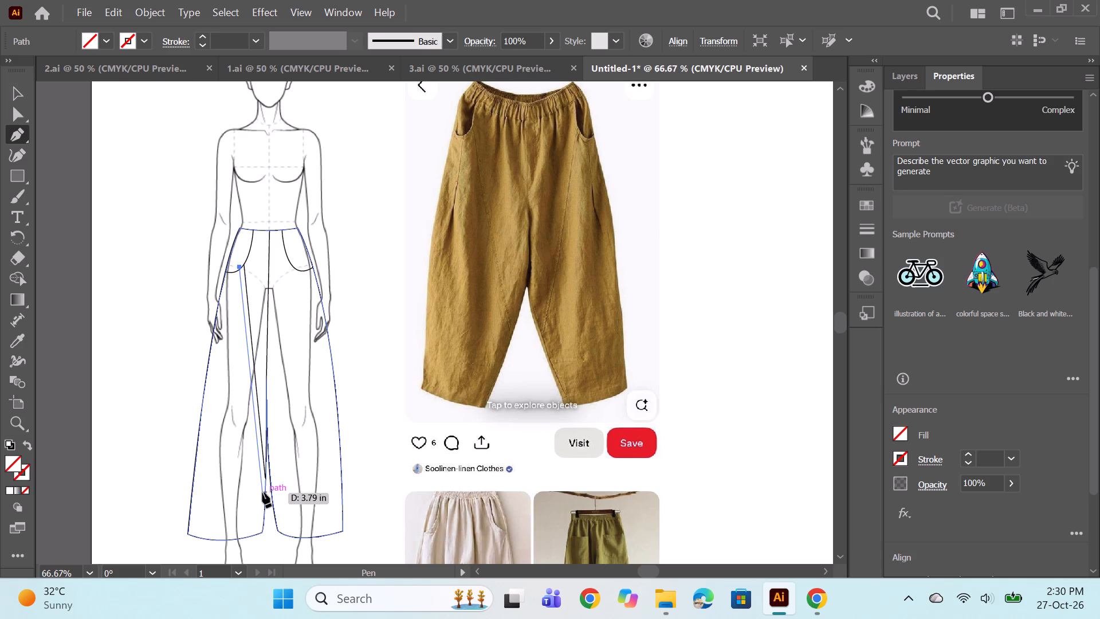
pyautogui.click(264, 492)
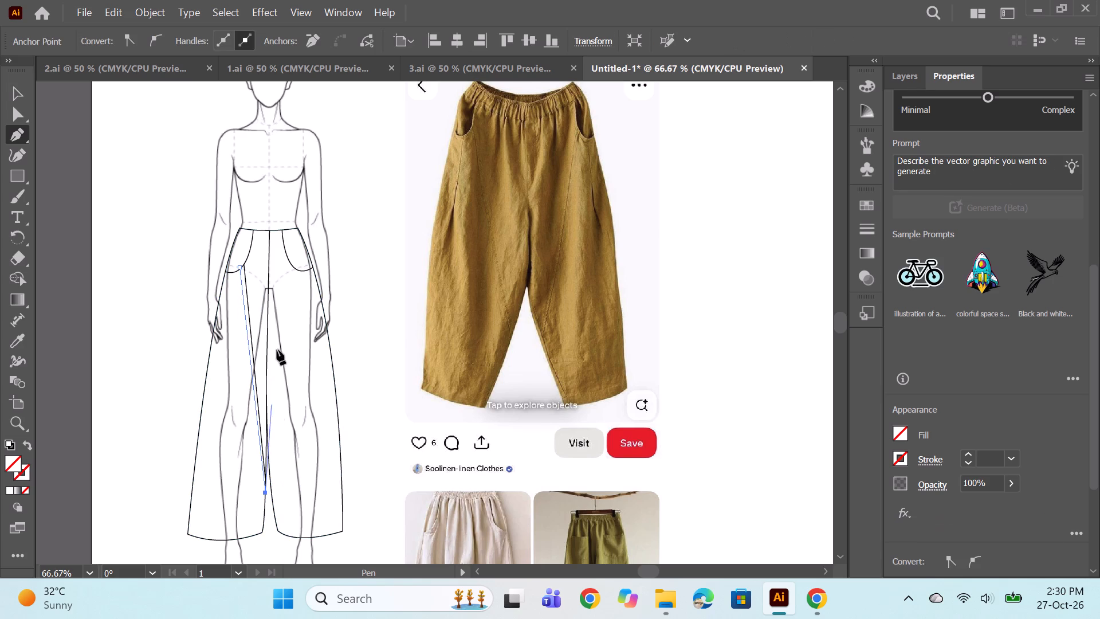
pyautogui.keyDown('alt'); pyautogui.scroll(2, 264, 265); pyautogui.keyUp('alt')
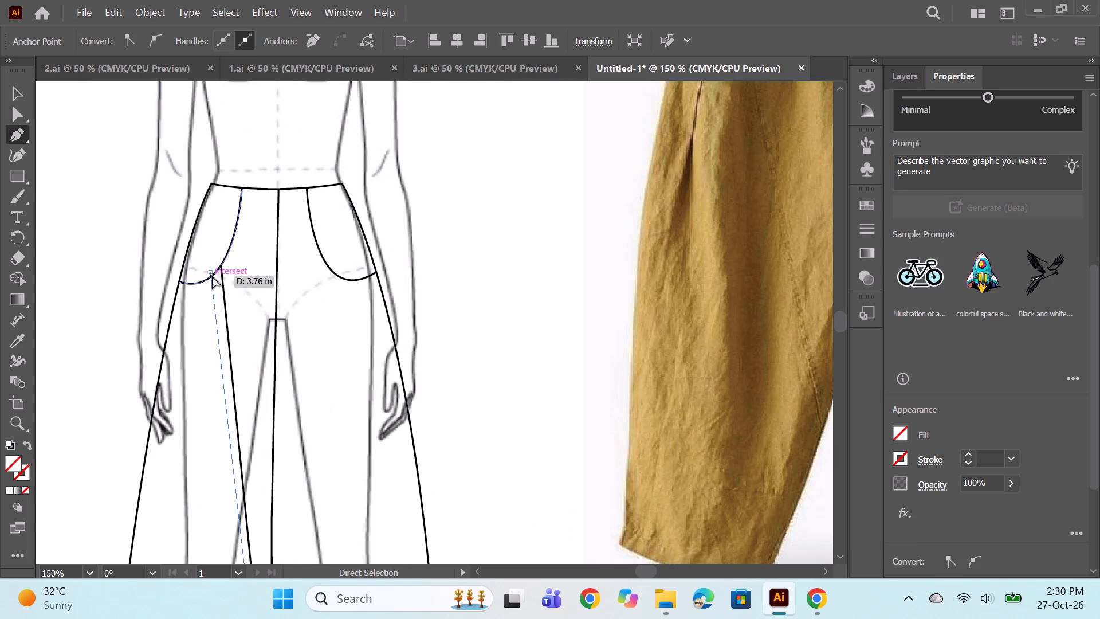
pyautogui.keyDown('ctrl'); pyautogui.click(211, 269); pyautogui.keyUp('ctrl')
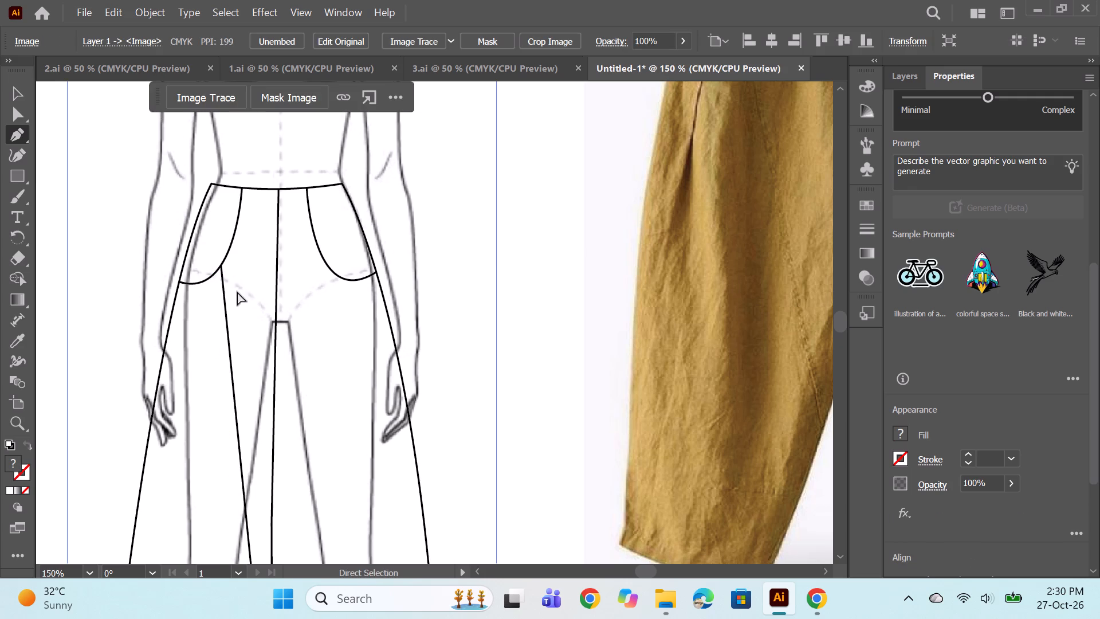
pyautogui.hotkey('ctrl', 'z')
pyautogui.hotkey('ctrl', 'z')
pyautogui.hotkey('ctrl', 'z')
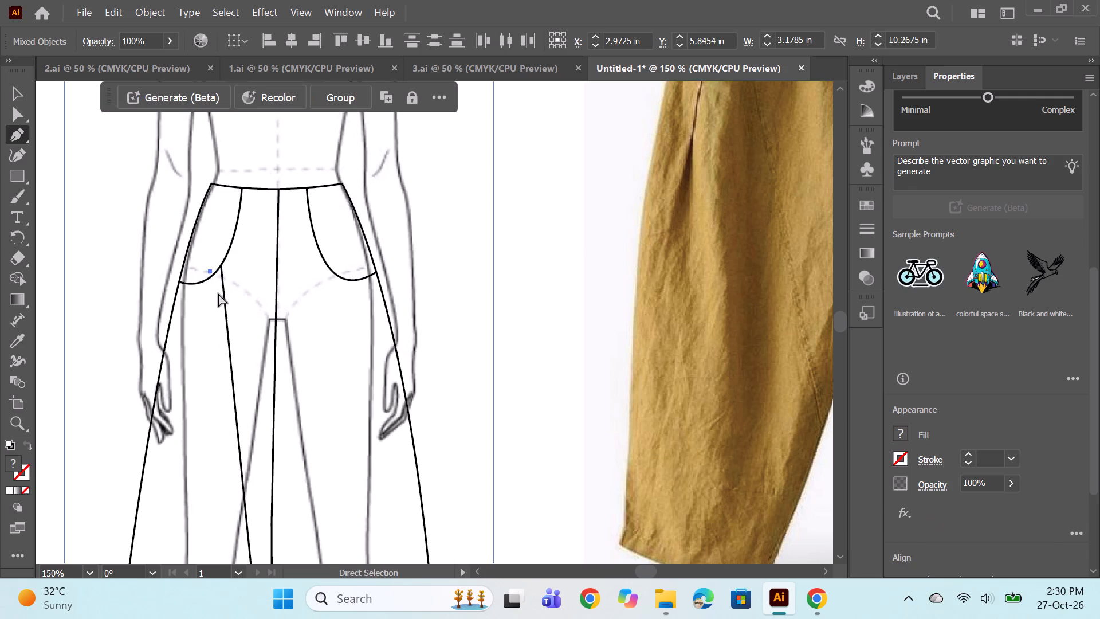
# Draw a second slanted line about 3.8 in long just outside the right leg's seam, with a 0.75 pt black stroke.
pyautogui.scroll(-6, 287, 281)
pyautogui.keyDown('alt'); pyautogui.scroll(-1, 278, 267); pyautogui.keyUp('alt')
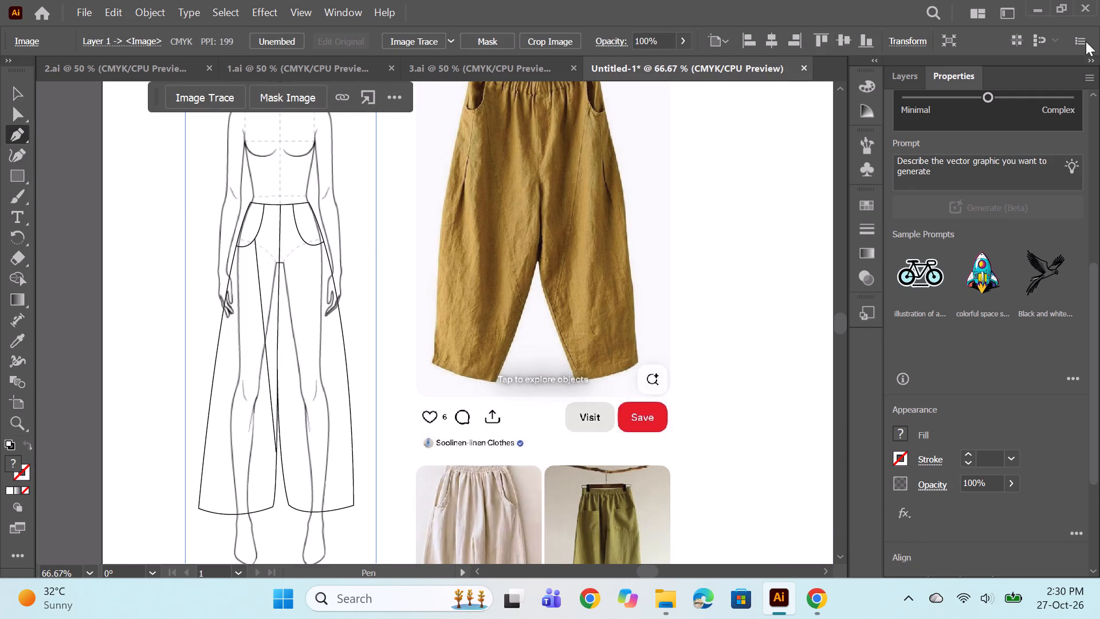
pyautogui.keyDown('alt'); pyautogui.scroll(1, 260, 250); pyautogui.keyUp('alt')
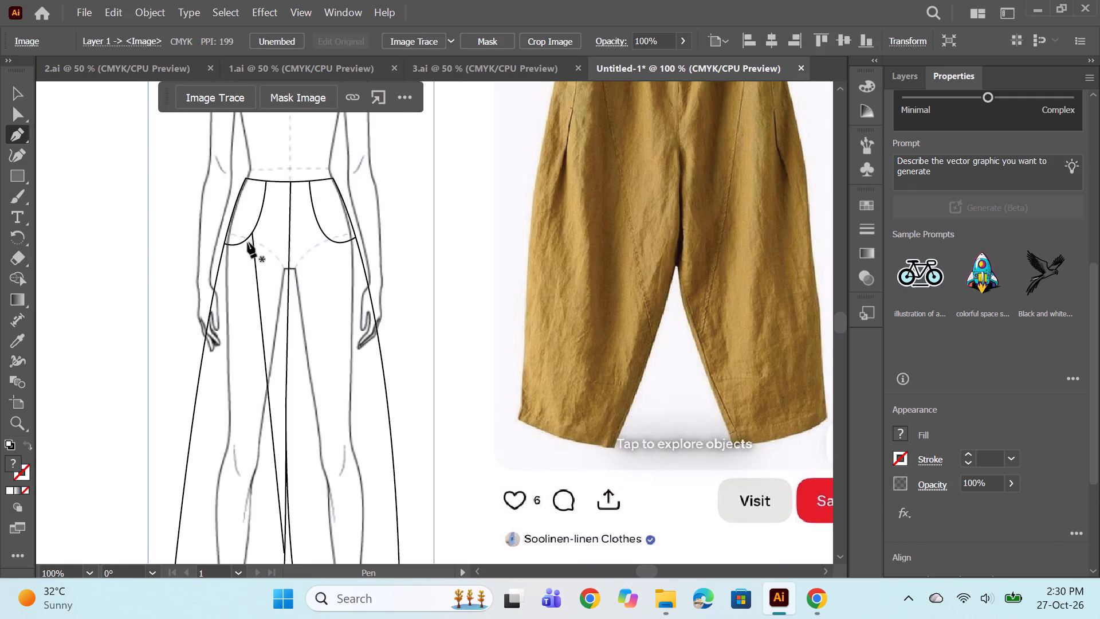
pyautogui.click(249, 237)
pyautogui.scroll(-5, 260, 316)
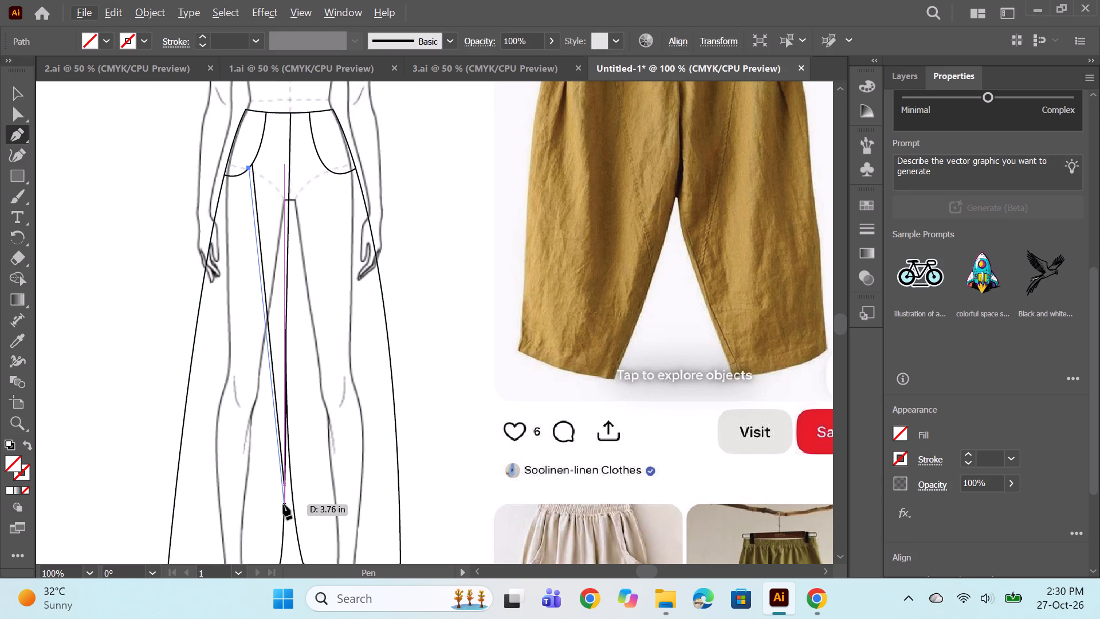
pyautogui.click(283, 504)
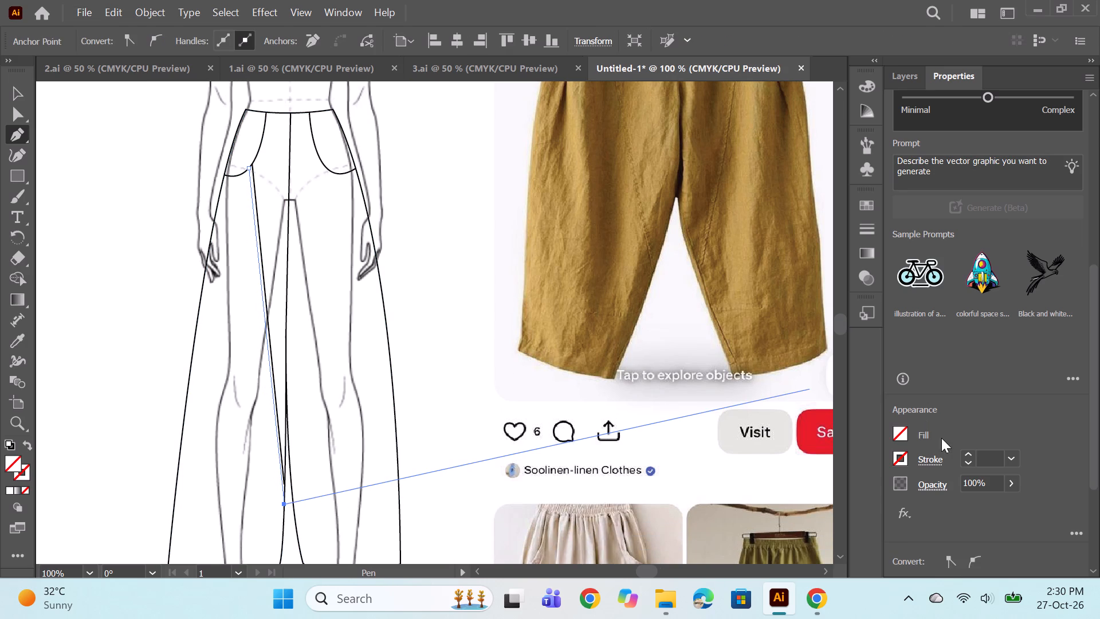
pyautogui.doubleClick(968, 456)
pyautogui.click(968, 456)
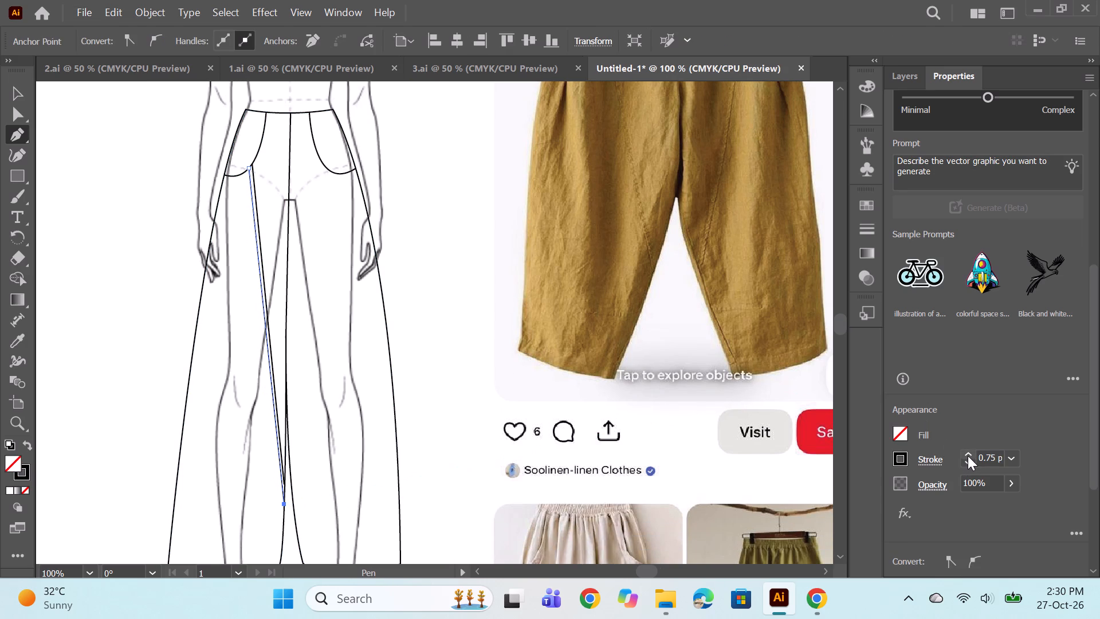
pyautogui.keyDown('ctrl'); pyautogui.click(479, 275); pyautogui.keyUp('ctrl')
# Draw a straight 0.75 pt seam about 3.6 in long from the figure's left pocket curve down to the inseam above the hem.
pyautogui.keyDown('alt'); pyautogui.scroll(-1, 305, 227); pyautogui.keyUp('alt')
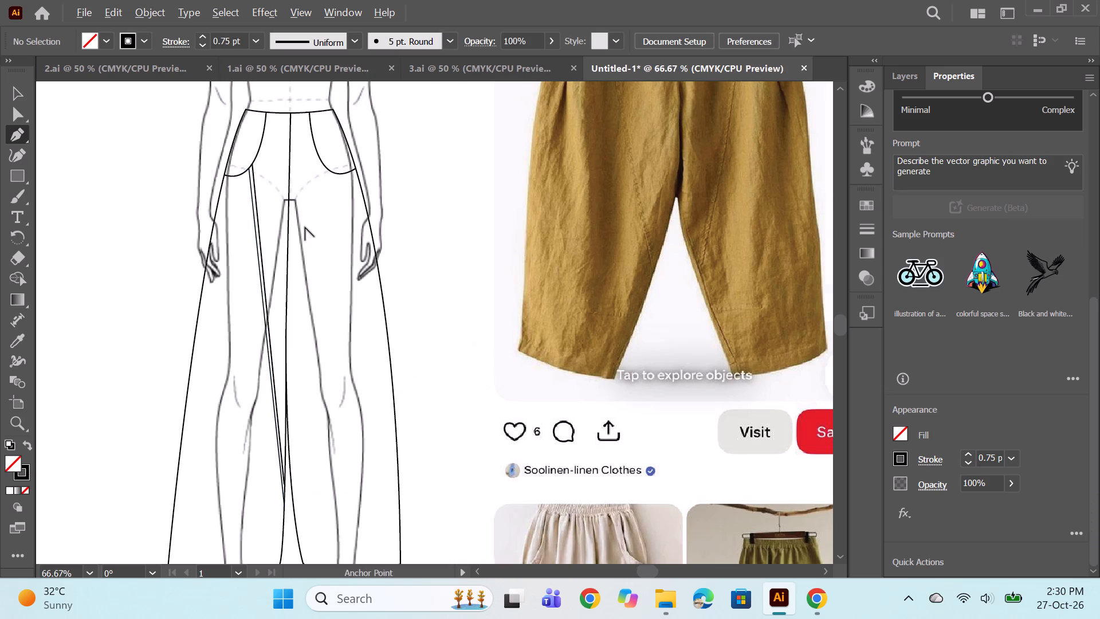
pyautogui.keyDown('alt'); pyautogui.scroll(1, 320, 228); pyautogui.keyUp('alt')
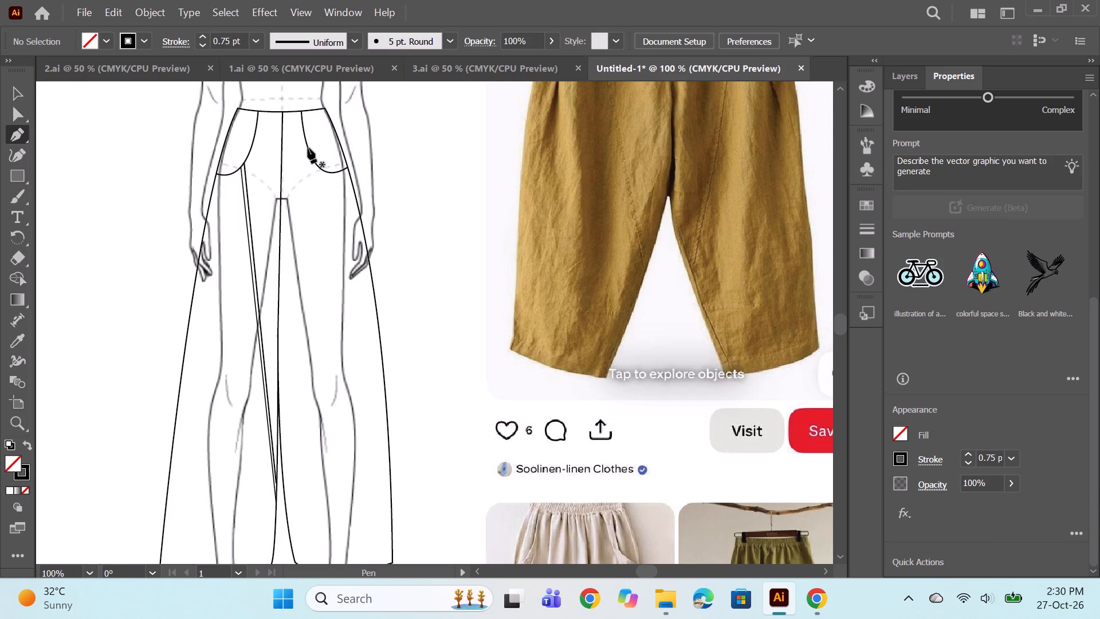
pyautogui.keyDown('alt'); pyautogui.scroll(-1, 312, 161); pyautogui.keyUp('alt')
pyautogui.scroll(7, 329, 214)
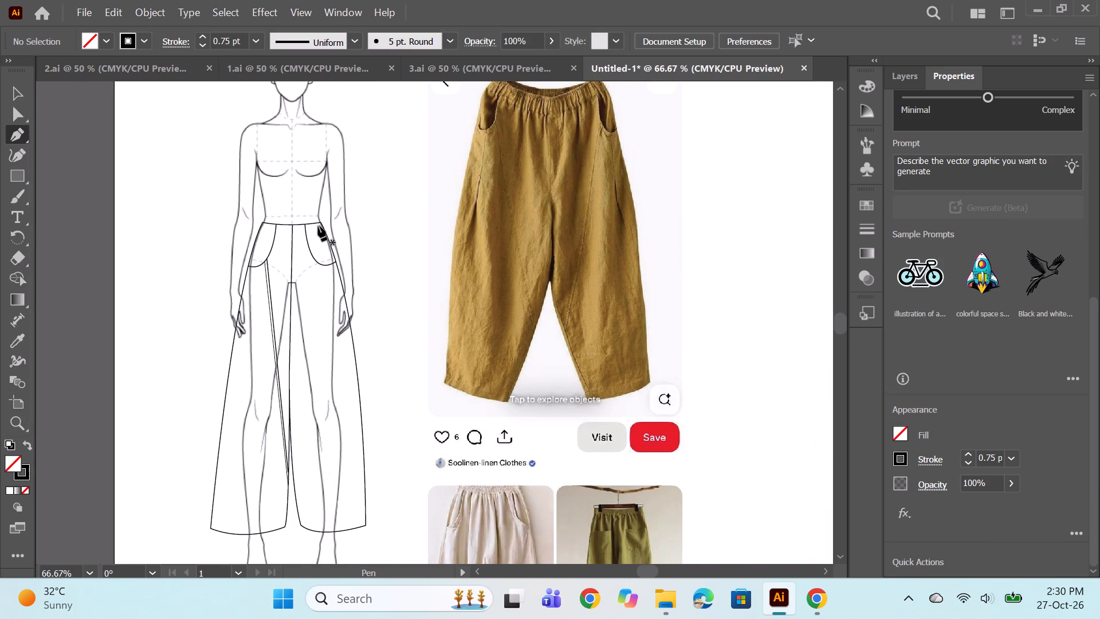
pyautogui.click(311, 256)
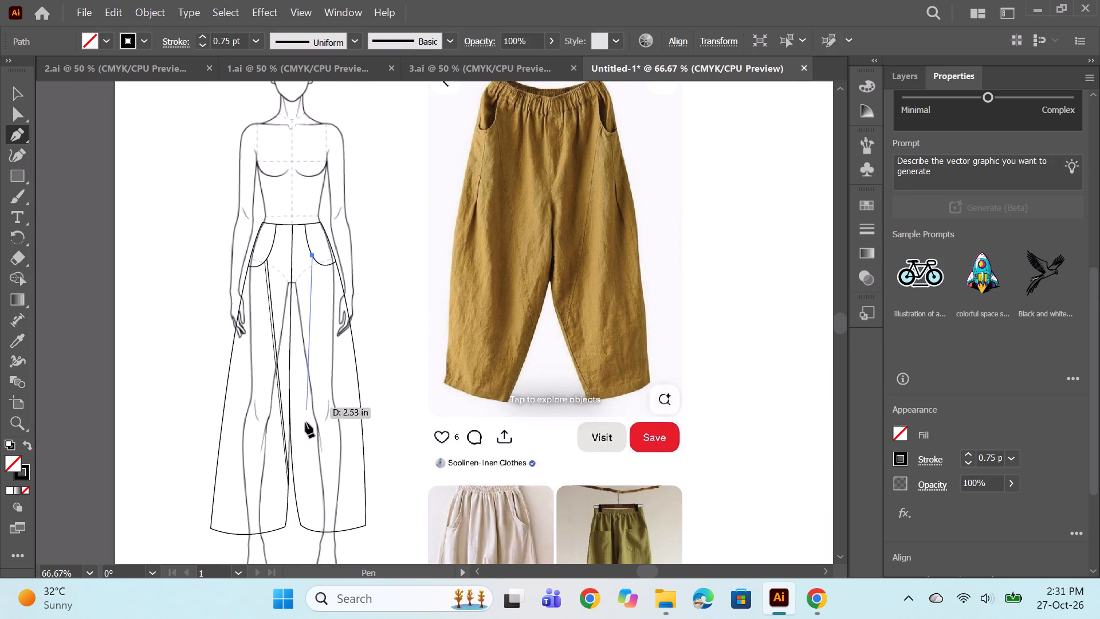
pyautogui.click(295, 473)
pyautogui.keyDown('ctrl'); pyautogui.click(390, 300); pyautogui.keyUp('ctrl')
pyautogui.keyDown('alt'); pyautogui.scroll(2, 318, 257); pyautogui.keyUp('alt')
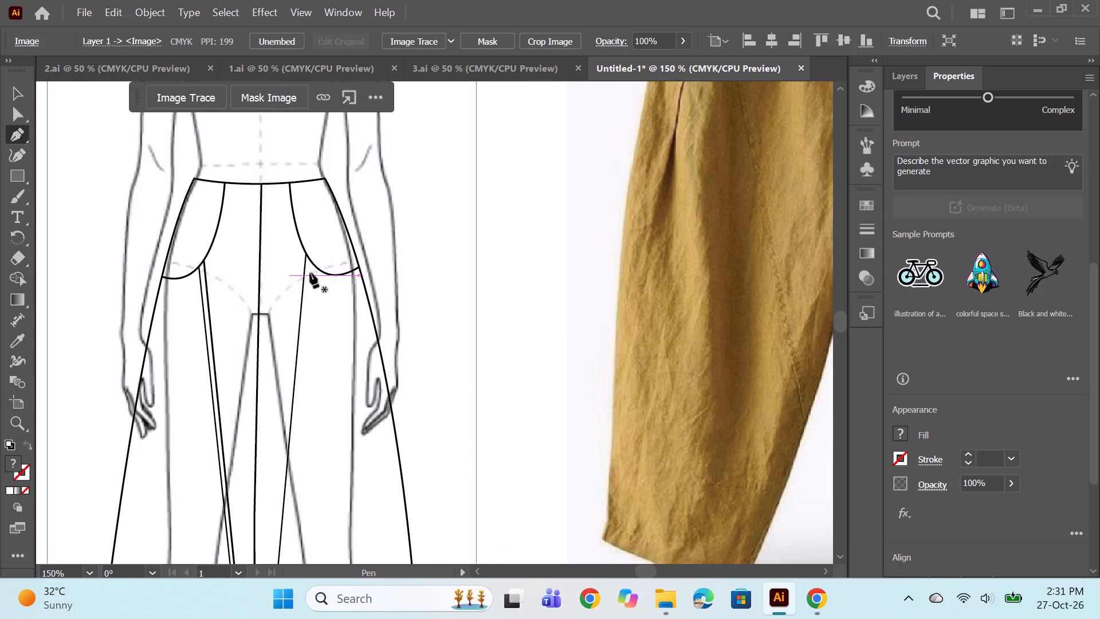
# Draw a second slanted line about 3.7 in long just outside the figure's left leg seam, with a 0.75 pt black stroke.
pyautogui.click(311, 261)
pyautogui.keyDown('alt'); pyautogui.scroll(-2, 315, 295); pyautogui.keyUp('alt')
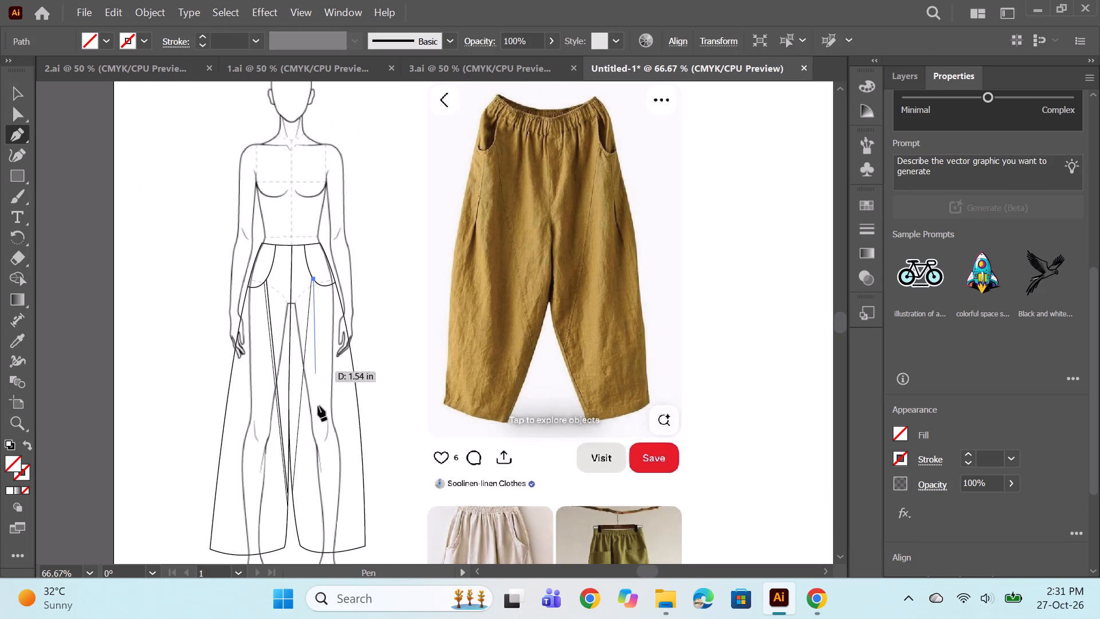
pyautogui.click(295, 502)
pyautogui.keyDown('ctrl'); pyautogui.click(400, 350); pyautogui.keyUp('ctrl')
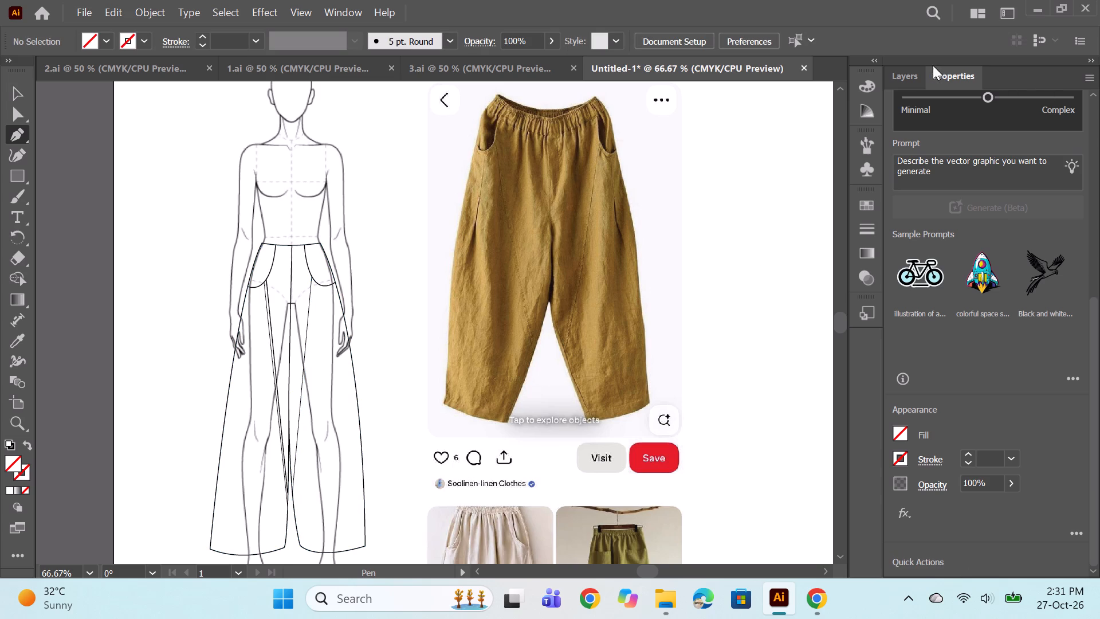
pyautogui.click(891, 79)
pyautogui.click(945, 136)
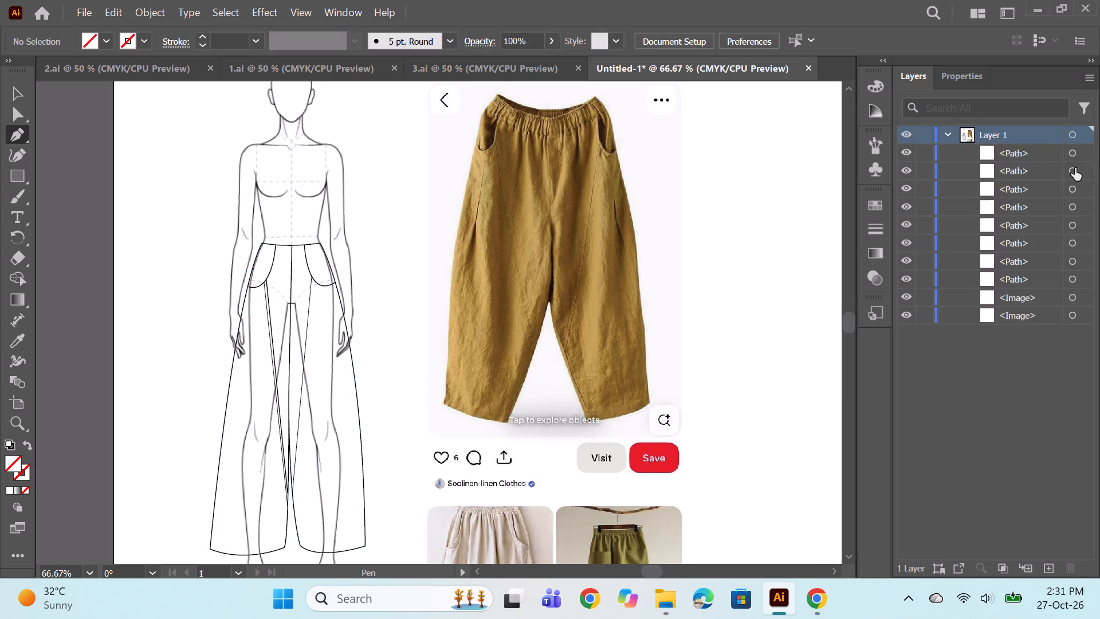
pyautogui.click(1071, 149)
pyautogui.click(966, 75)
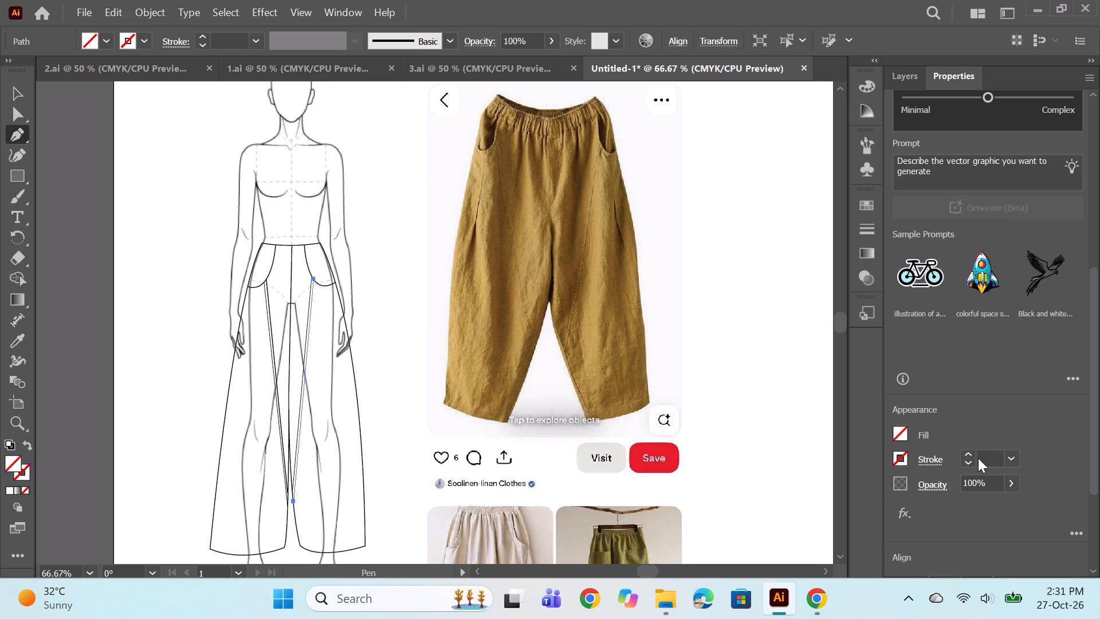
pyautogui.tripleClick(969, 455)
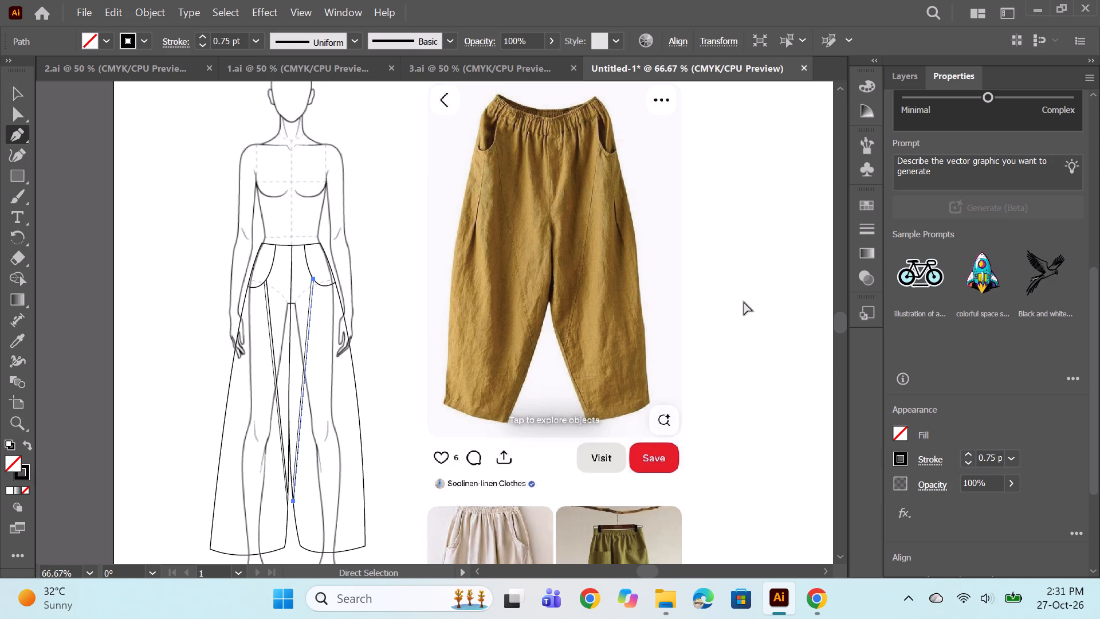
pyautogui.keyDown('ctrl'); pyautogui.click(744, 301); pyautogui.keyUp('ctrl')
pyautogui.keyDown('alt'); pyautogui.scroll(-1, 370, 261); pyautogui.keyUp('alt')
pyautogui.keyDown('alt'); pyautogui.scroll(1, 370, 261); pyautogui.keyUp('alt')
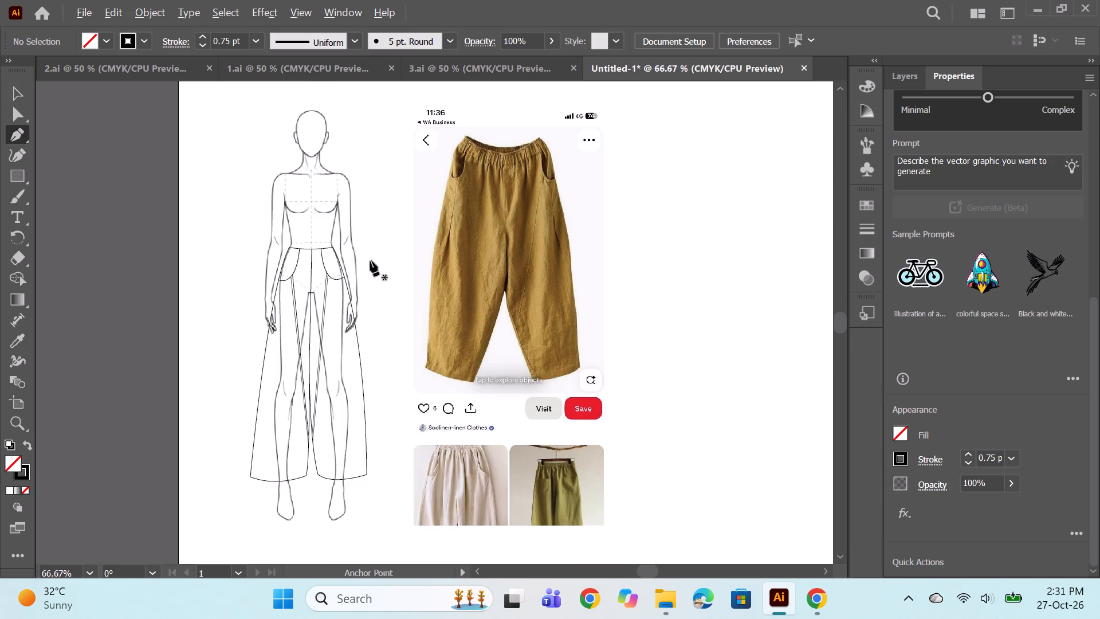
# Set the stroke of the inner slanted seam on the figure's right leg to 0.75 pt.
pyautogui.click(897, 85)
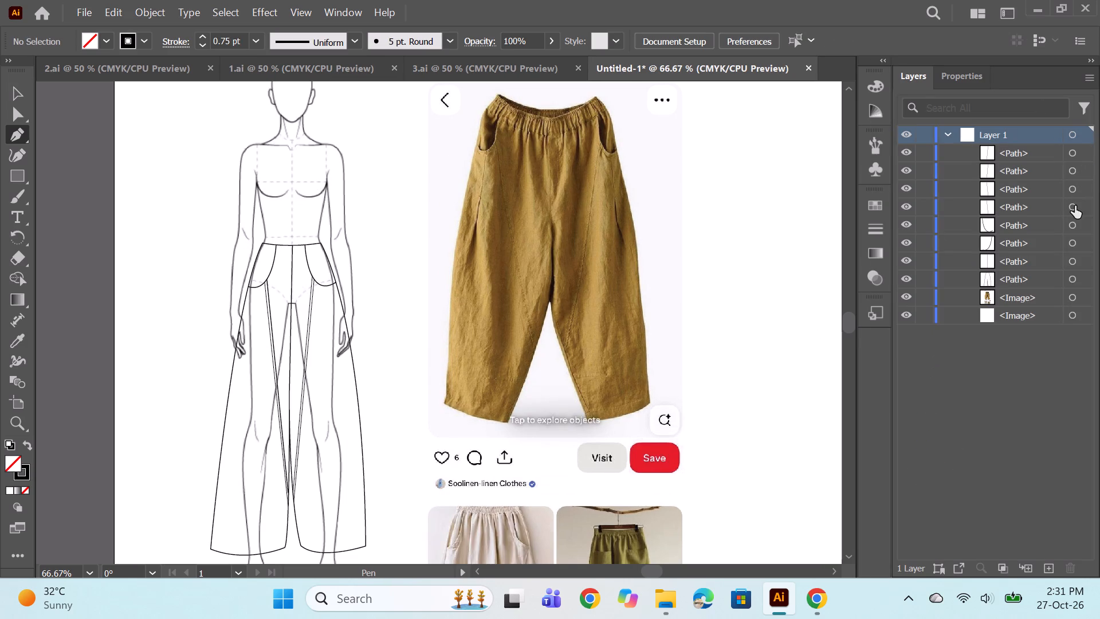
pyautogui.click(1074, 207)
pyautogui.click(953, 85)
pyautogui.click(968, 461)
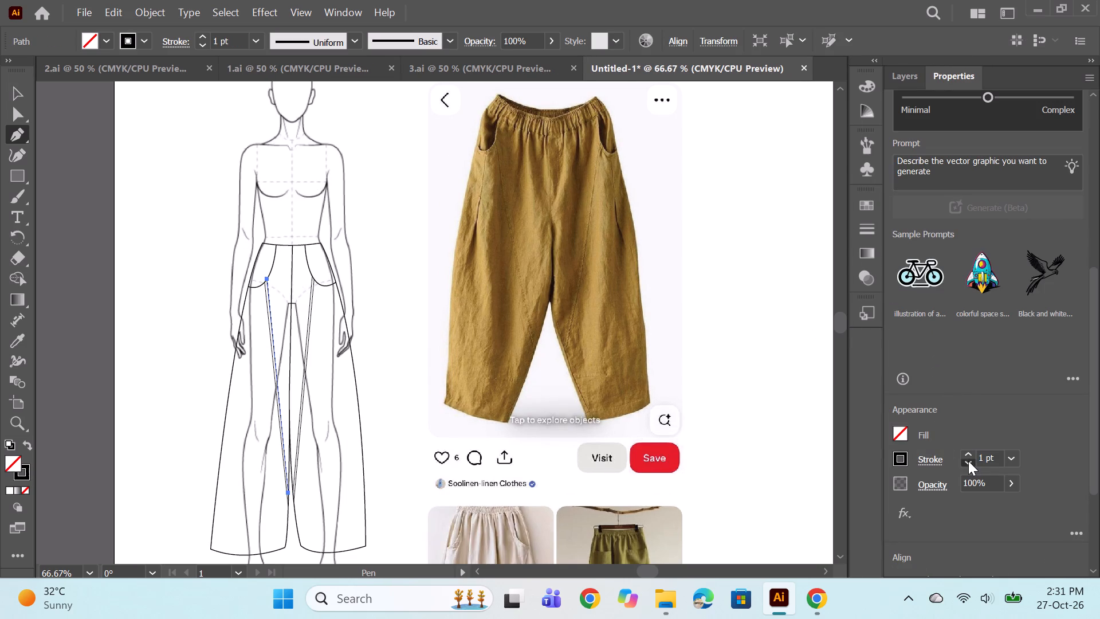
pyautogui.keyDown('ctrl'); pyautogui.click(761, 350); pyautogui.keyUp('ctrl')
# Narrow the figure's right trouser leg by moving its outer hem corner inward and bowing the side curve slightly outward.
pyautogui.keyDown('alt'); pyautogui.scroll(-1, 460, 290); pyautogui.keyUp('alt')
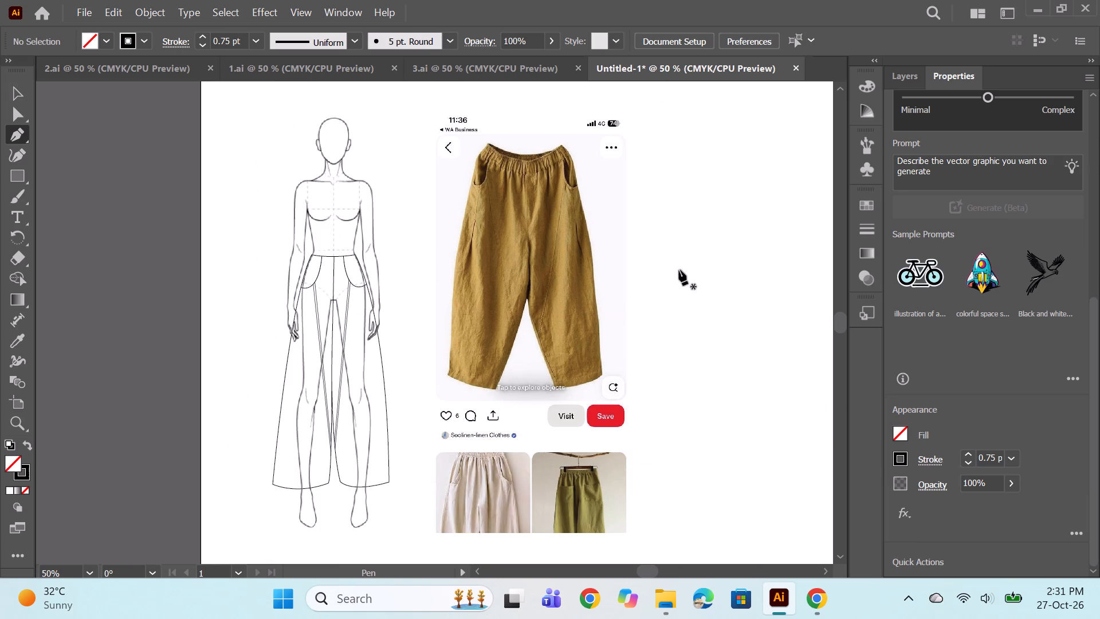
pyautogui.keyDown('alt'); pyautogui.scroll(1, 420, 264); pyautogui.keyUp('alt')
pyautogui.scroll(-4, 594, 345)
pyautogui.keyDown('alt'); pyautogui.scroll(1, 557, 346); pyautogui.keyUp('alt')
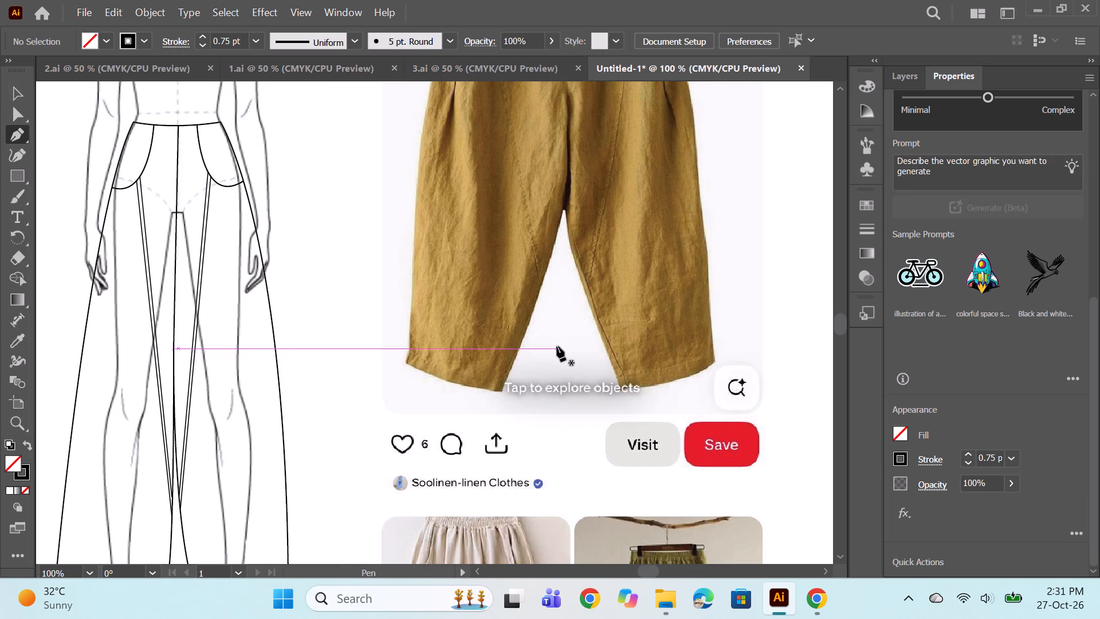
pyautogui.keyDown('alt'); pyautogui.scroll(-1, 557, 346); pyautogui.keyUp('alt')
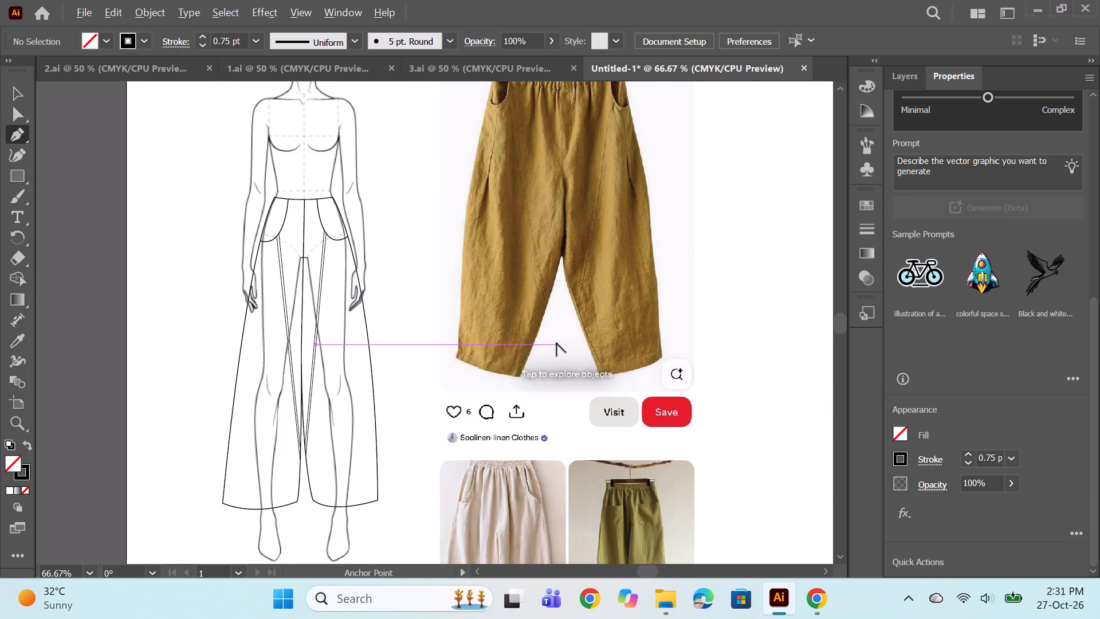
pyautogui.keyDown('alt'); pyautogui.scroll(-1, 556, 343); pyautogui.keyUp('alt')
pyautogui.keyDown('alt'); pyautogui.scroll(1, 351, 467); pyautogui.keyUp('alt')
pyautogui.keyDown('alt'); pyautogui.scroll(-1, 427, 350); pyautogui.keyUp('alt')
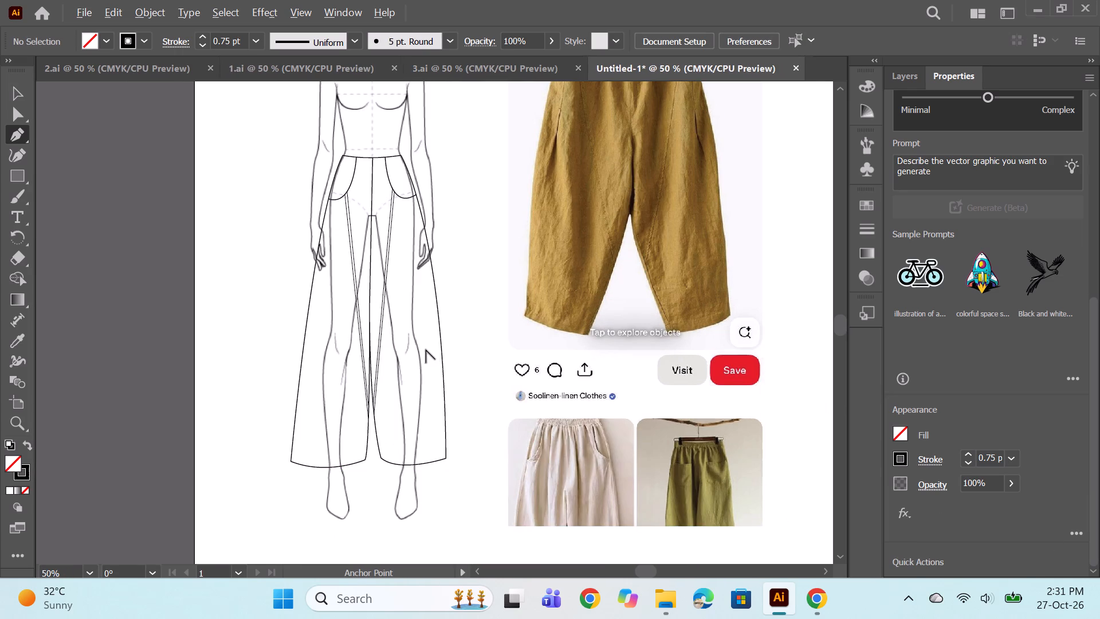
pyautogui.keyDown('ctrl'); pyautogui.click(324, 431); pyautogui.keyUp('ctrl')
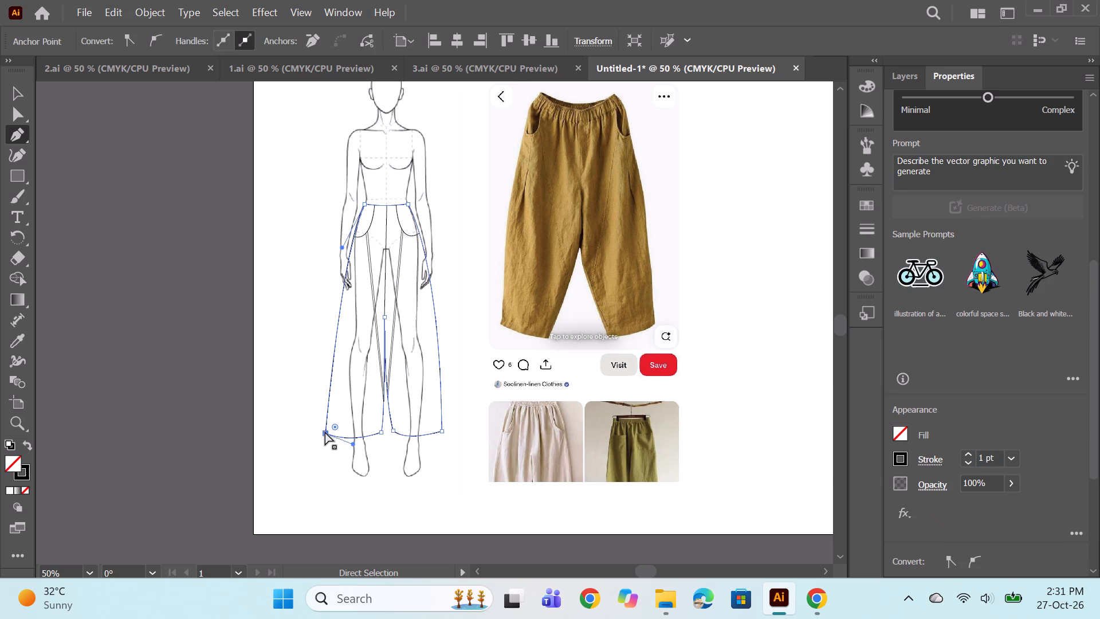
pyautogui.keyDown('ctrl'); pyautogui.moveTo(325, 432); pyautogui.dragTo(340, 432); pyautogui.keyUp('ctrl')
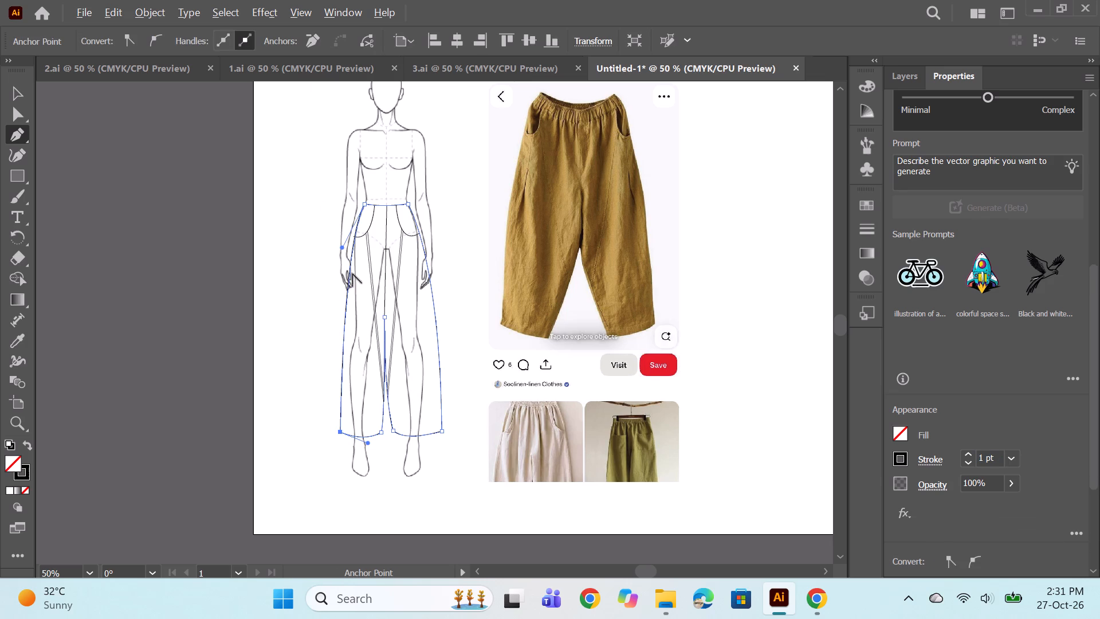
pyautogui.keyDown('alt'); pyautogui.moveTo(340, 247); pyautogui.dragTo(335, 255); pyautogui.keyUp('alt')
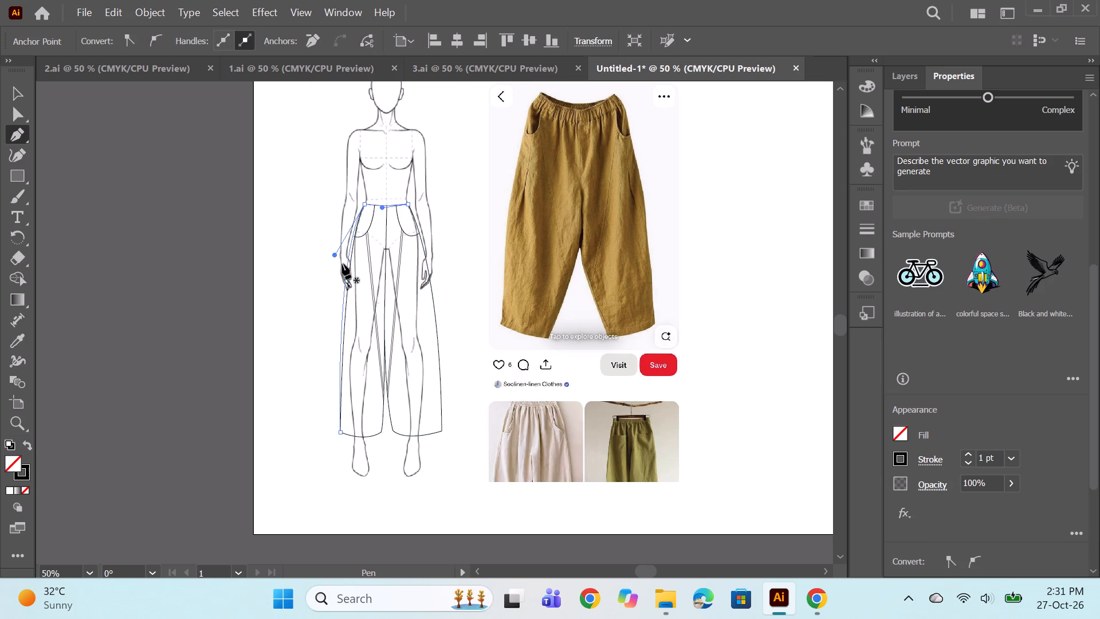
# Narrow the figure's left trouser leg to match by moving its outer hem corner inward and rounding the side curve outward.
pyautogui.keyDown('ctrl'); pyautogui.click(444, 432); pyautogui.keyUp('ctrl')
pyautogui.keyDown('ctrl'); pyautogui.moveTo(443, 431); pyautogui.dragTo(433, 431); pyautogui.keyUp('ctrl')
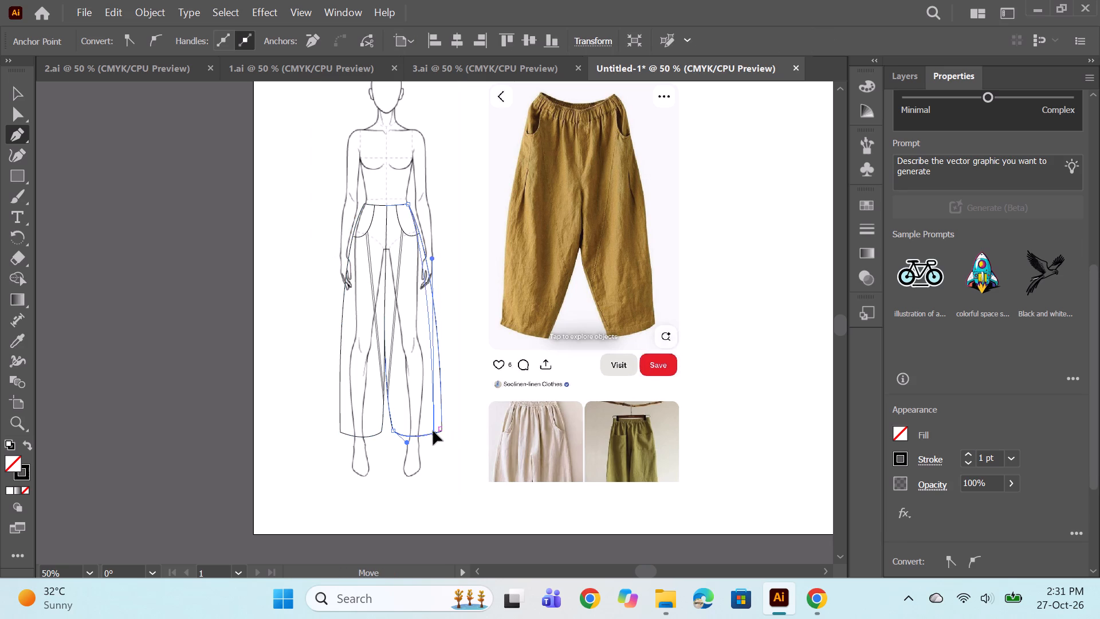
pyautogui.keyDown('ctrl'); pyautogui.moveTo(433, 431); pyautogui.dragTo(430, 432); pyautogui.keyUp('ctrl')
pyautogui.keyDown('alt'); pyautogui.moveTo(429, 259); pyautogui.dragTo(450, 263); pyautogui.keyUp('alt')
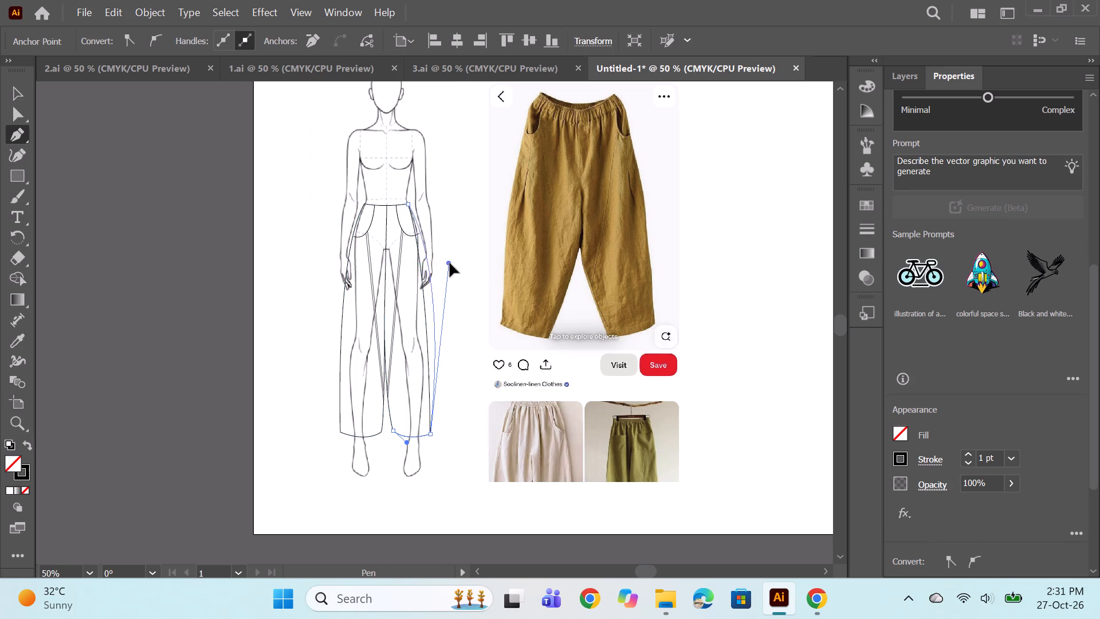
pyautogui.keyDown('alt'); pyautogui.moveTo(450, 263); pyautogui.dragTo(442, 263); pyautogui.keyUp('alt')
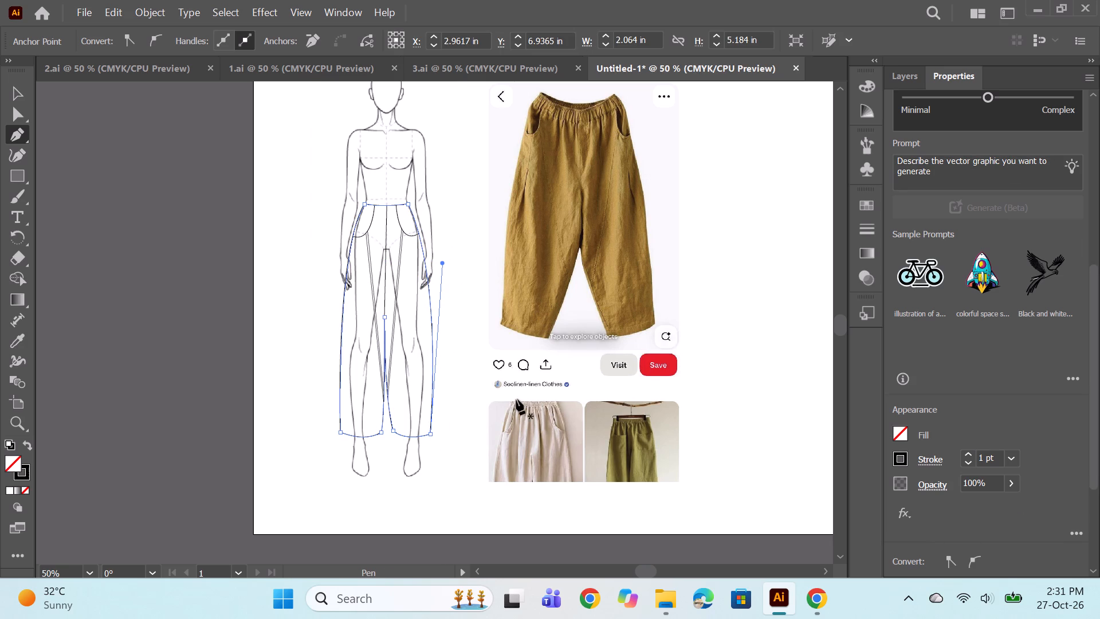
pyautogui.keyDown('ctrl'); pyautogui.click(477, 387); pyautogui.keyUp('ctrl')
# Fill the trouser outline path with a very light grey swatch.
pyautogui.press('space')
pyautogui.press('space')
pyautogui.press('space')
pyautogui.press('space')
pyautogui.moveTo(687, 347); pyautogui.dragTo(551, 342)
pyautogui.scroll(1, 518, 226)
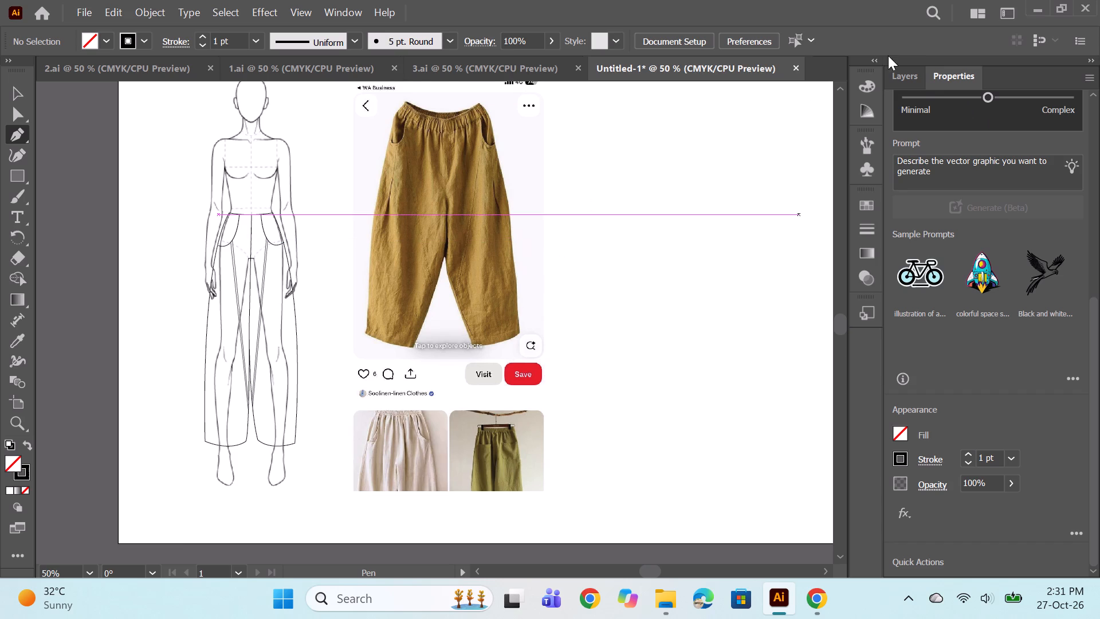
pyautogui.click(917, 83)
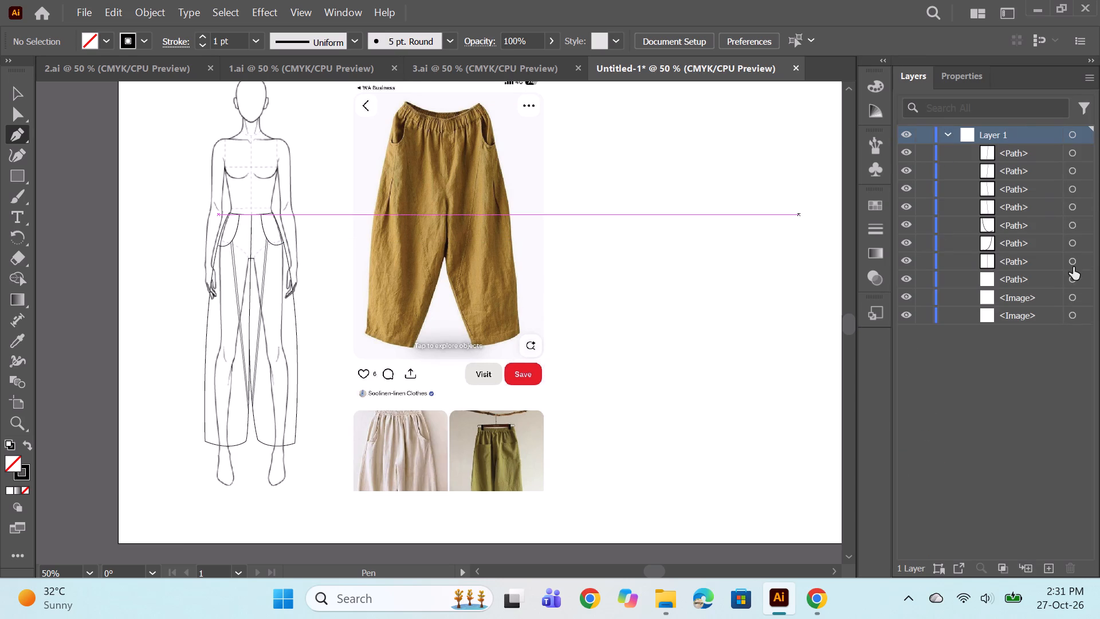
pyautogui.click(1075, 277)
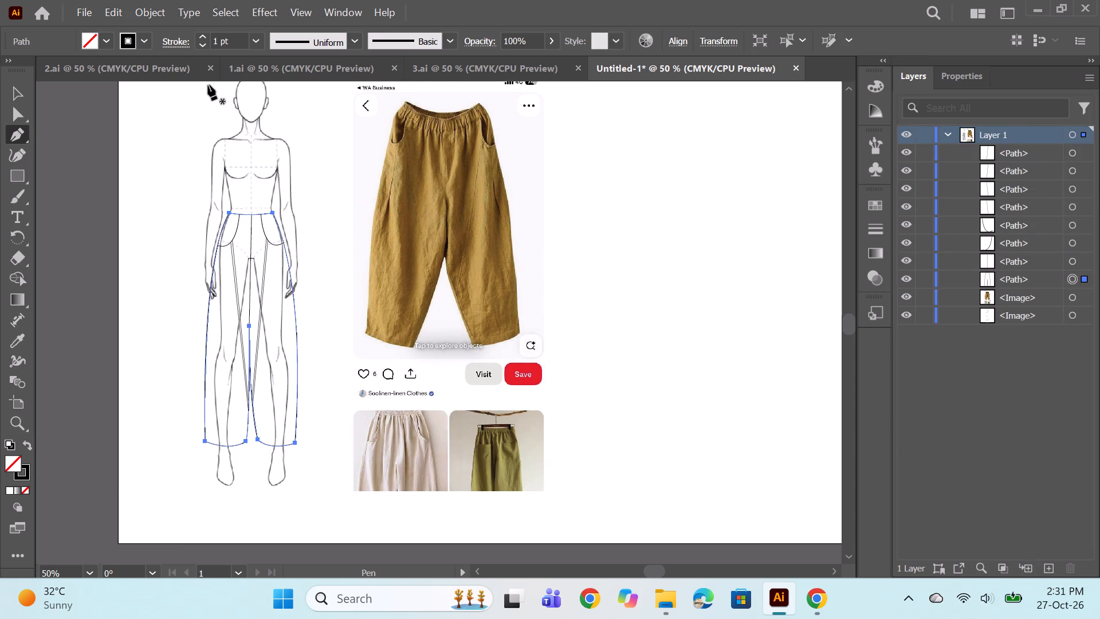
pyautogui.click(108, 34)
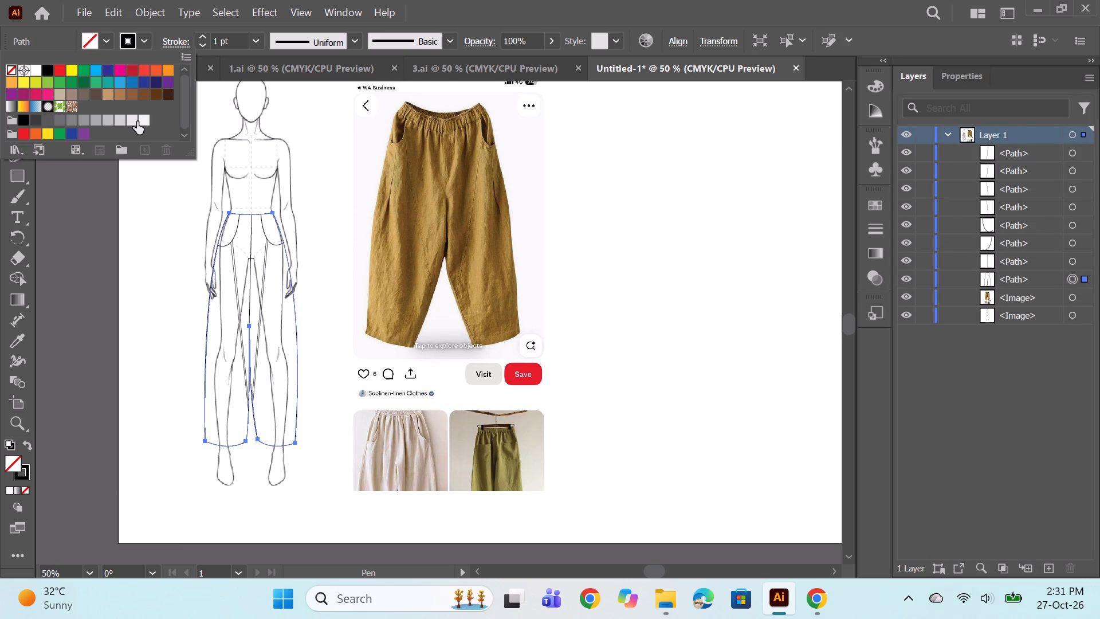
pyautogui.click(137, 122)
pyautogui.keyDown('ctrl'); pyautogui.click(648, 199); pyautogui.keyUp('ctrl')
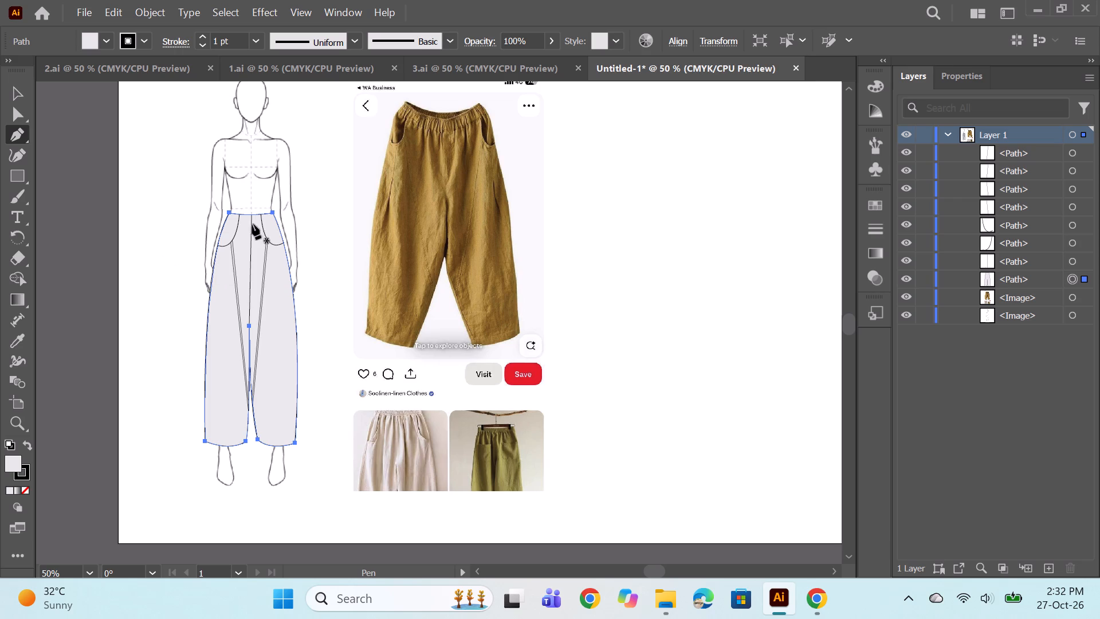
# Draw a straight line about 1.6 in long from the figure's right pocket curve down the outer thigh.
pyautogui.keyDown('alt'); pyautogui.scroll(2, 237, 225); pyautogui.keyUp('alt')
pyautogui.scroll(1, 156, 257)
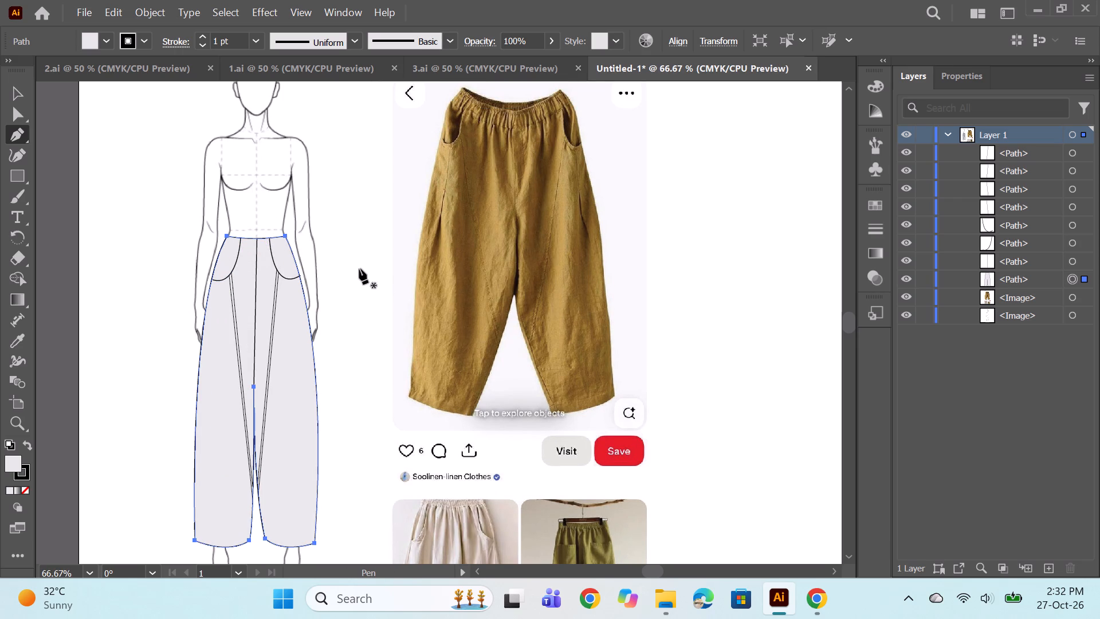
pyautogui.press('space')
pyautogui.moveTo(382, 251); pyautogui.dragTo(435, 233)
pyautogui.scroll(1, 261, 284)
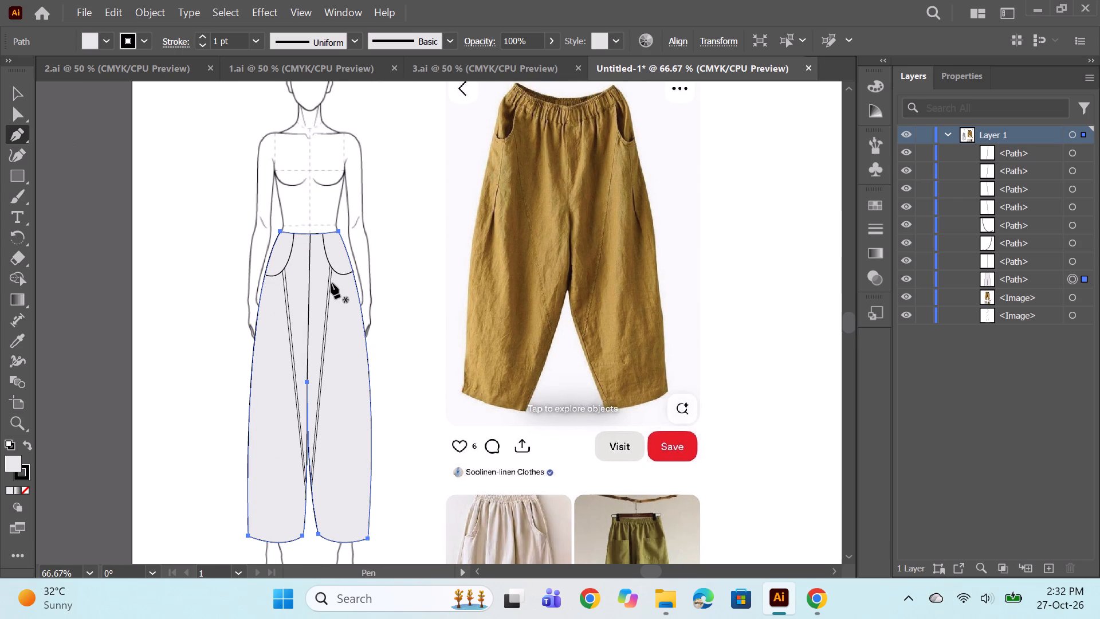
pyautogui.click(272, 276)
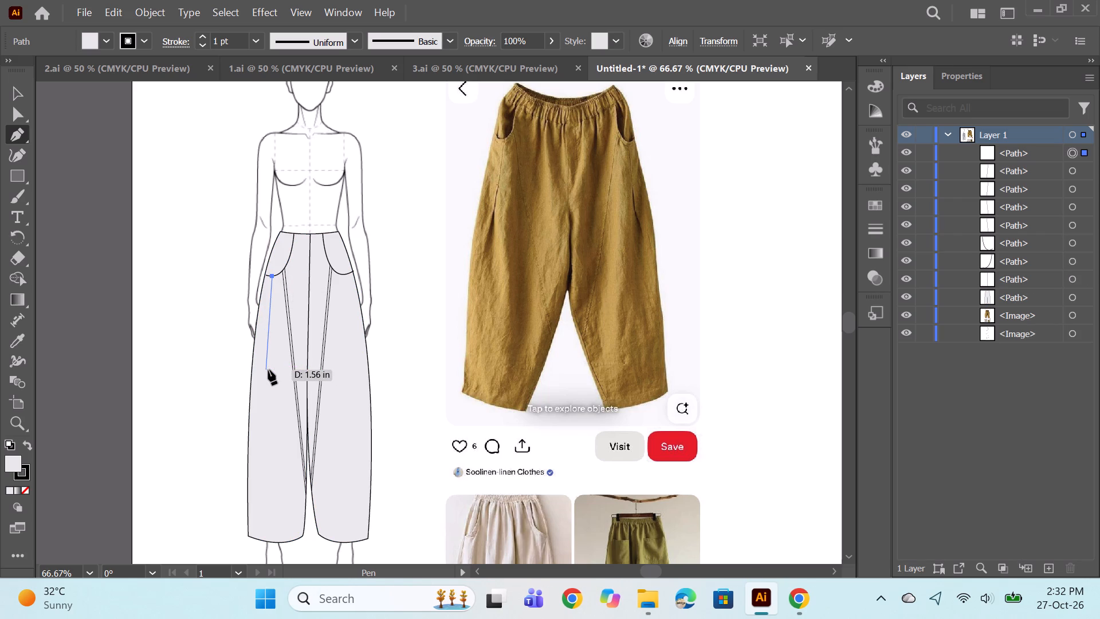
pyautogui.click(268, 370)
pyautogui.keyDown('ctrl'); pyautogui.click(440, 250); pyautogui.keyUp('ctrl')
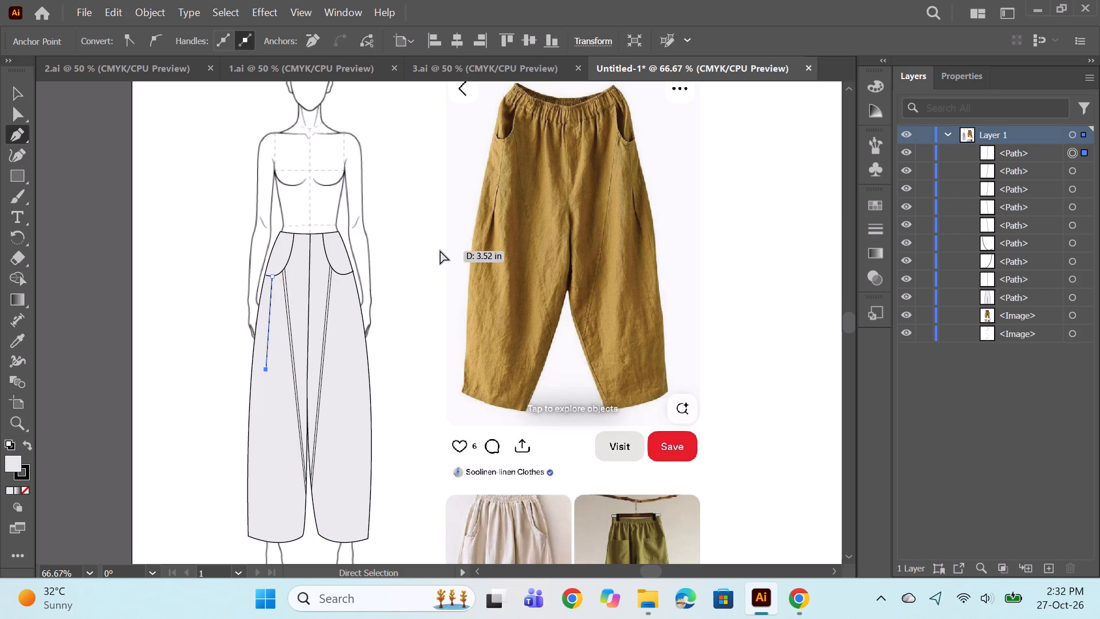
# Draw a matching straight line about 1.5 in long from the figure's left pocket curve down the outer thigh.
pyautogui.click(345, 274)
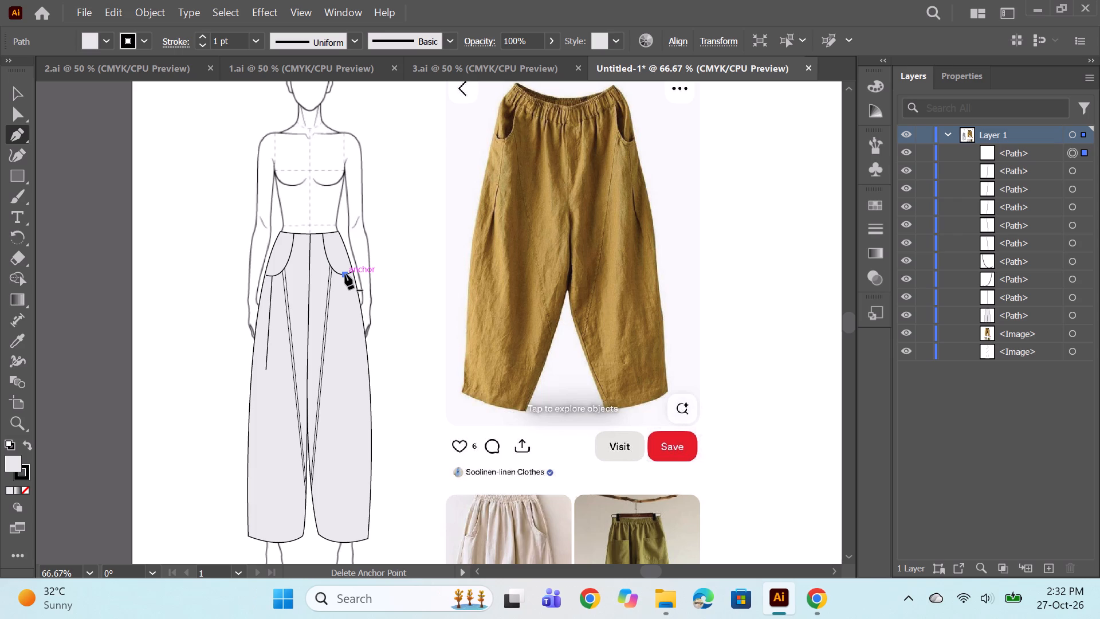
pyautogui.click(351, 367)
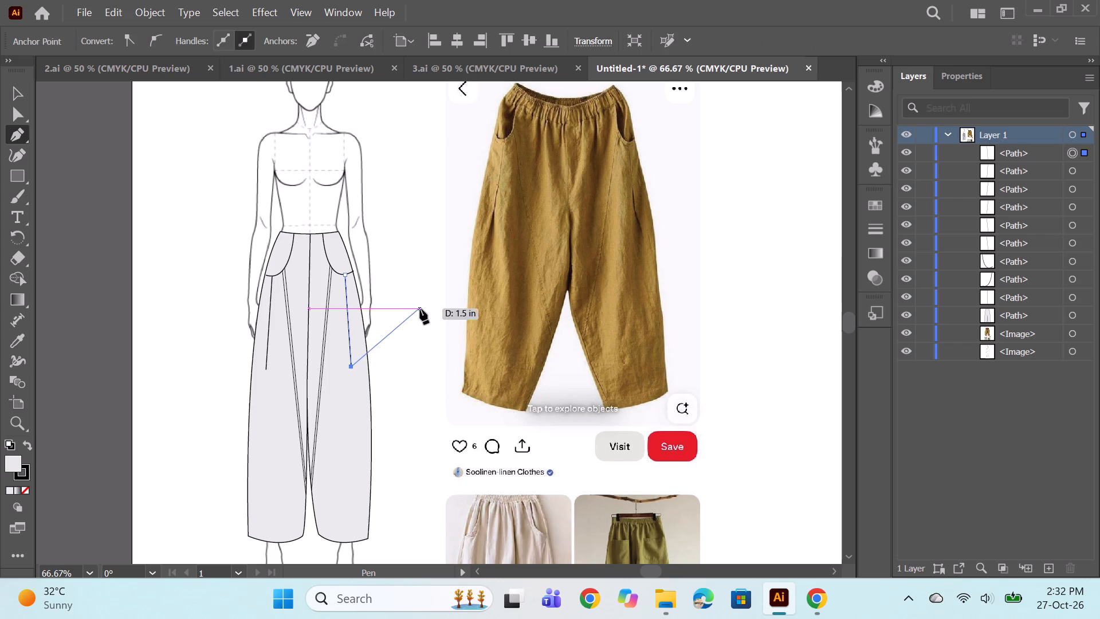
pyautogui.keyDown('ctrl'); pyautogui.click(429, 284); pyautogui.keyUp('ctrl')
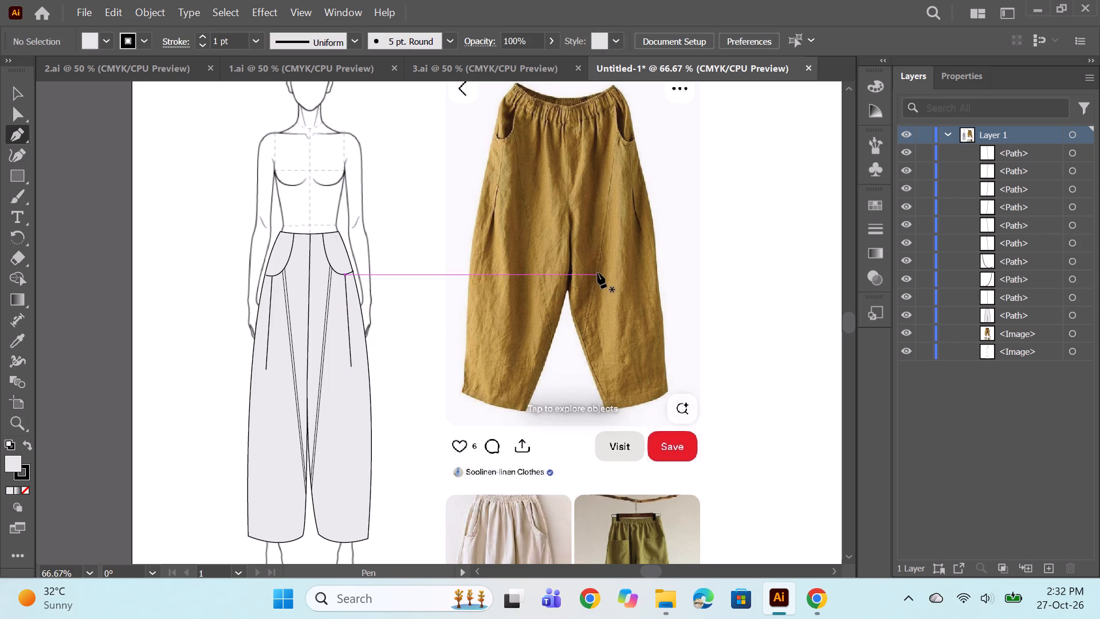
# Extend the figure's left outer thigh line downward from its lower end with a slightly curved segment past the knee.
pyautogui.click(351, 365)
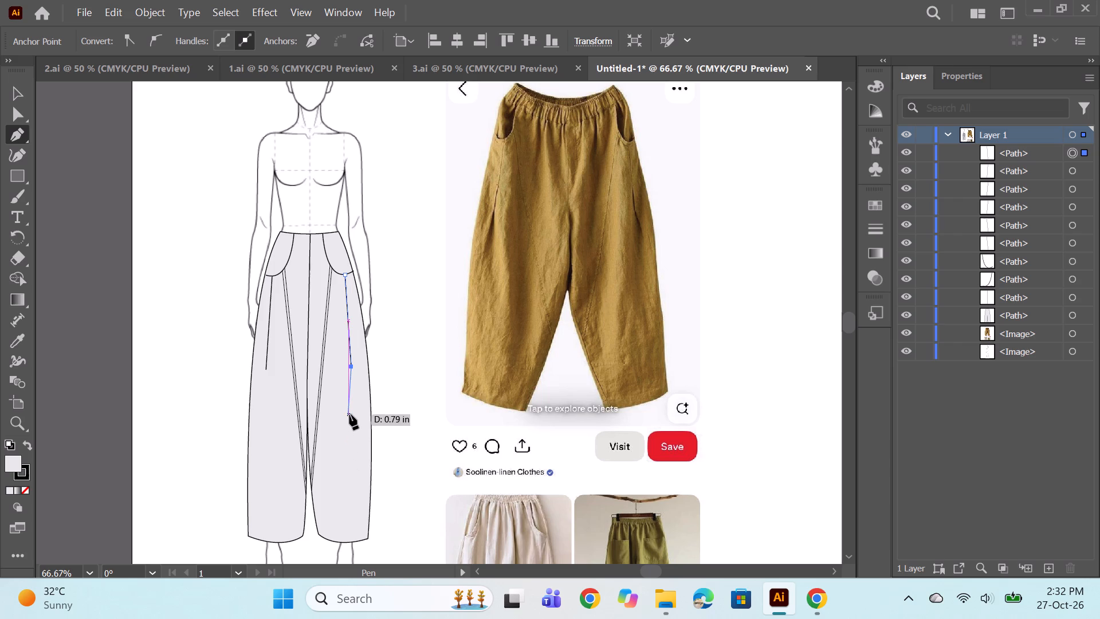
pyautogui.moveTo(350, 451); pyautogui.dragTo(349, 480)
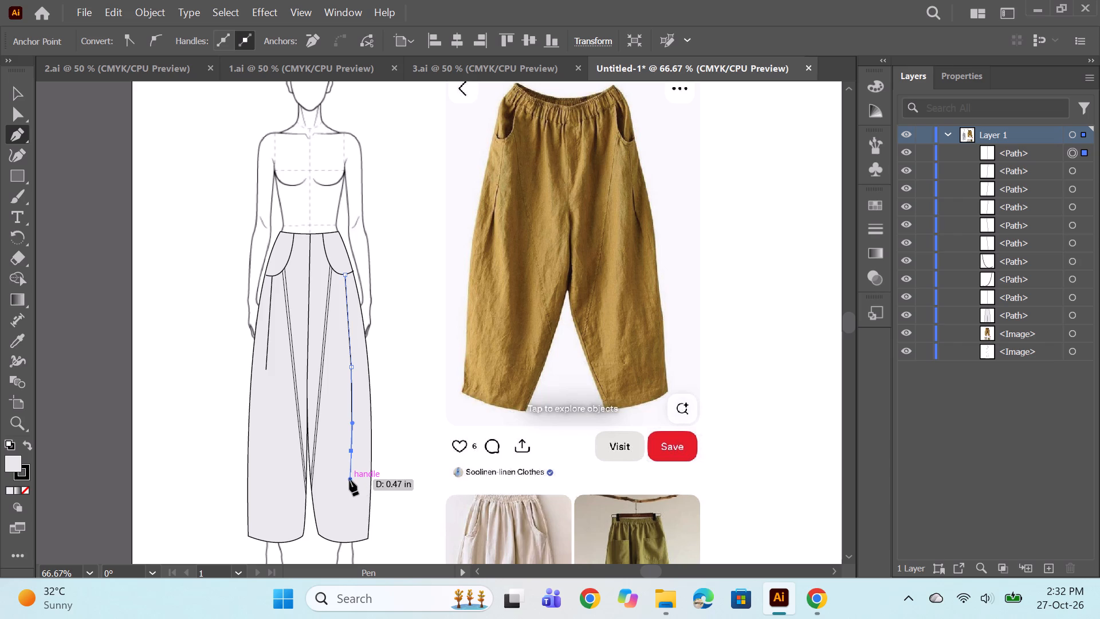
pyautogui.keyDown('ctrl'); pyautogui.click(395, 381); pyautogui.keyUp('ctrl')
# Draw a slightly curved fold line about 1.7 in long from the figure's left outer thigh line down toward the side seam.
pyautogui.keyDown('alt'); pyautogui.scroll(1, 352, 366); pyautogui.keyUp('alt')
pyautogui.click(352, 366)
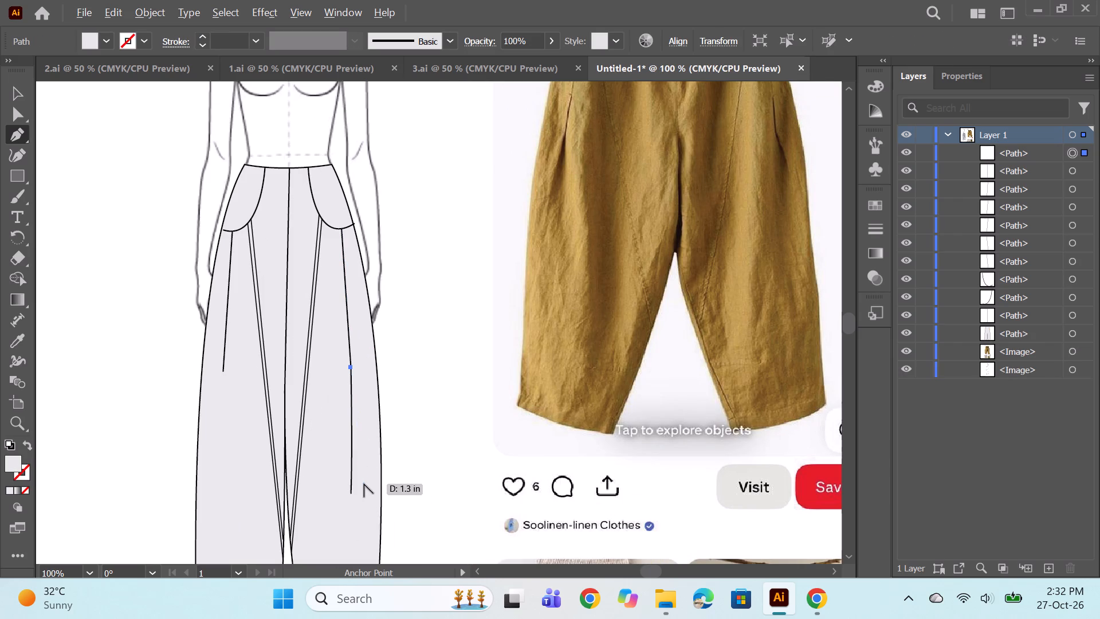
pyautogui.keyDown('alt'); pyautogui.scroll(-1, 366, 485); pyautogui.keyUp('alt')
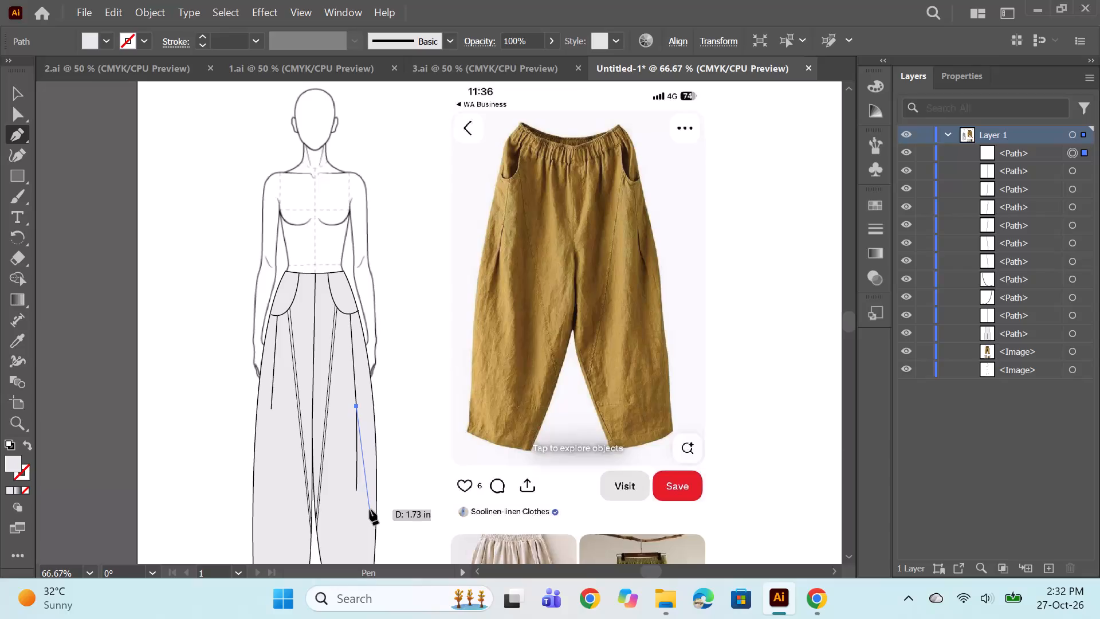
pyautogui.moveTo(370, 511); pyautogui.dragTo(376, 523)
pyautogui.keyDown('ctrl'); pyautogui.click(435, 430); pyautogui.keyUp('ctrl')
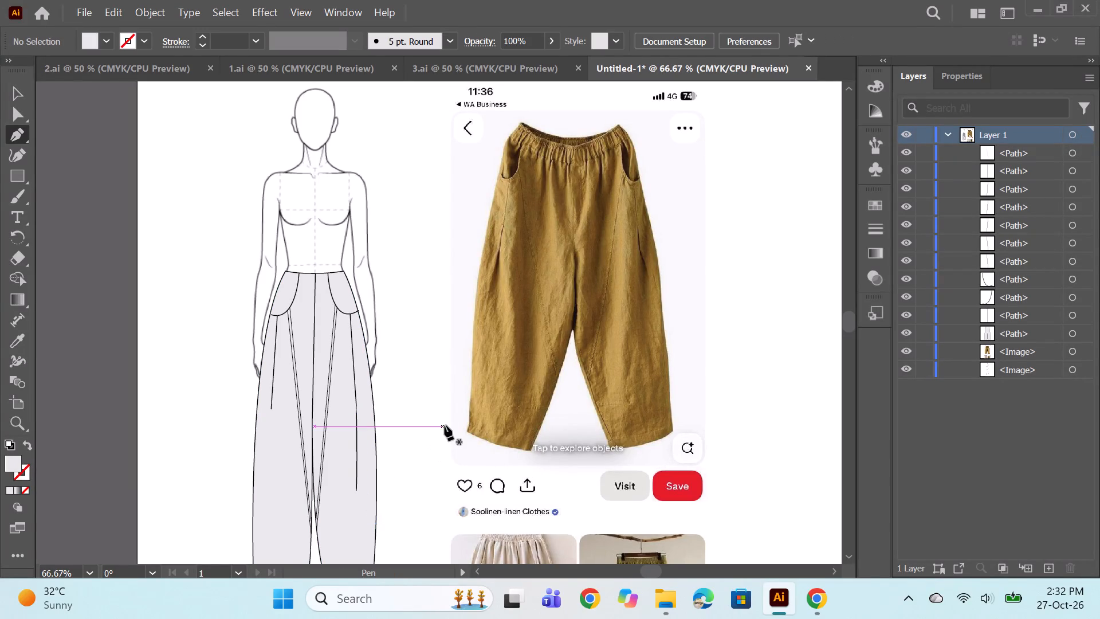
# Give the new curved fold line on the figure's left leg a black 0.75 pt stroke.
pyautogui.click(1077, 150)
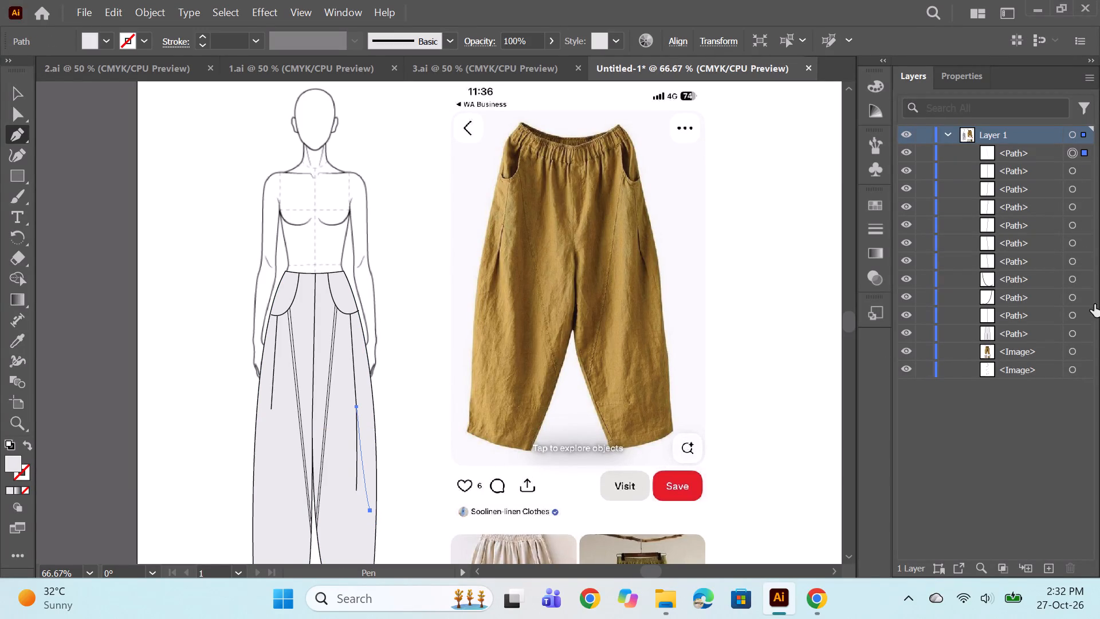
pyautogui.click(874, 233)
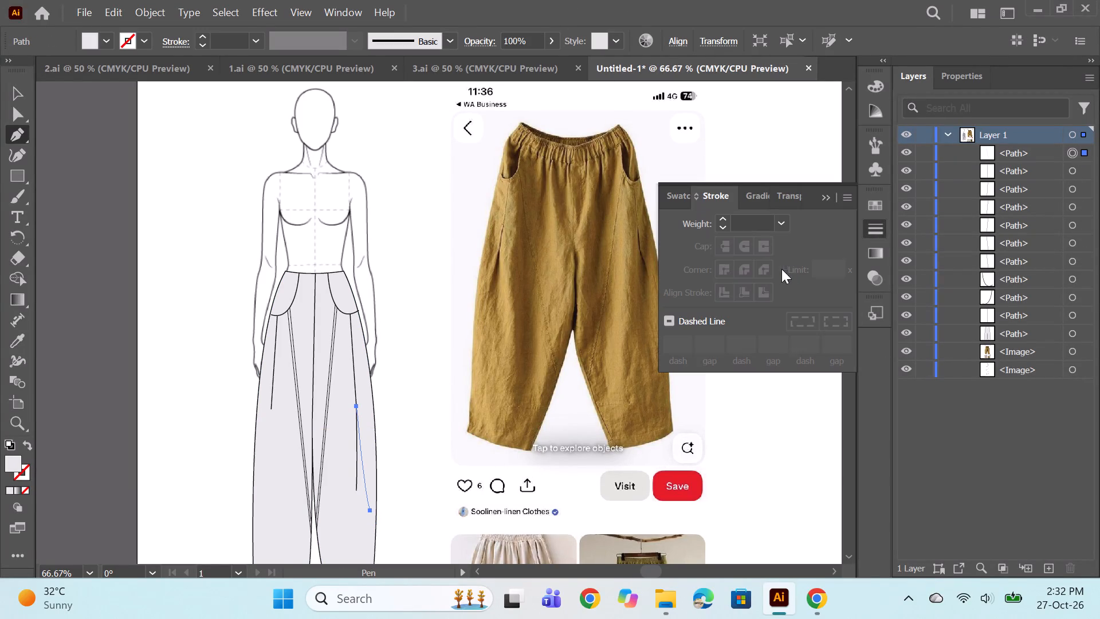
pyautogui.click(718, 219)
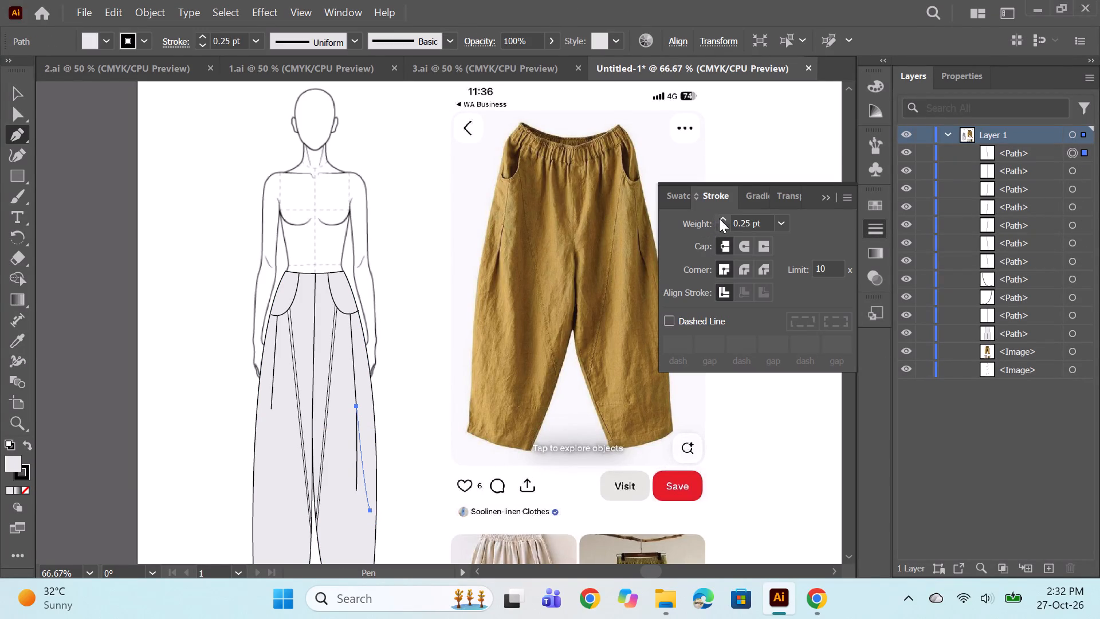
pyautogui.click(719, 218)
pyautogui.click(720, 217)
pyautogui.click(430, 239)
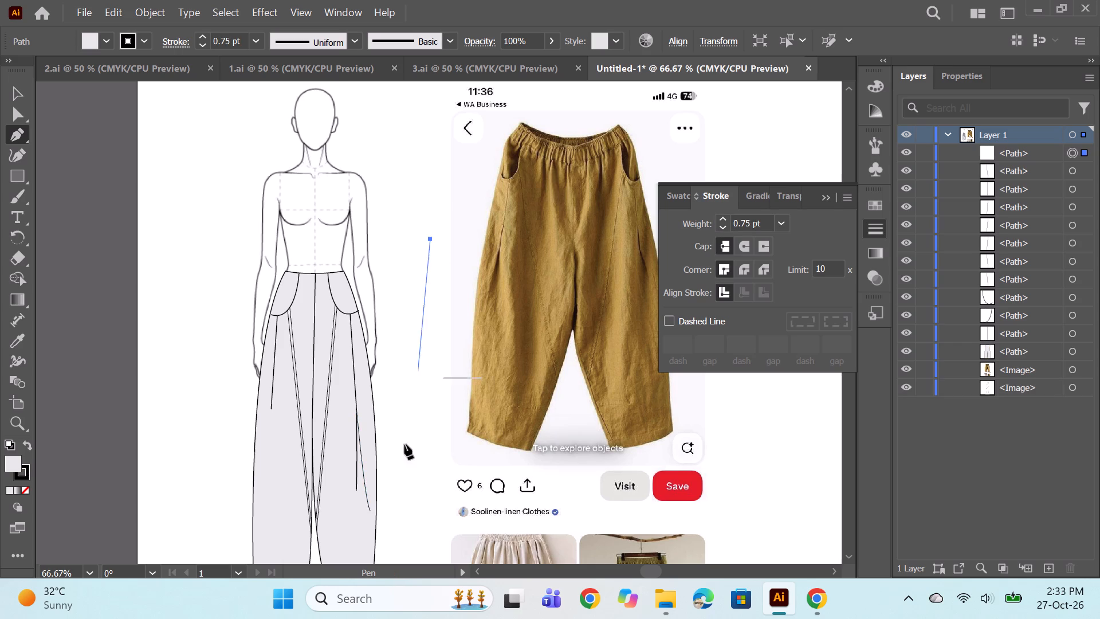
pyautogui.keyDown('alt'); pyautogui.scroll(2, 391, 530); pyautogui.keyUp('alt')
pyautogui.hotkey('ctrl', 'z')
# Move the outer end anchor of the figure's left pocket curve so that it meets the side outline exactly.
pyautogui.keyDown('alt'); pyautogui.scroll(-1, 429, 286); pyautogui.keyUp('alt')
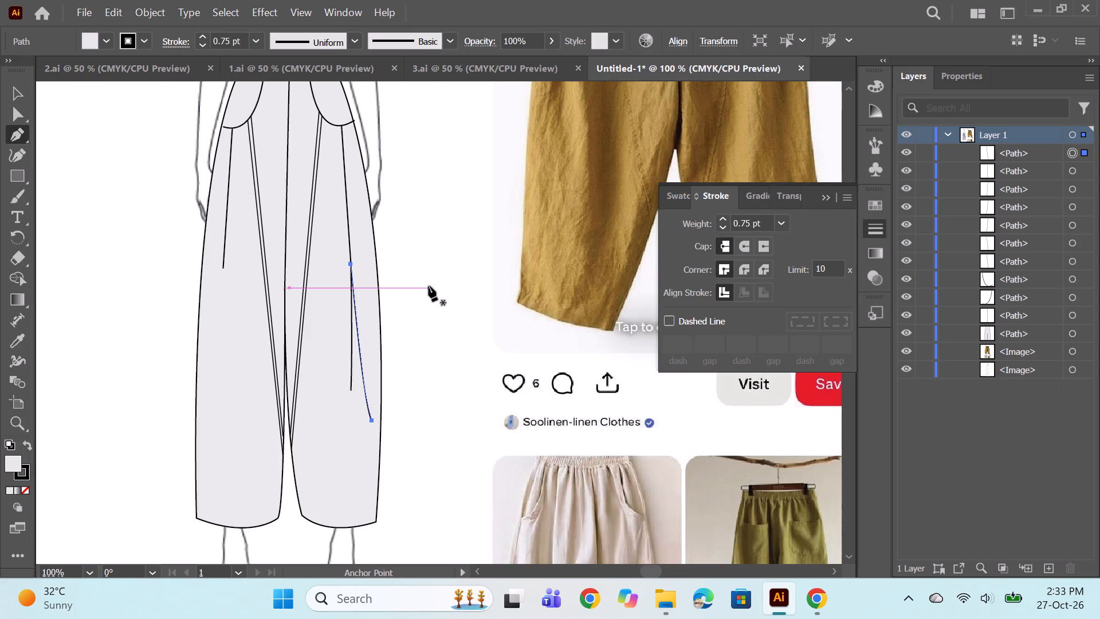
pyautogui.scroll(1, 340, 334)
pyautogui.scroll(6, 351, 177)
pyautogui.keyDown('alt'); pyautogui.scroll(2, 351, 192); pyautogui.keyUp('alt')
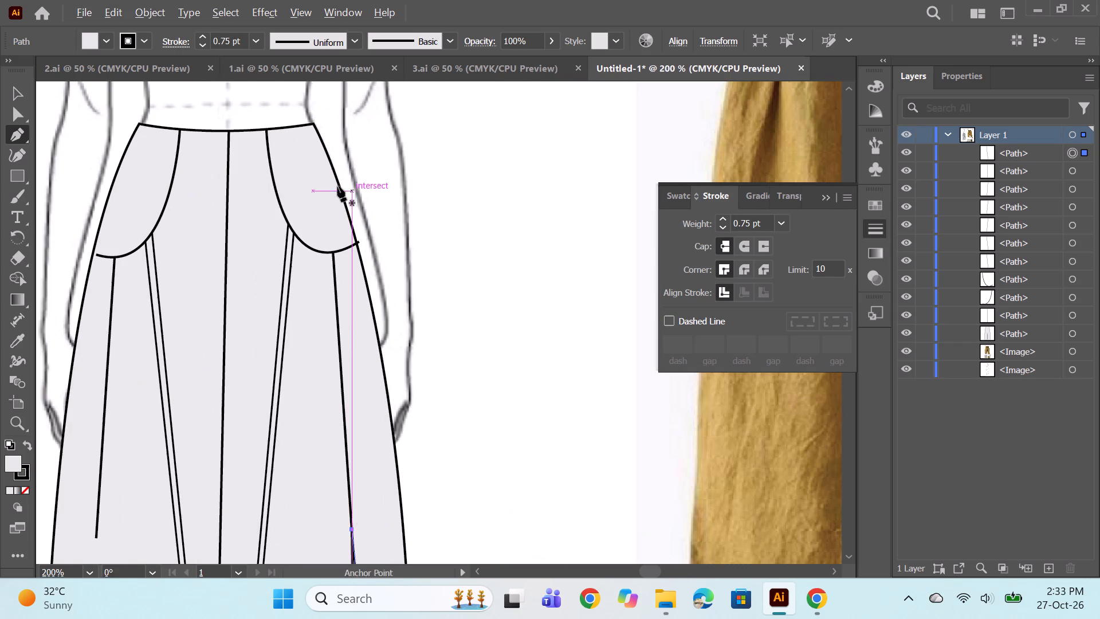
pyautogui.keyDown('alt'); pyautogui.scroll(1, 364, 243); pyautogui.keyUp('alt')
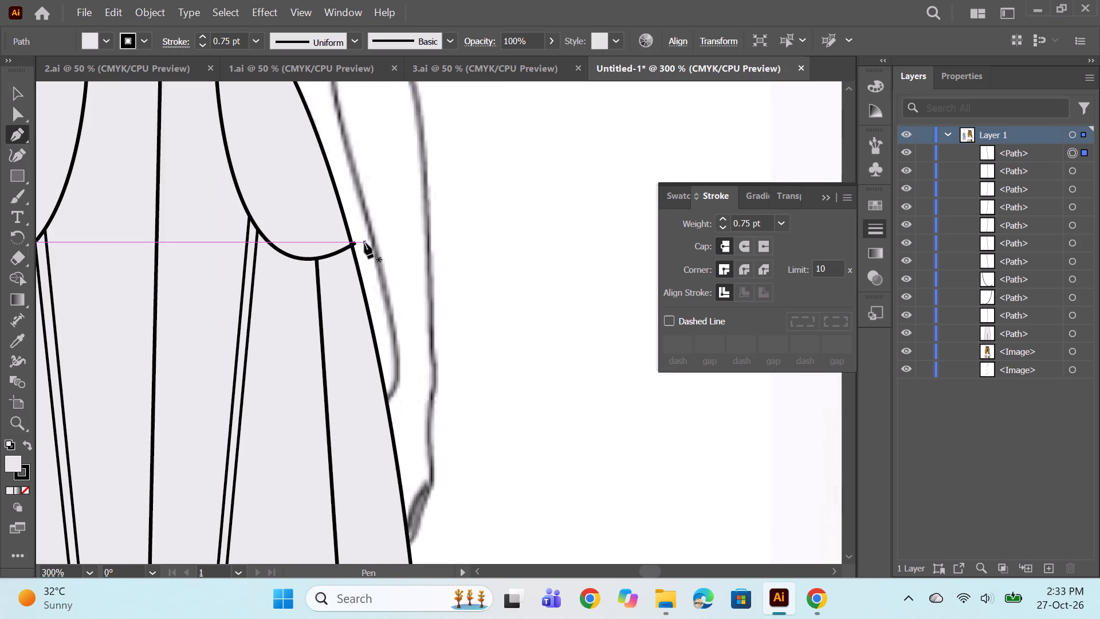
pyautogui.keyDown('shift'); pyautogui.click(355, 244); pyautogui.keyUp('shift')
pyautogui.keyDown('shift'); pyautogui.click(355, 243); pyautogui.keyUp('shift')
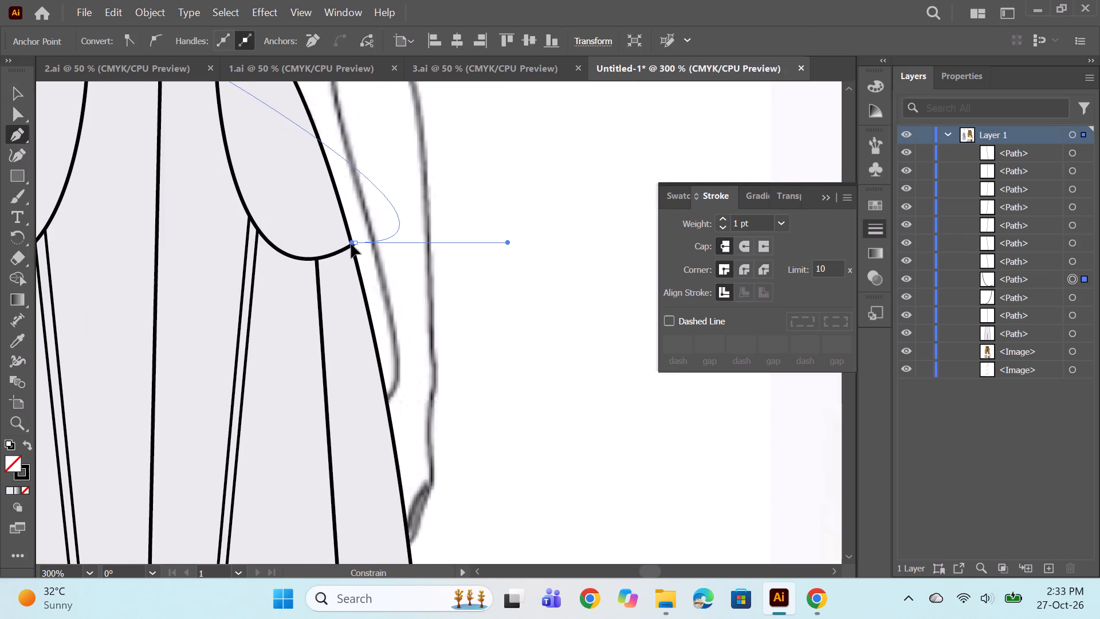
pyautogui.hotkey('ctrl', 'z')
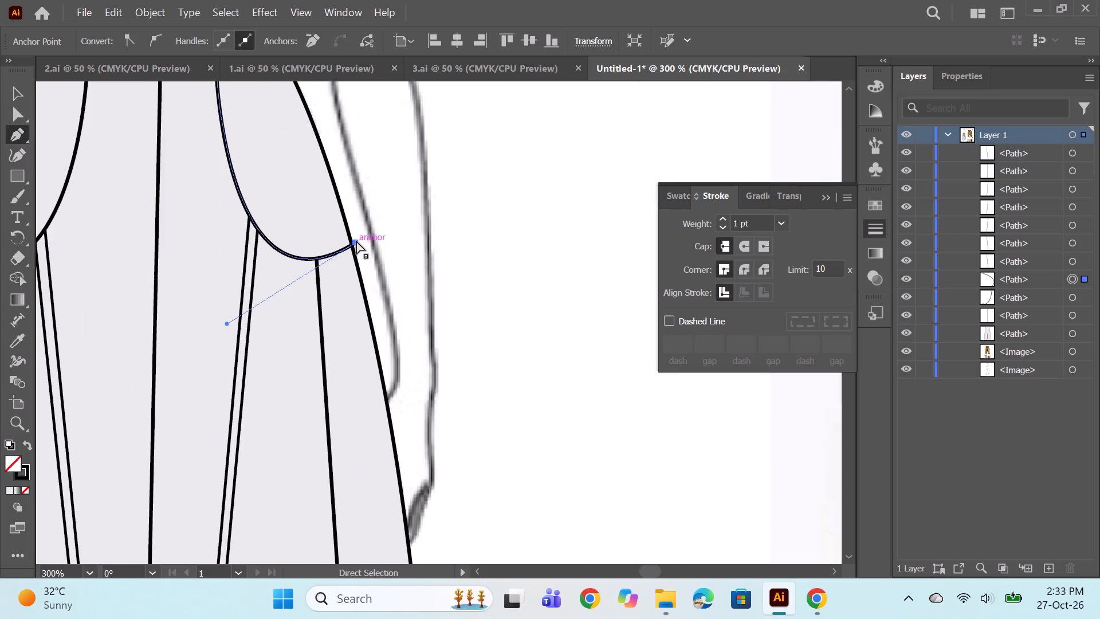
pyautogui.keyDown('ctrl'); pyautogui.moveTo(356, 241); pyautogui.dragTo(347, 245); pyautogui.keyUp('ctrl')
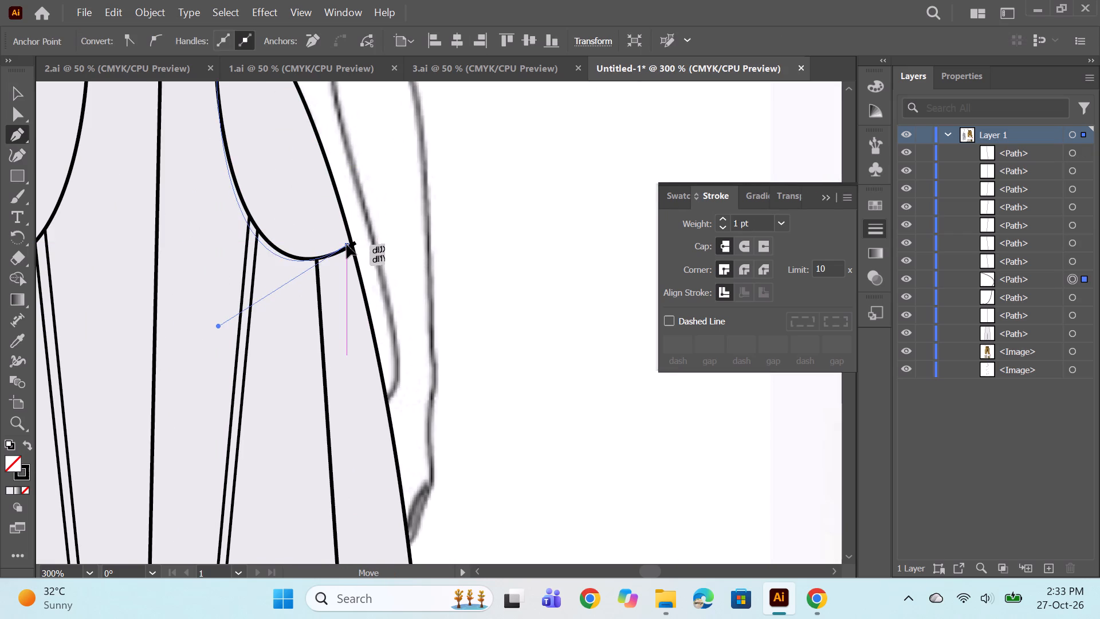
pyautogui.keyDown('ctrl'); pyautogui.moveTo(347, 245); pyautogui.dragTo(351, 245); pyautogui.keyUp('ctrl')
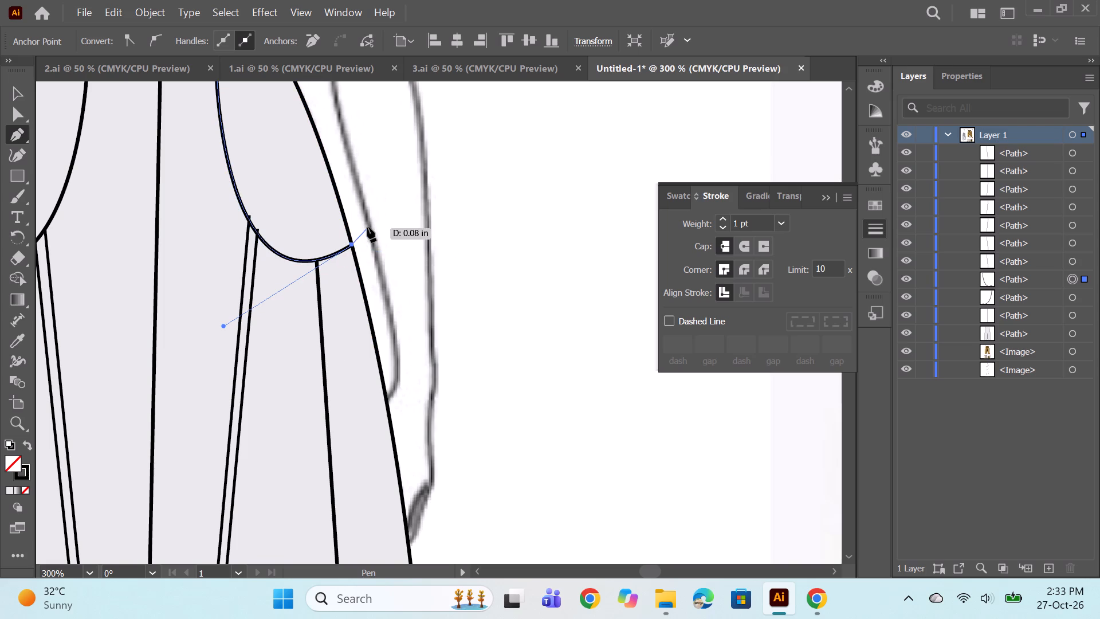
pyautogui.hotkey('ctrl', 'z')
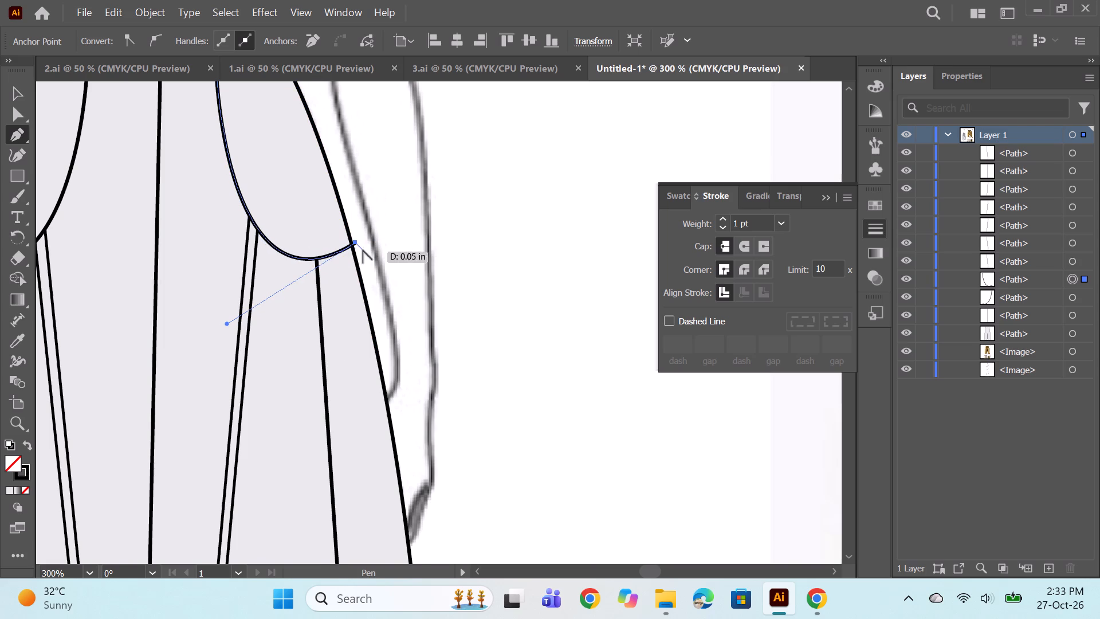
pyautogui.keyDown('alt'); pyautogui.scroll(2, 363, 250); pyautogui.keyUp('alt')
pyautogui.keyDown('ctrl'); pyautogui.click(347, 238); pyautogui.keyUp('ctrl')
pyautogui.keyDown('ctrl'); pyautogui.moveTo(347, 238); pyautogui.dragTo(330, 240); pyautogui.keyUp('ctrl')
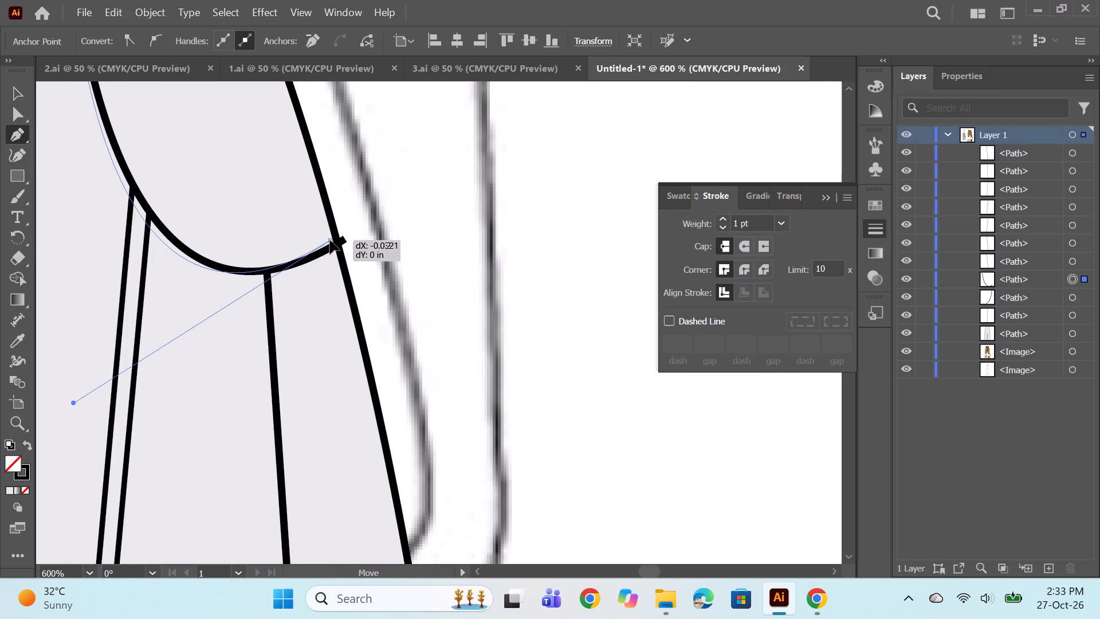
pyautogui.keyDown('ctrl'); pyautogui.moveTo(330, 240); pyautogui.dragTo(336, 239); pyautogui.keyUp('ctrl')
pyautogui.keyDown('alt'); pyautogui.scroll(-1, 387, 208); pyautogui.keyUp('alt')
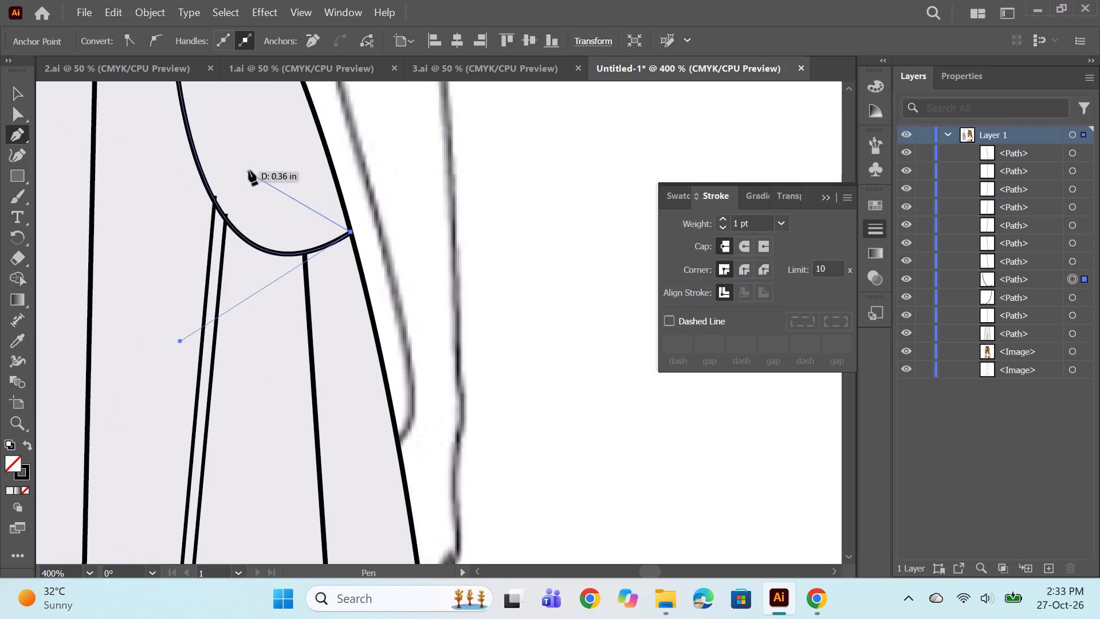
# Adjust the top anchors of the two slanted seam lines to meet the figure's left pocket curve.
pyautogui.keyDown('ctrl'); pyautogui.click(214, 215); pyautogui.keyUp('ctrl')
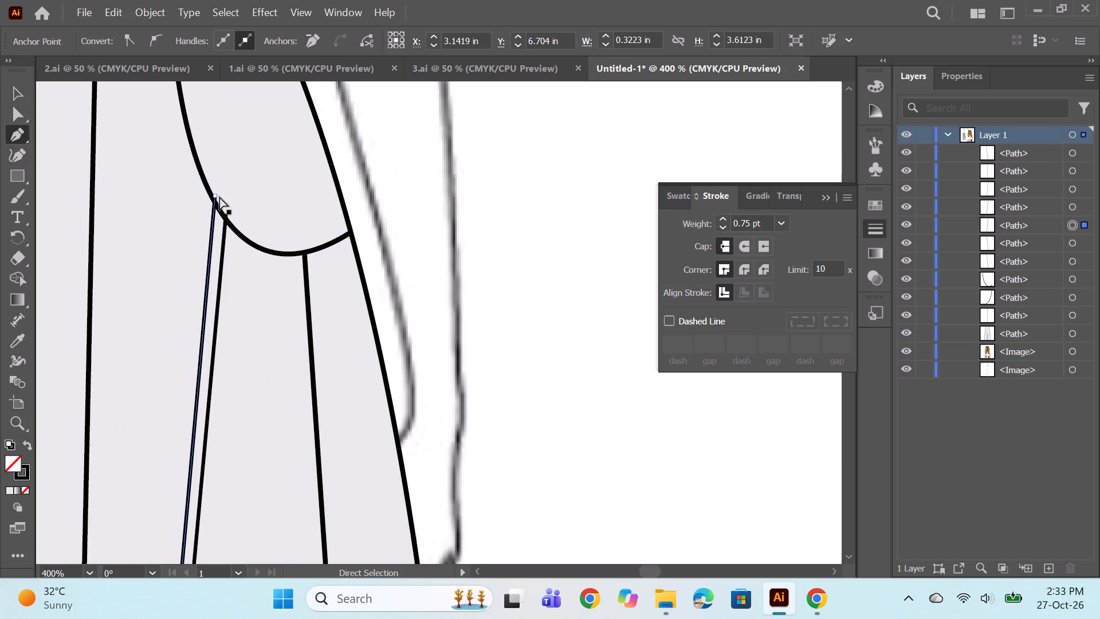
pyautogui.keyDown('ctrl'); pyautogui.moveTo(215, 195); pyautogui.dragTo(215, 202); pyautogui.keyUp('ctrl')
pyautogui.keyDown('ctrl'); pyautogui.click(226, 228); pyautogui.keyUp('ctrl')
pyautogui.keyDown('ctrl'); pyautogui.click(226, 214); pyautogui.keyUp('ctrl')
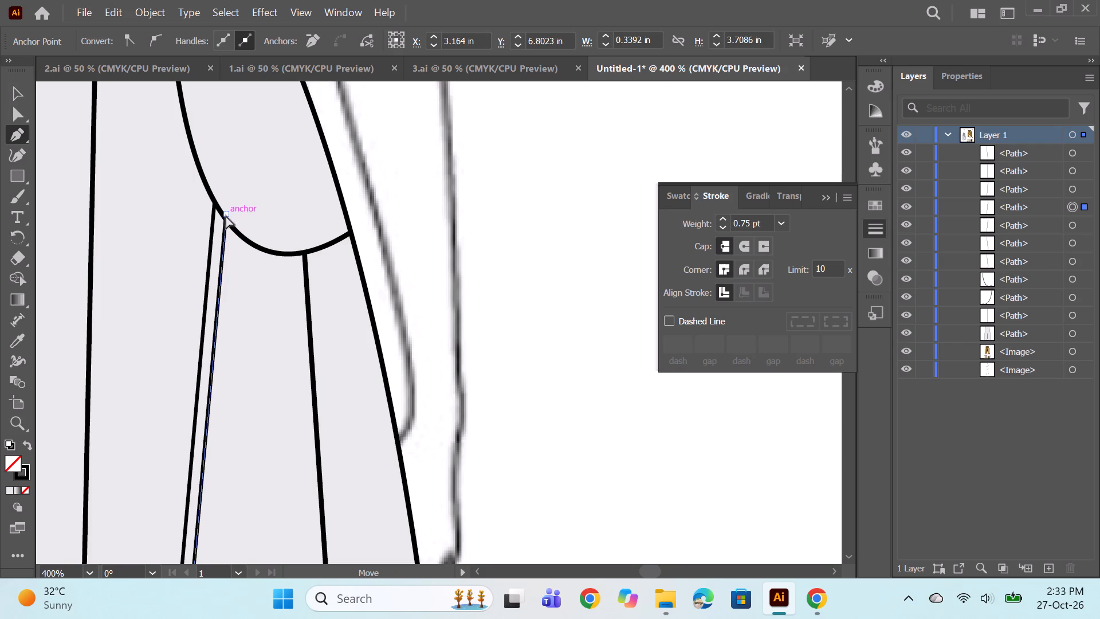
pyautogui.keyDown('alt'); pyautogui.scroll(-4, 321, 247); pyautogui.keyUp('alt')
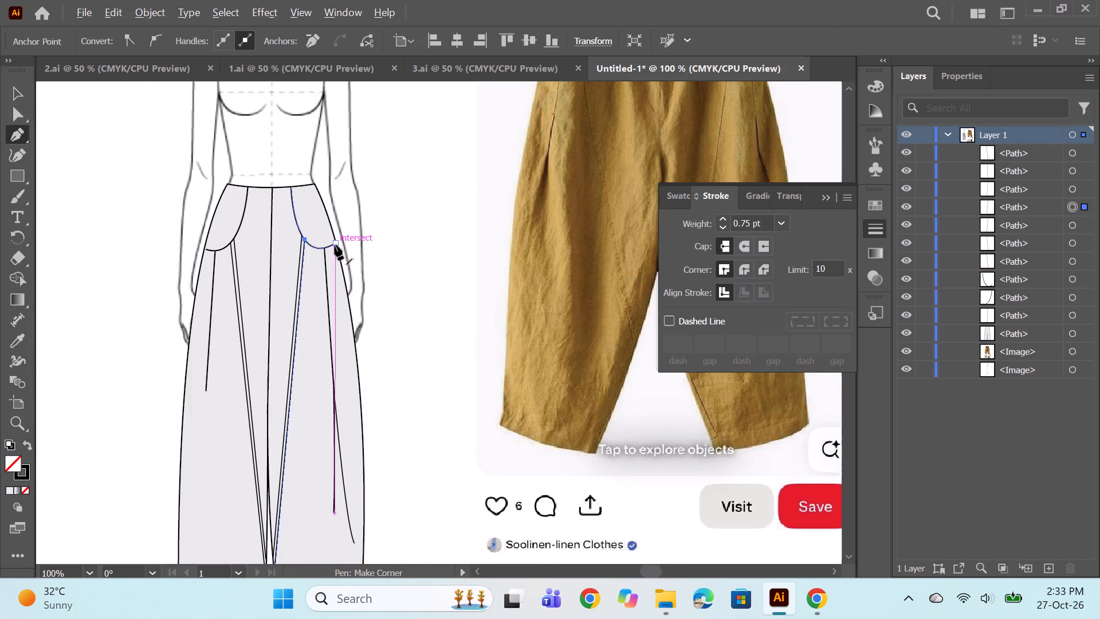
# Move the outer end anchor of the figure's right pocket curve onto the trouser side outline.
pyautogui.keyDown('alt'); pyautogui.scroll(3, 247, 238); pyautogui.keyUp('alt')
pyautogui.keyDown('ctrl'); pyautogui.click(141, 277); pyautogui.keyUp('ctrl')
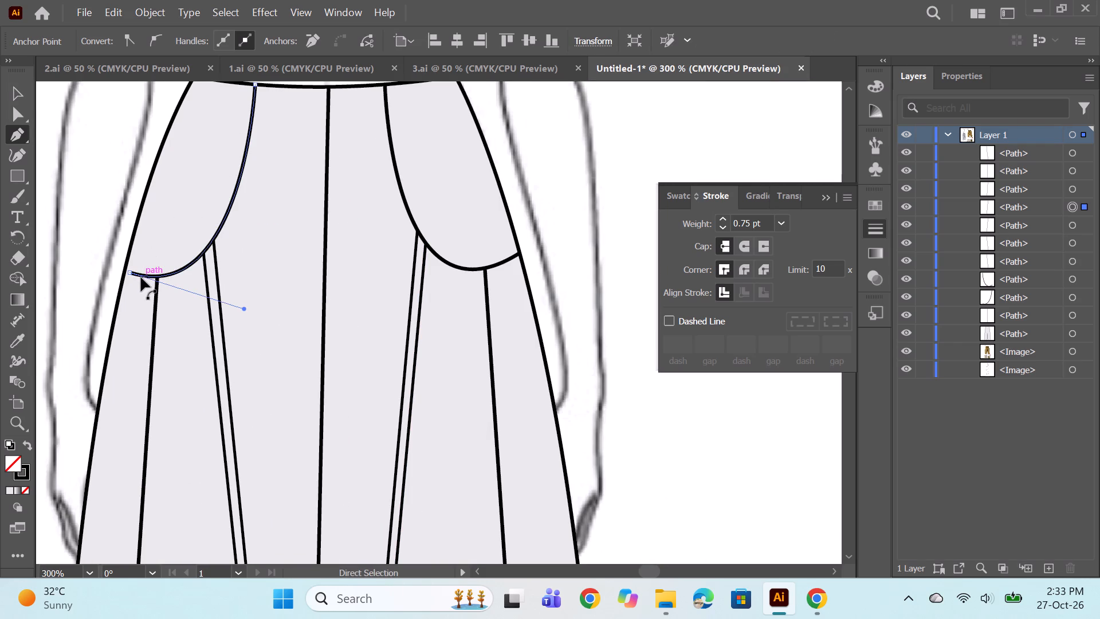
pyautogui.keyDown('ctrl'); pyautogui.moveTo(131, 273); pyautogui.dragTo(128, 271); pyautogui.keyUp('ctrl')
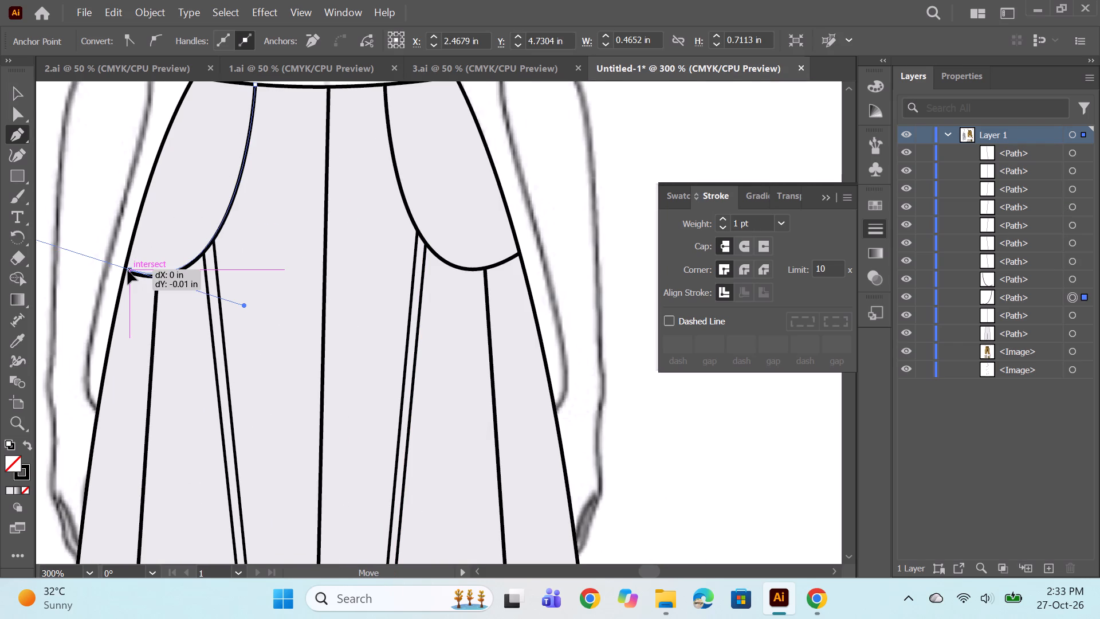
pyautogui.keyDown('ctrl'); pyautogui.moveTo(128, 271); pyautogui.dragTo(126, 271); pyautogui.keyUp('ctrl')
pyautogui.keyDown('ctrl'); pyautogui.scroll(-2, 286, 252); pyautogui.keyUp('ctrl')
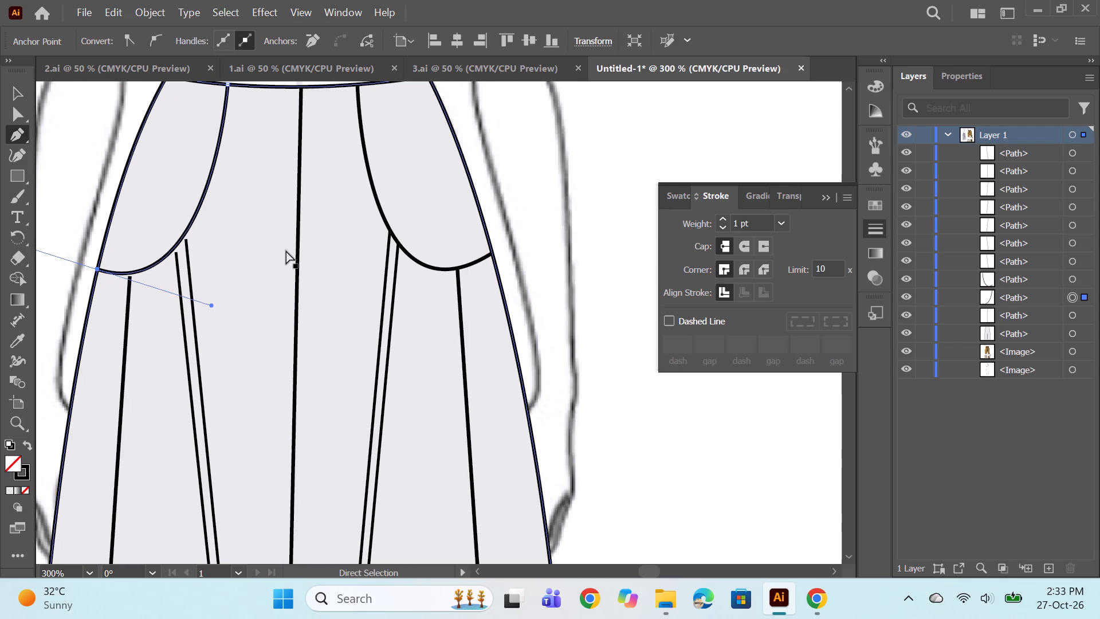
# Snap the top anchors of the outer thigh line and the two slanted seam lines to the figure's right pocket curve.
pyautogui.press('space')
pyautogui.moveTo(239, 299); pyautogui.dragTo(438, 260)
pyautogui.keyDown('alt'); pyautogui.scroll(1, 364, 225); pyautogui.keyUp('alt')
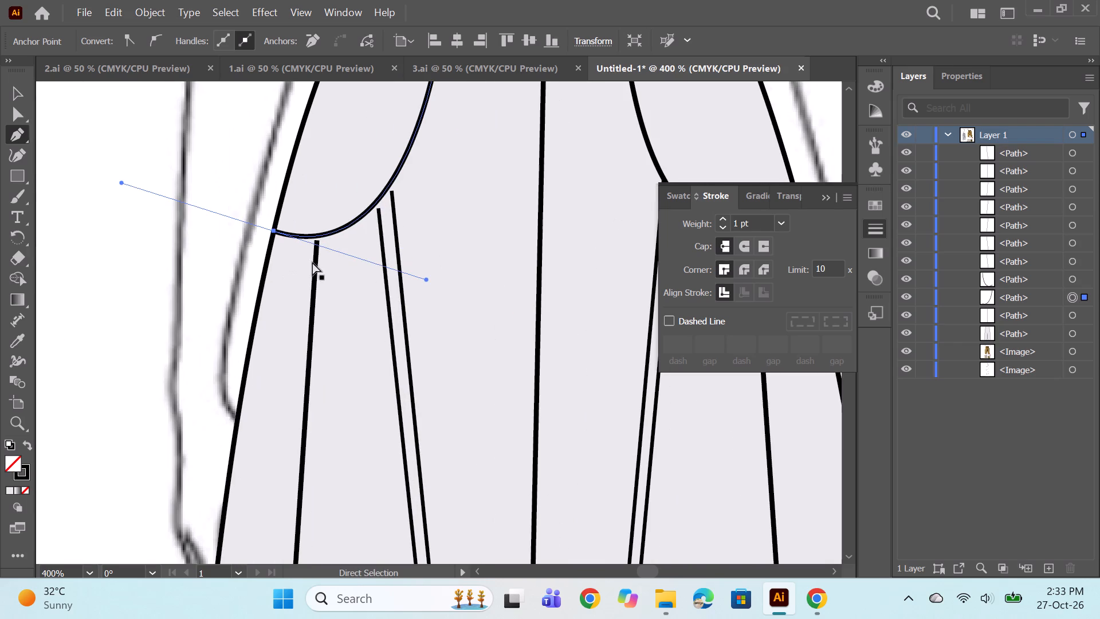
pyautogui.keyDown('ctrl'); pyautogui.click(315, 262); pyautogui.keyUp('ctrl')
pyautogui.keyDown('ctrl'); pyautogui.click(316, 242); pyautogui.keyUp('ctrl')
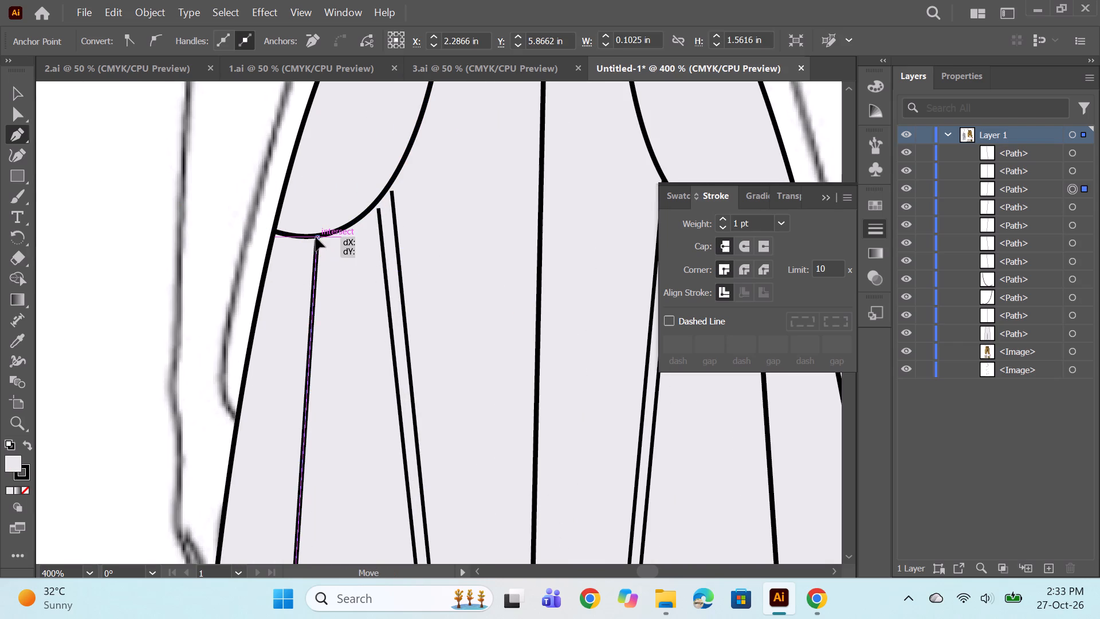
pyautogui.keyDown('ctrl'); pyautogui.click(380, 226); pyautogui.keyUp('ctrl')
pyautogui.keyDown('ctrl'); pyautogui.moveTo(379, 209); pyautogui.dragTo(378, 203); pyautogui.keyUp('ctrl')
pyautogui.keyDown('ctrl'); pyautogui.click(392, 200); pyautogui.keyUp('ctrl')
pyautogui.keyDown('ctrl'); pyautogui.click(392, 191); pyautogui.keyUp('ctrl')
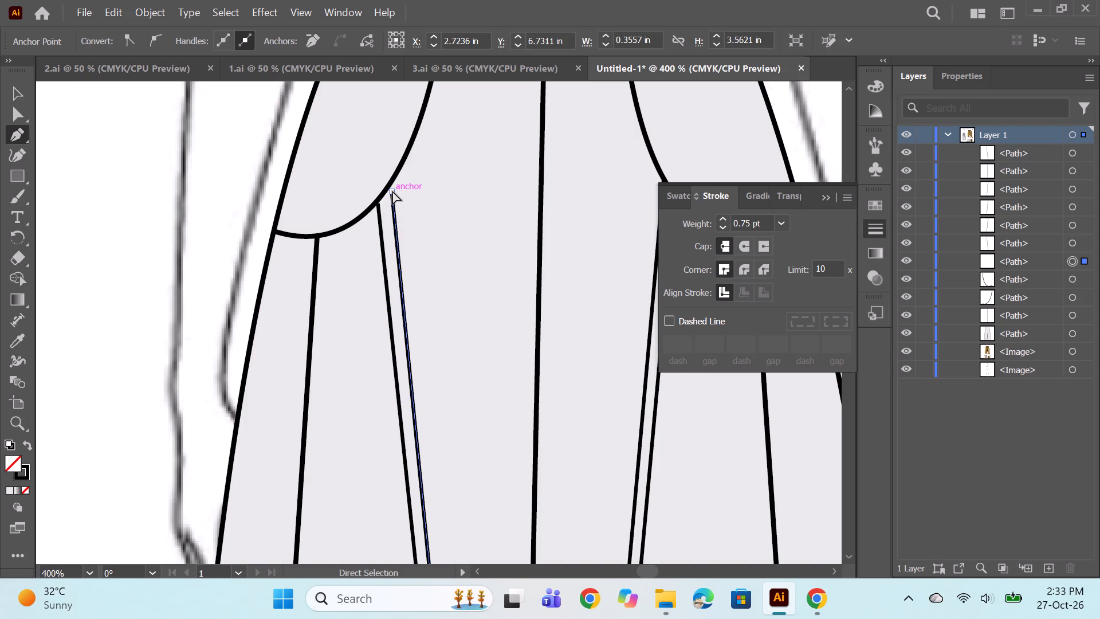
pyautogui.keyDown('alt'); pyautogui.scroll(-1, 430, 182); pyautogui.keyUp('alt')
pyautogui.keyDown('ctrl'); pyautogui.click(144, 201); pyautogui.keyUp('ctrl')
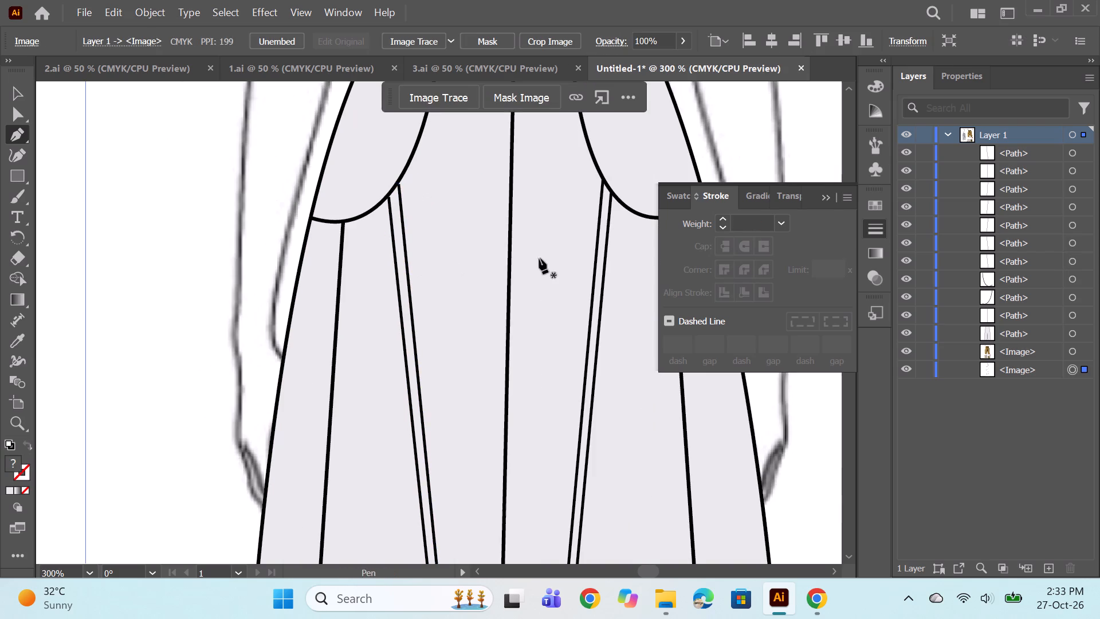
# Expand the fill and stroke of the long thigh fold line below the figure's left pocket.
pyautogui.keyDown('alt'); pyautogui.scroll(-3, 482, 245); pyautogui.keyUp('alt')
pyautogui.scroll(-5, 506, 281)
pyautogui.press('space')
pyautogui.moveTo(543, 399); pyautogui.dragTo(421, 354)
pyautogui.click(13, 97)
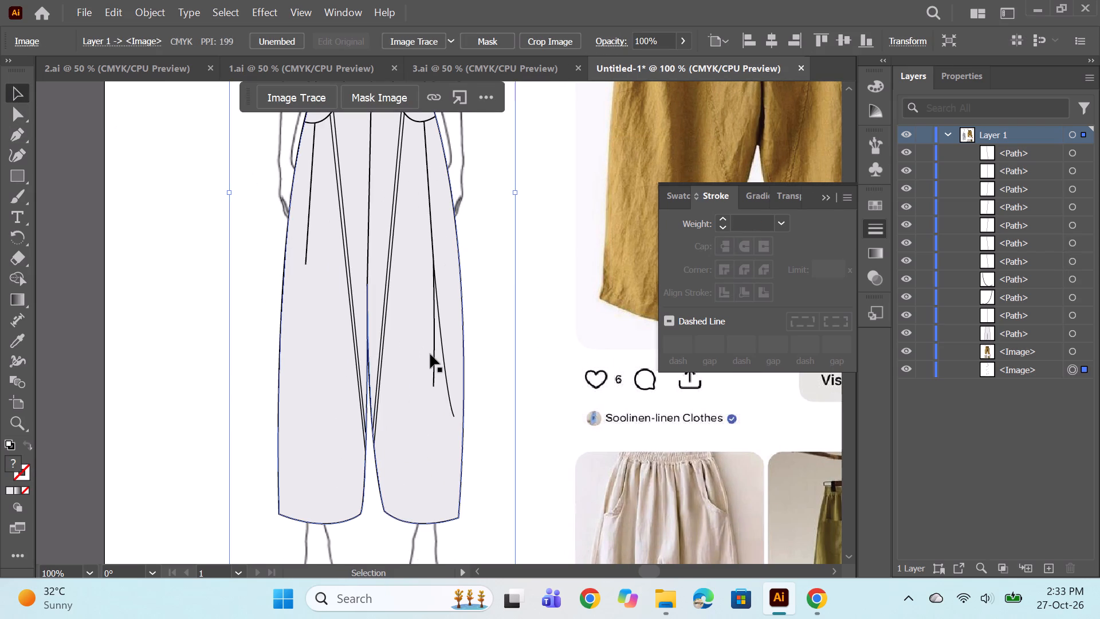
pyautogui.keyDown('alt'); pyautogui.scroll(-2, 431, 328); pyautogui.keyUp('alt')
pyautogui.press('space')
pyautogui.moveTo(504, 362); pyautogui.dragTo(389, 376)
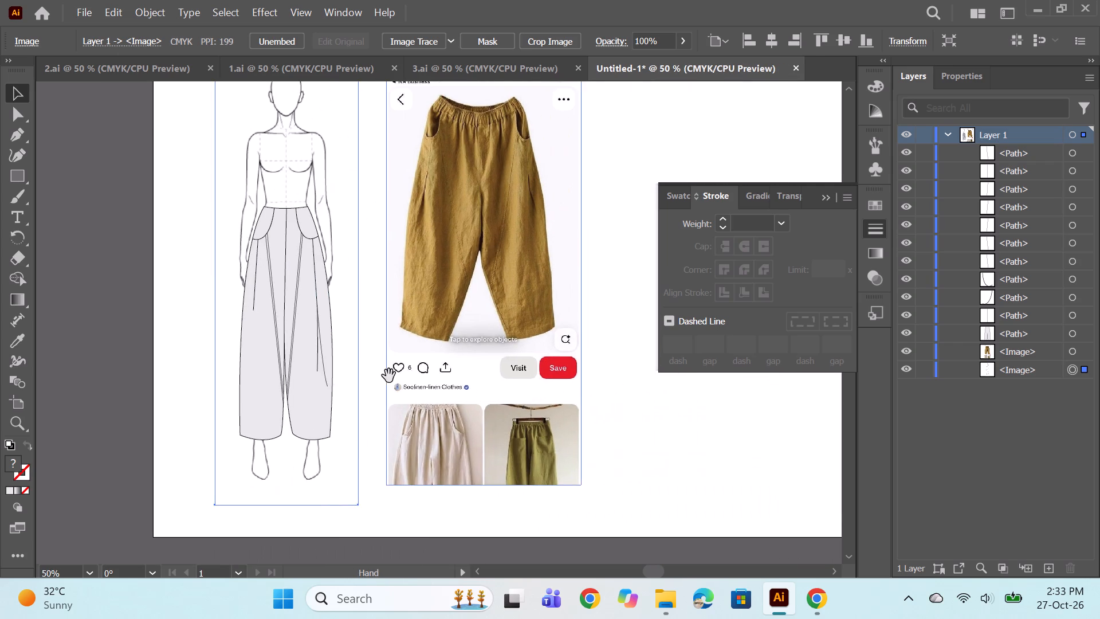
pyautogui.keyDown('alt'); pyautogui.scroll(2, 319, 363); pyautogui.keyUp('alt')
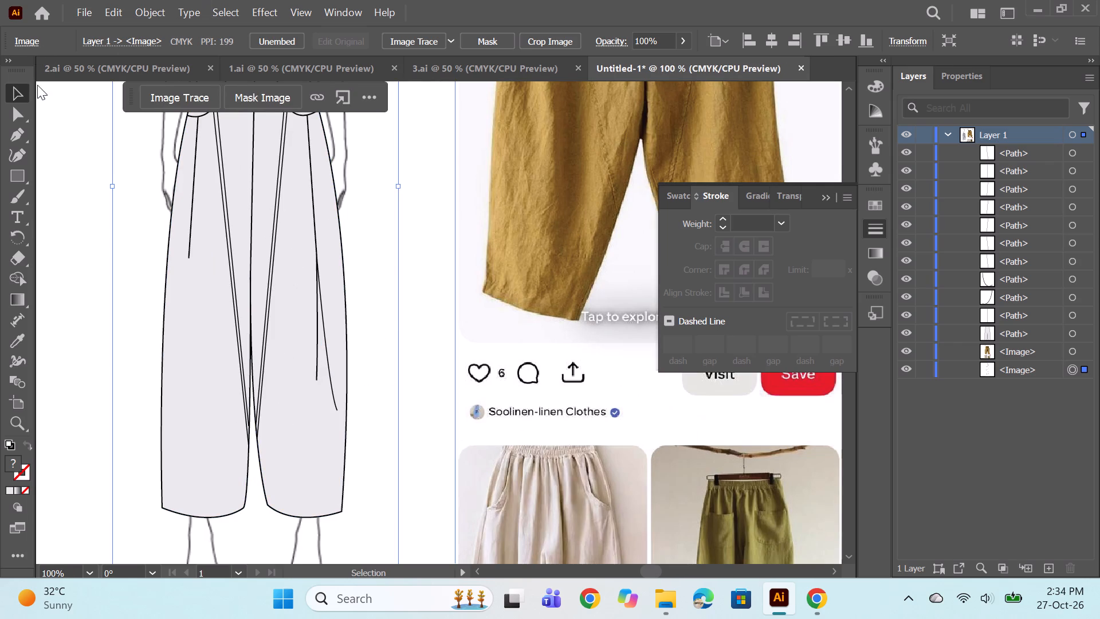
pyautogui.click(316, 353)
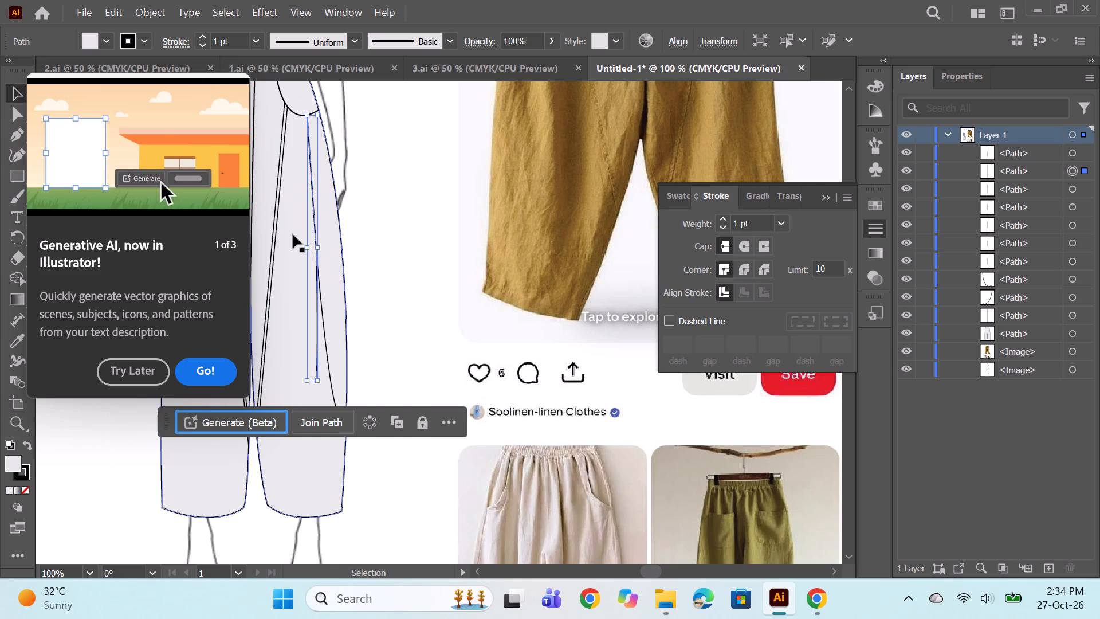
pyautogui.scroll(1, 293, 234)
pyautogui.scroll(5, 277, 132)
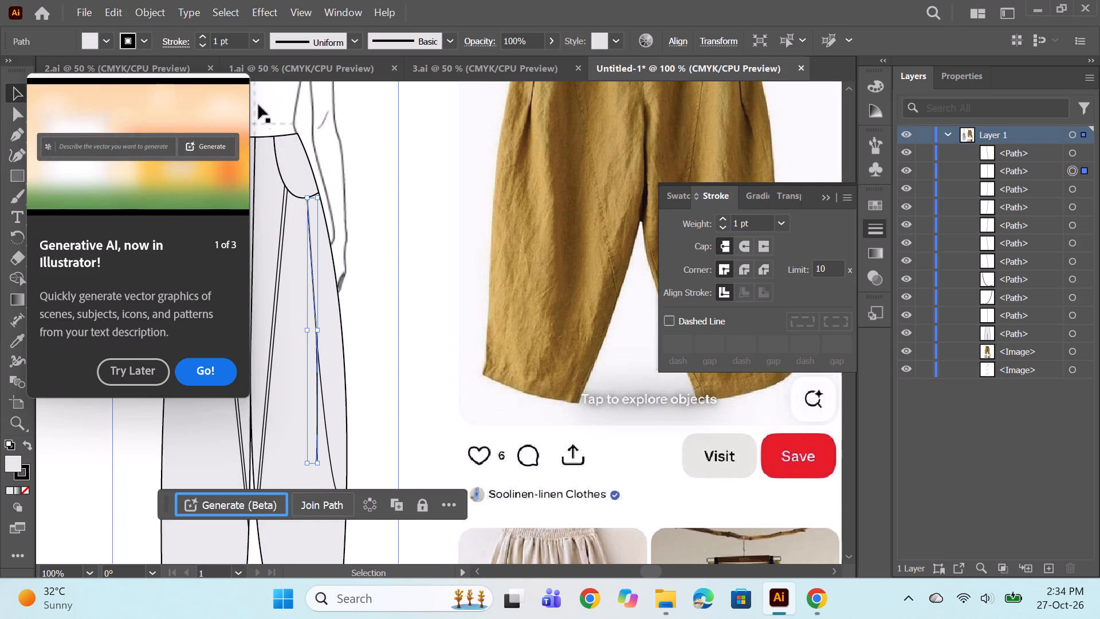
pyautogui.scroll(-2, 270, 253)
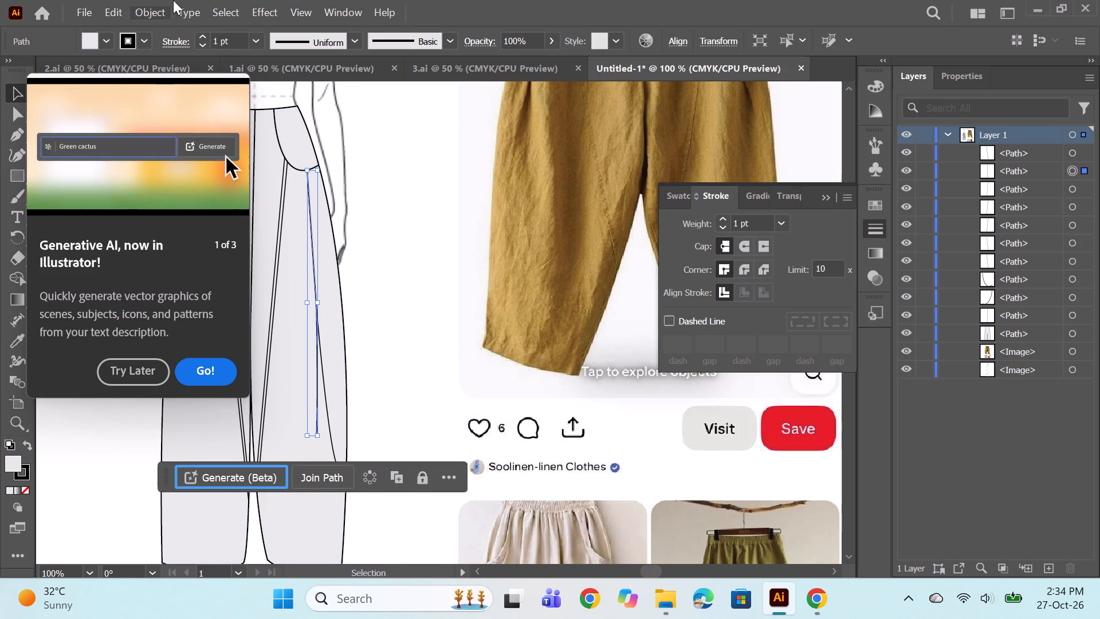
pyautogui.click(157, 12)
pyautogui.click(209, 251)
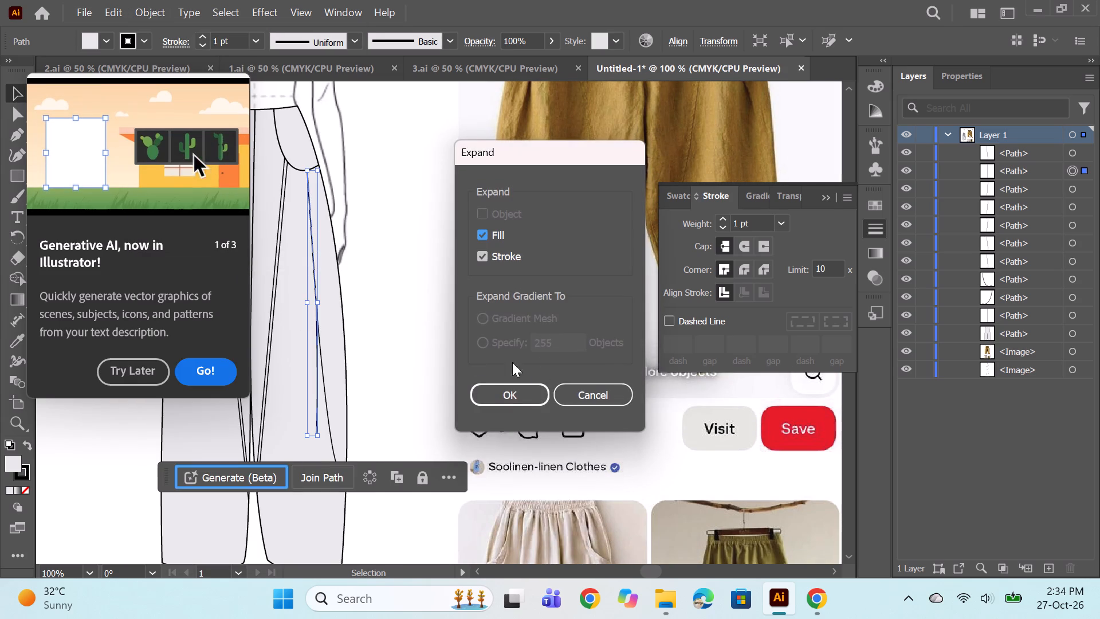
pyautogui.click(517, 394)
# Delete the inner corner anchor at the lower end of the expanded thigh fold line, tapering it to a point.
pyautogui.keyDown('alt'); pyautogui.scroll(5, 318, 437); pyautogui.keyUp('alt')
pyautogui.scroll(-3, 349, 294)
pyautogui.click(23, 139)
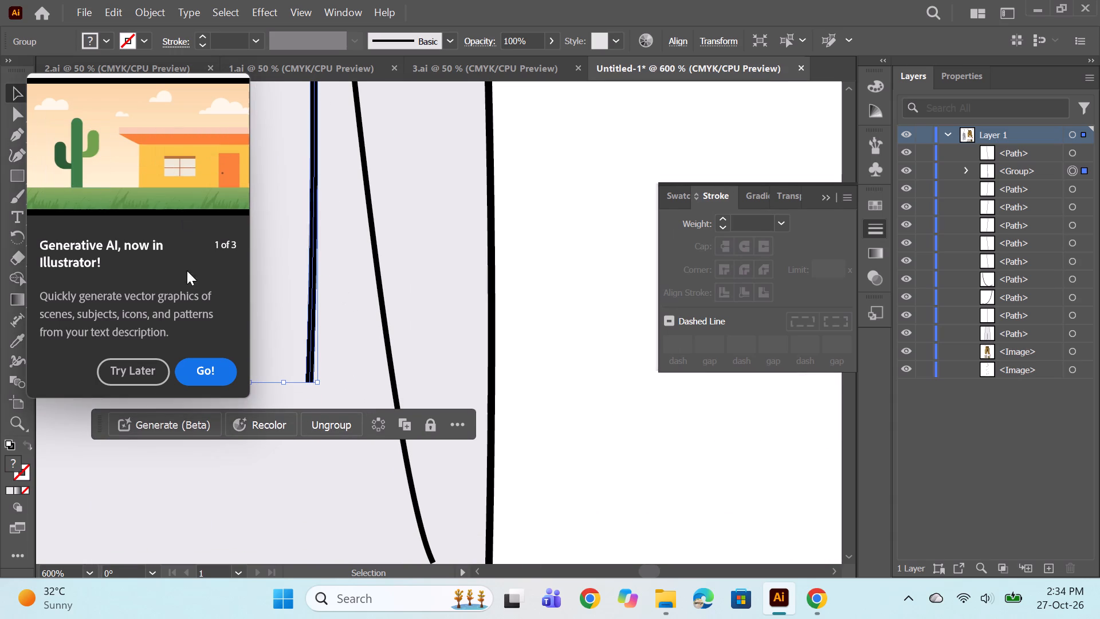
pyautogui.click(13, 131)
pyautogui.keyDown('alt'); pyautogui.scroll(5, 312, 368); pyautogui.keyUp('alt')
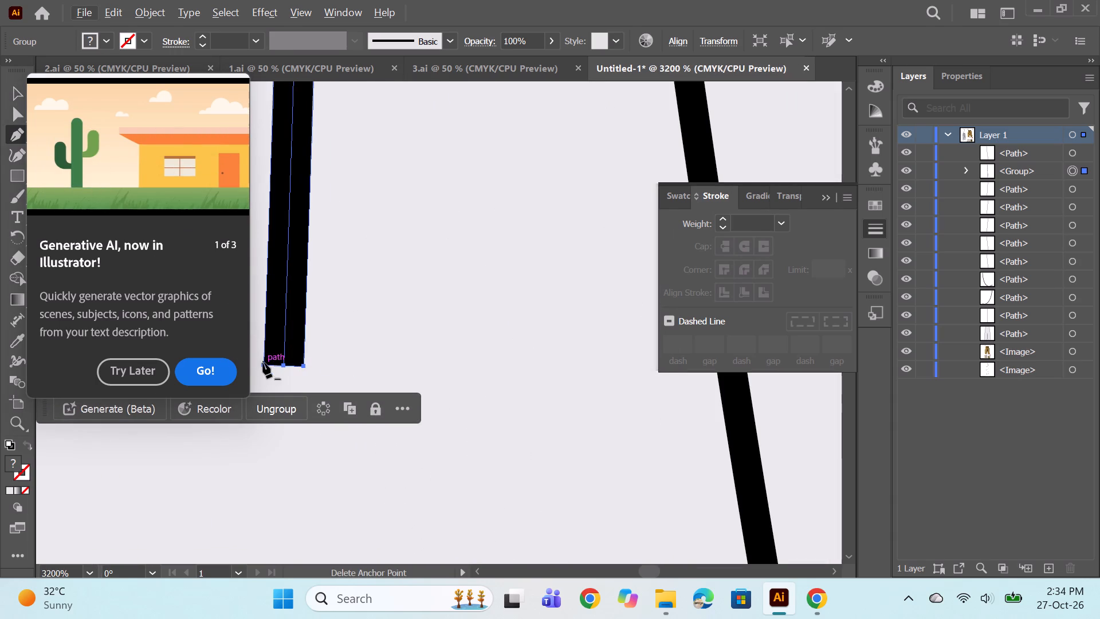
pyautogui.click(264, 364)
# Expand the short curved fold line that branches towards the outer side of the figure's left trouser leg.
pyautogui.keyDown('alt'); pyautogui.scroll(-4, 354, 314); pyautogui.keyUp('alt')
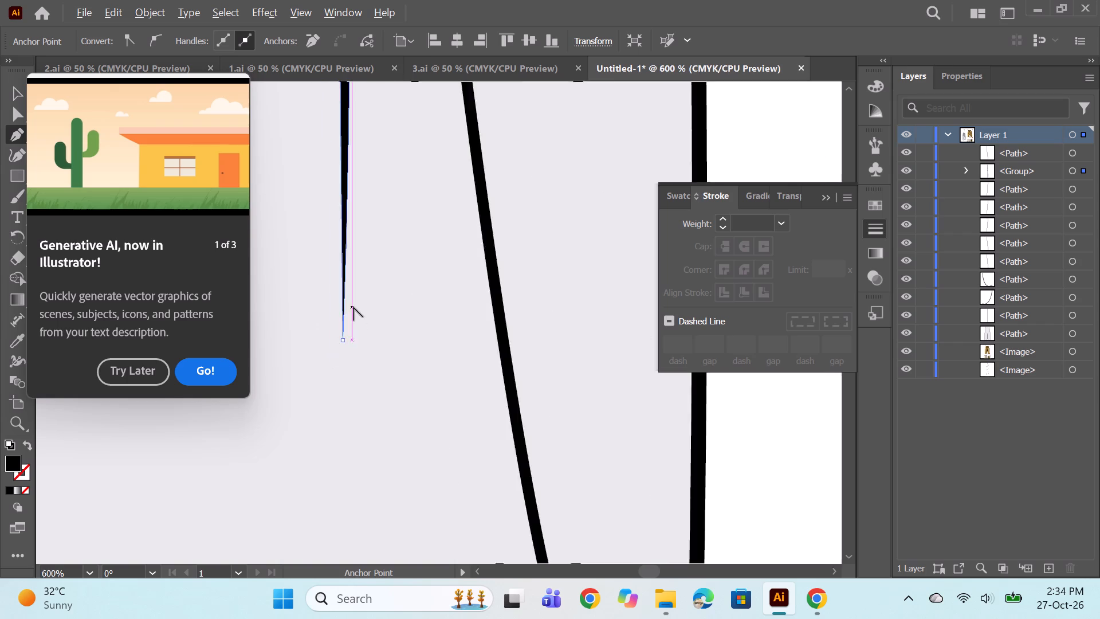
pyautogui.keyDown('alt'); pyautogui.scroll(-5, 353, 307); pyautogui.keyUp('alt')
pyautogui.scroll(-4, 398, 292)
pyautogui.keyDown('alt'); pyautogui.scroll(6, 409, 292); pyautogui.keyUp('alt')
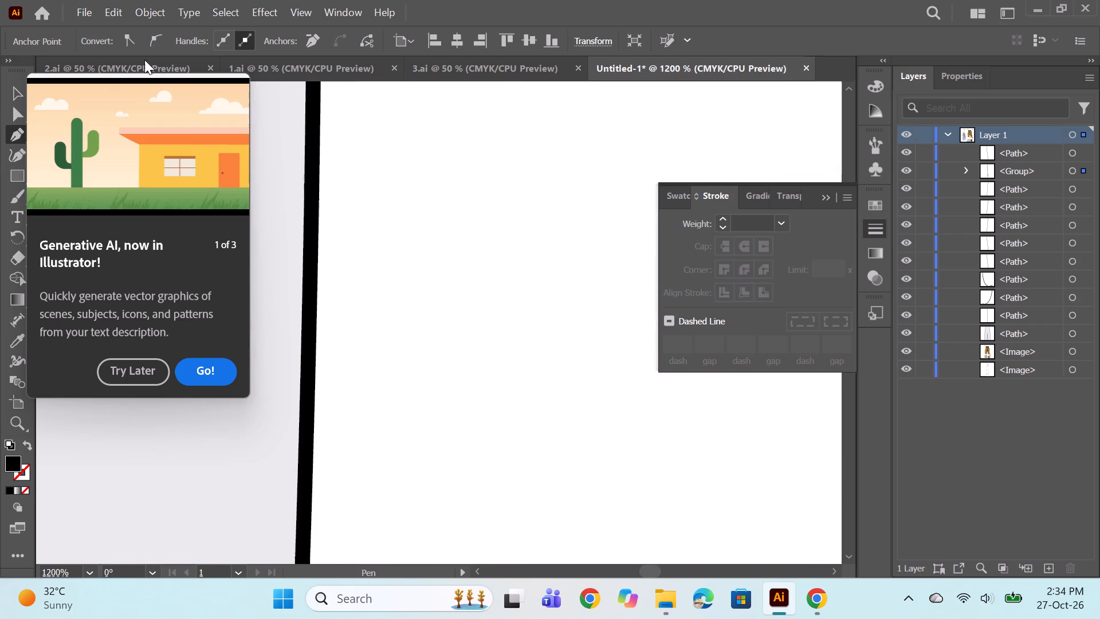
pyautogui.click(21, 93)
pyautogui.press('space')
pyautogui.moveTo(318, 238); pyautogui.dragTo(508, 228)
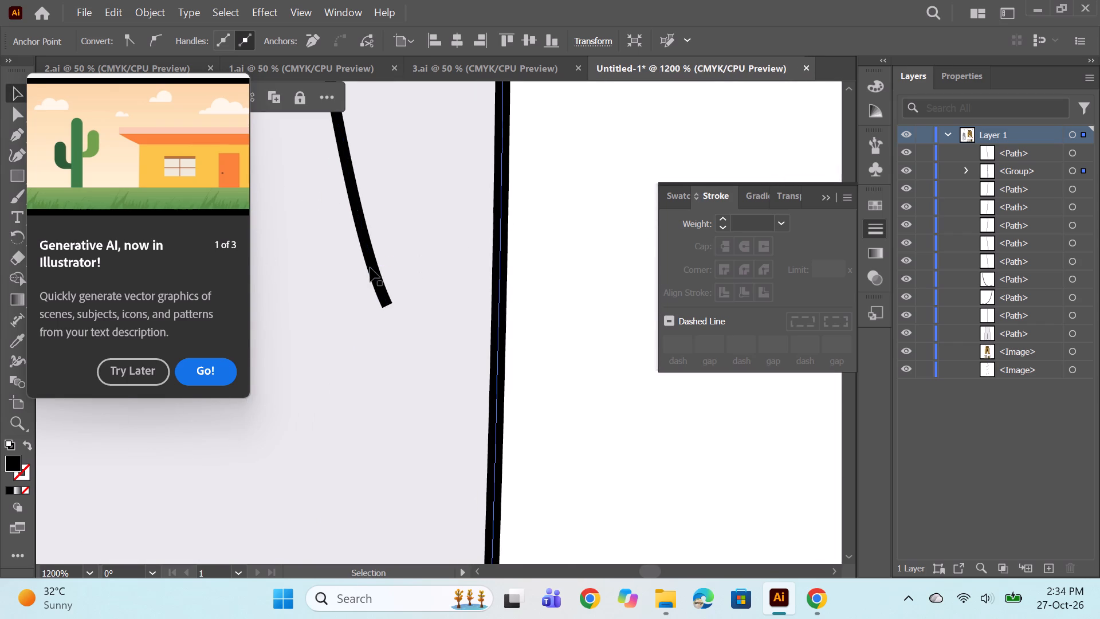
pyautogui.click(370, 268)
pyautogui.click(372, 260)
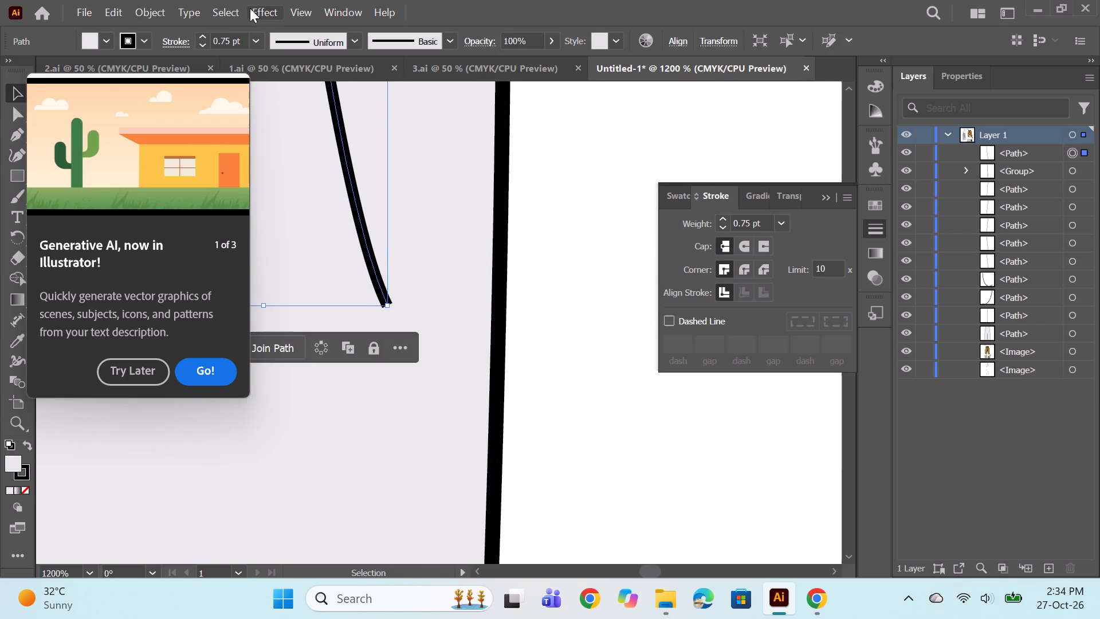
pyautogui.click(157, 15)
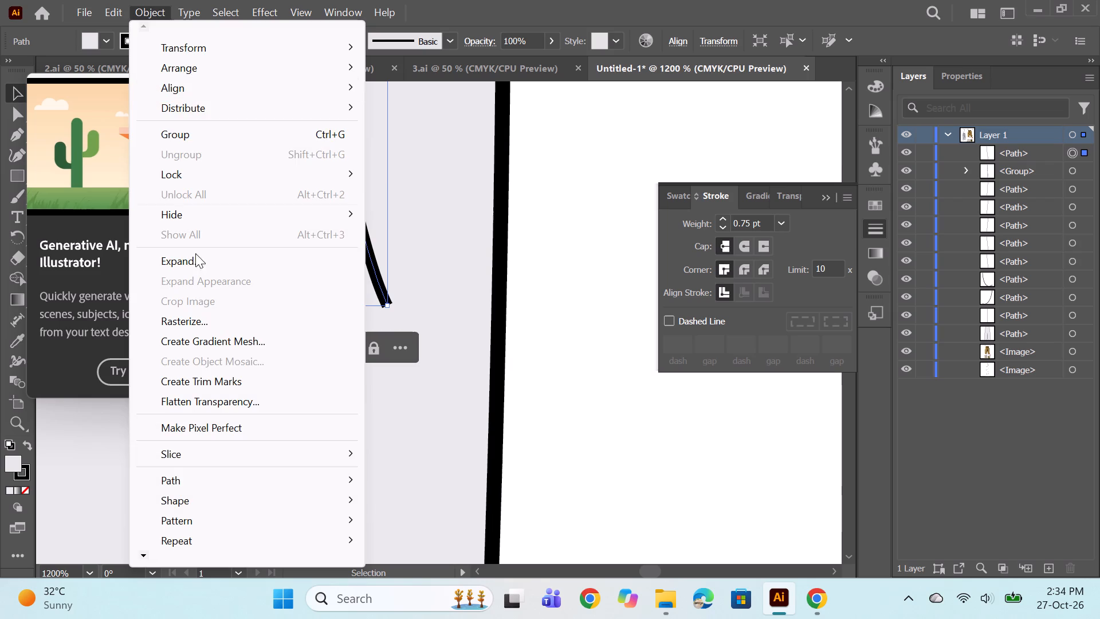
pyautogui.click(182, 265)
pyautogui.click(501, 393)
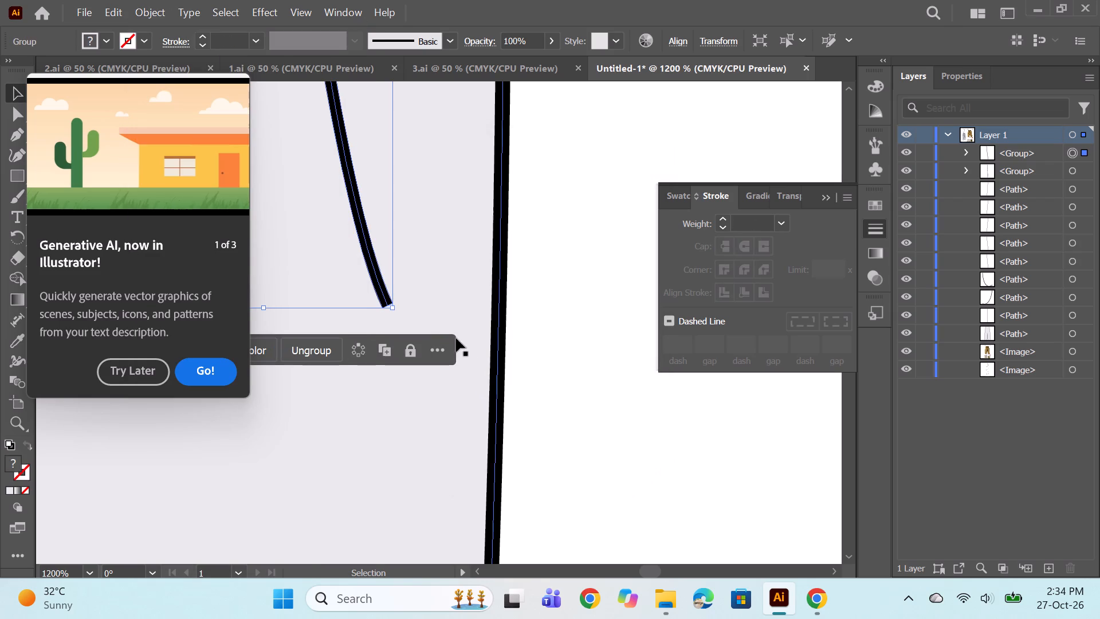
# Delete both corner anchors at the lower end of the expanded curved fold line, tapering it to a central point.
pyautogui.click(10, 128)
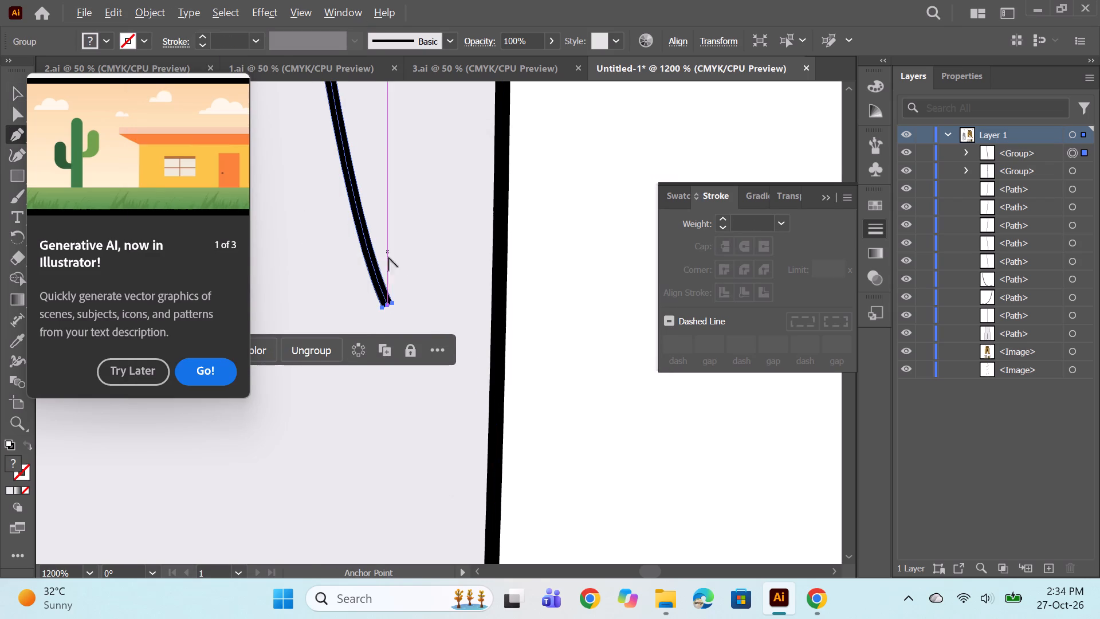
pyautogui.keyDown('alt'); pyautogui.scroll(4, 394, 296); pyautogui.keyUp('alt')
pyautogui.click(355, 286)
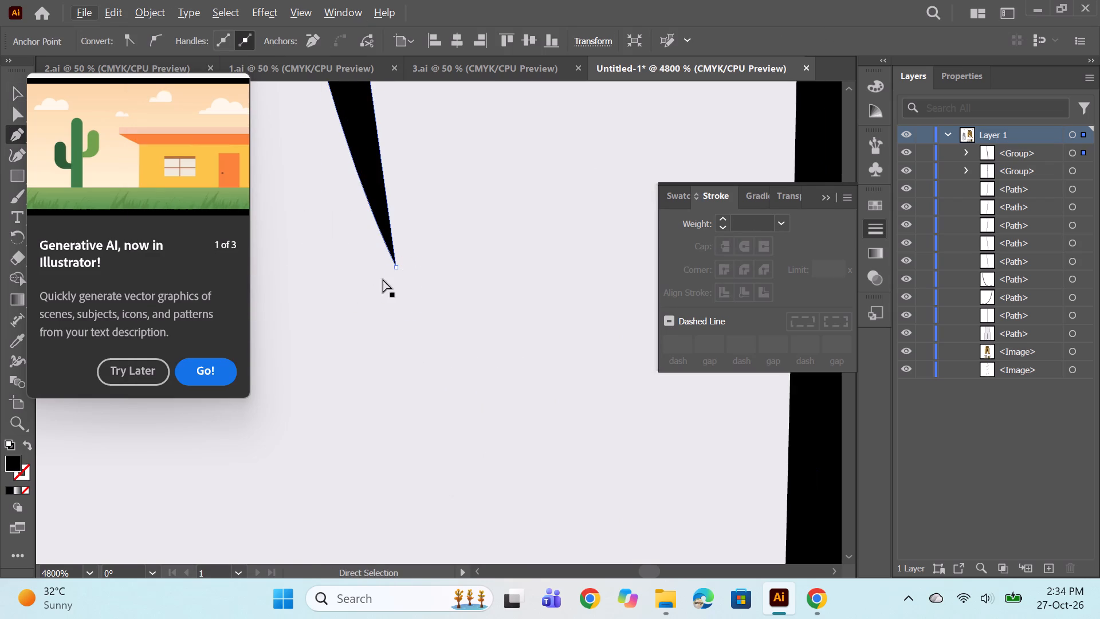
pyautogui.hotkey('ctrl', 'z')
pyautogui.click(377, 276)
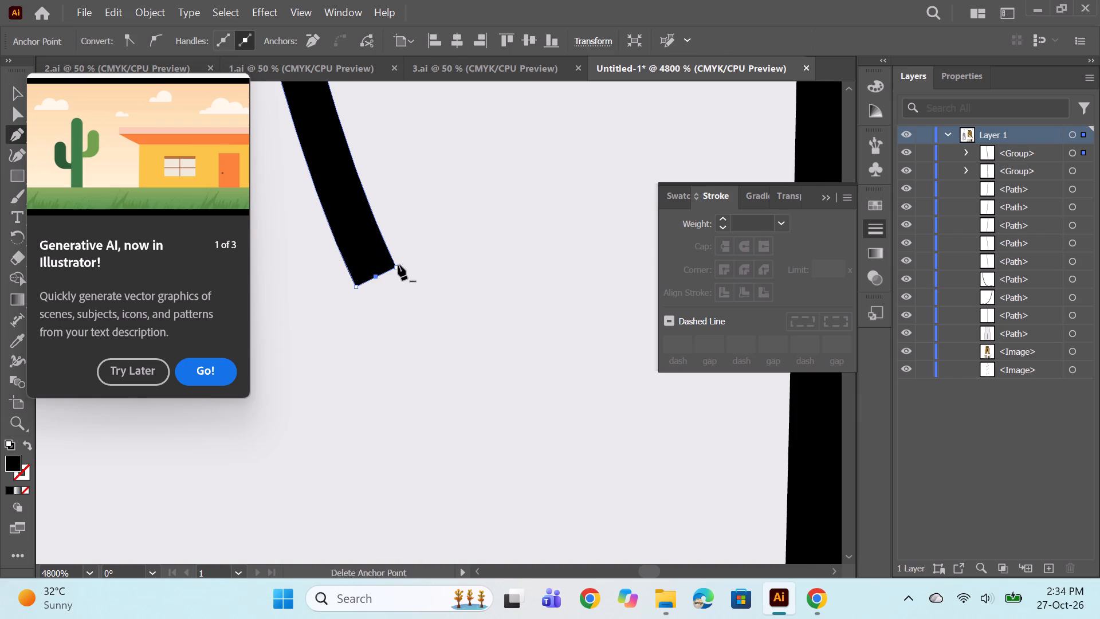
pyautogui.click(396, 267)
pyautogui.click(356, 287)
pyautogui.keyDown('alt'); pyautogui.scroll(-2, 380, 276); pyautogui.keyUp('alt')
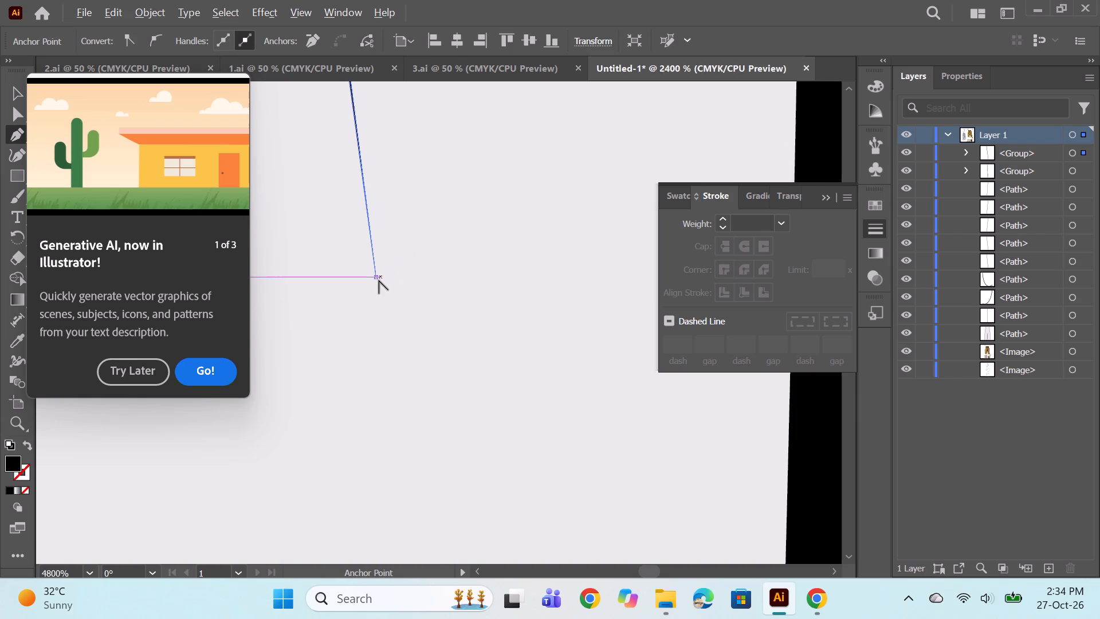
pyautogui.keyDown('alt'); pyautogui.scroll(-12, 379, 280); pyautogui.keyUp('alt')
pyautogui.keyDown('ctrl'); pyautogui.click(384, 176); pyautogui.keyUp('ctrl')
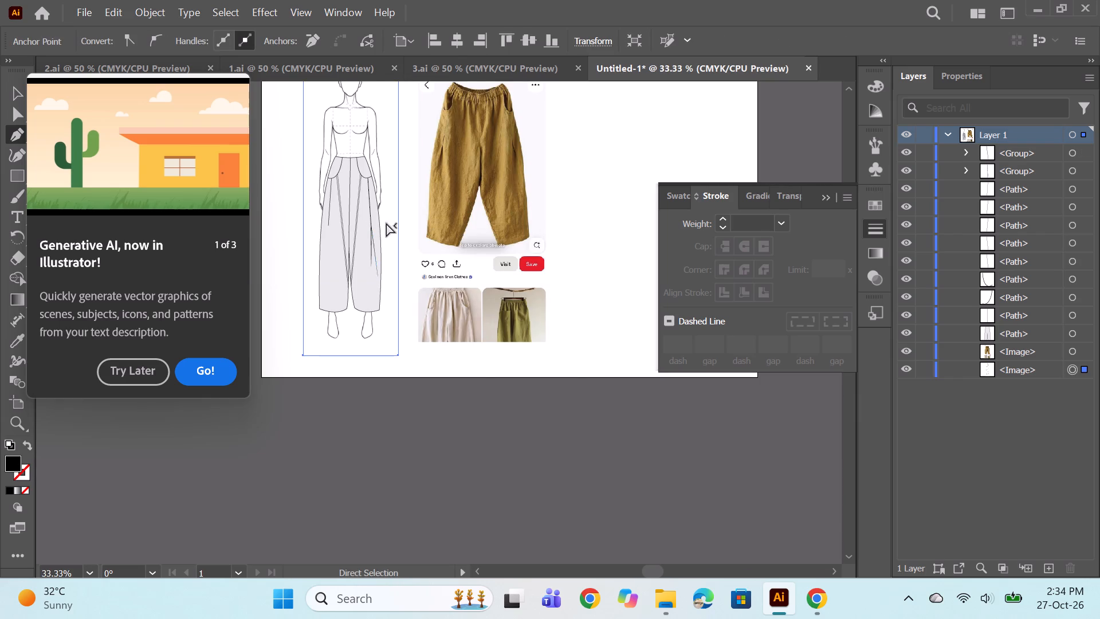
# Shorten the tapered curved fold line on the figure's left leg by raising its lower end.
pyautogui.keyDown('alt'); pyautogui.scroll(2, 354, 233); pyautogui.keyUp('alt')
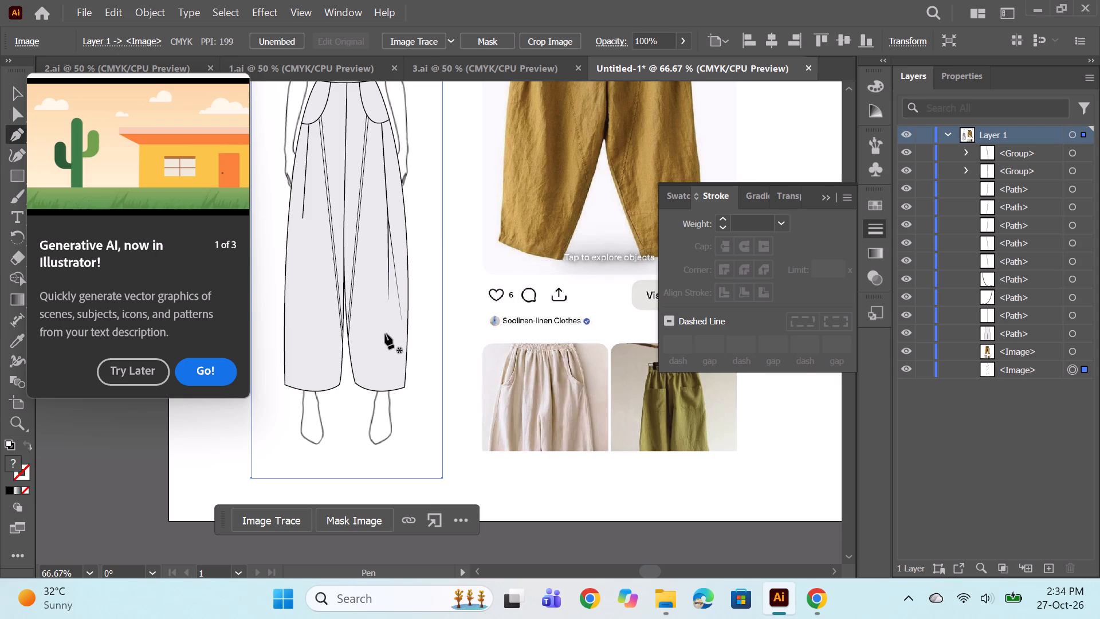
pyautogui.keyDown('alt'); pyautogui.scroll(-1, 390, 324); pyautogui.keyUp('alt')
pyautogui.scroll(3, 466, 282)
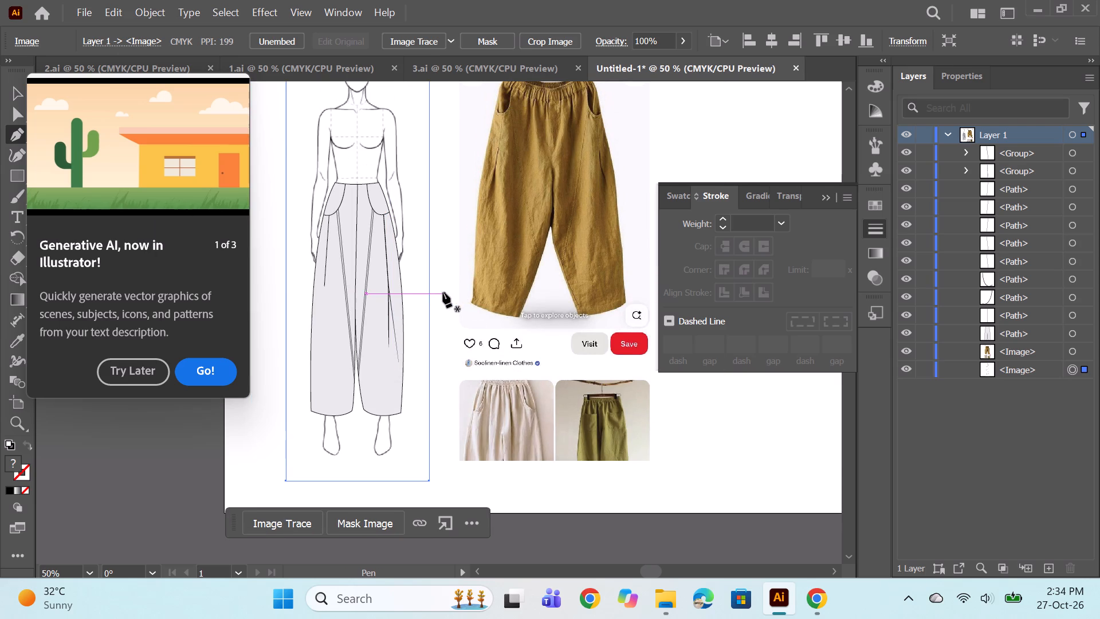
pyautogui.scroll(3, 436, 261)
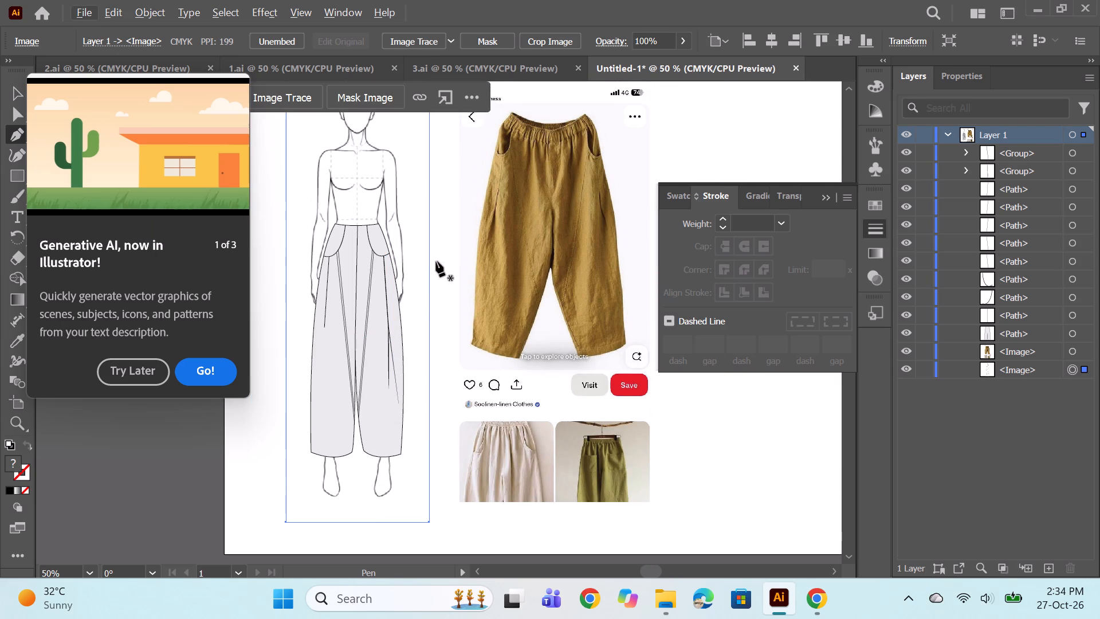
pyautogui.keyDown('alt'); pyautogui.scroll(1, 408, 276); pyautogui.keyUp('alt')
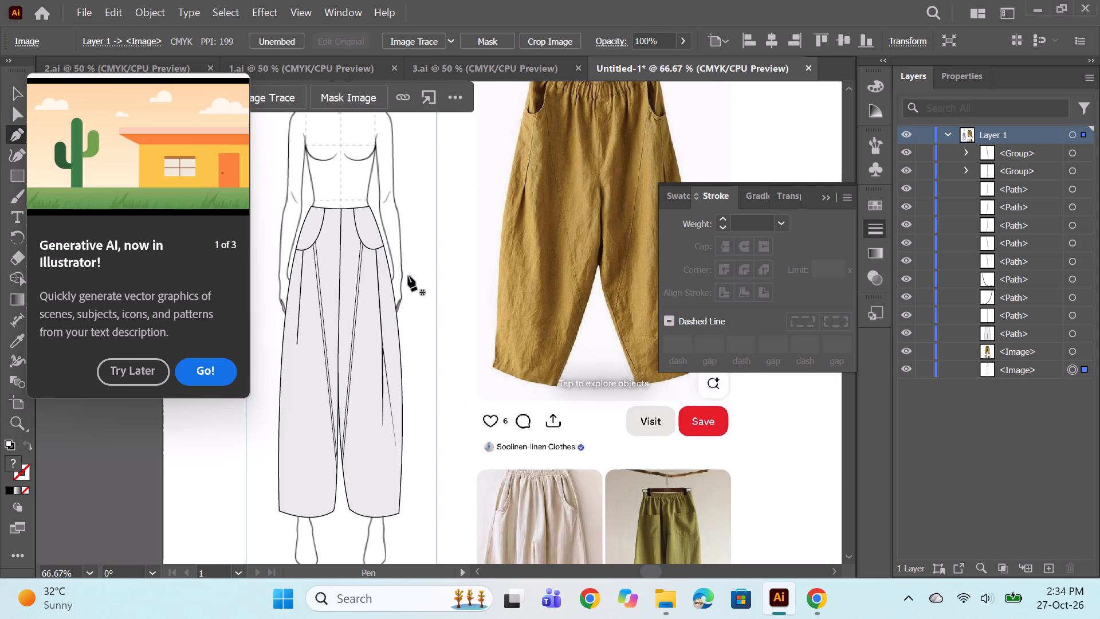
pyautogui.scroll(-3, 407, 276)
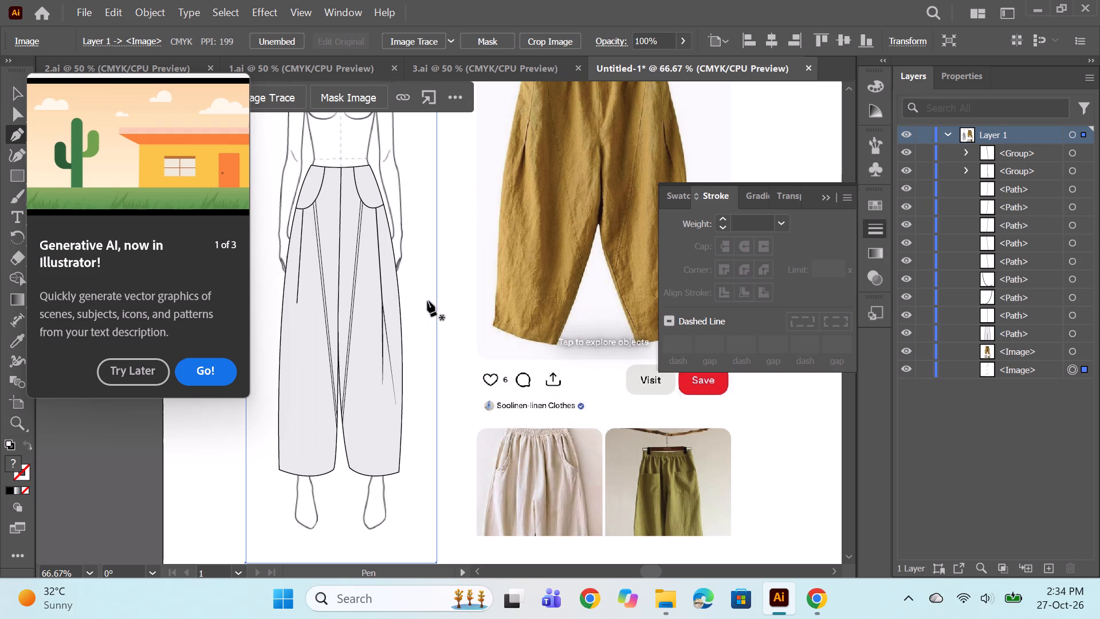
pyautogui.click(11, 100)
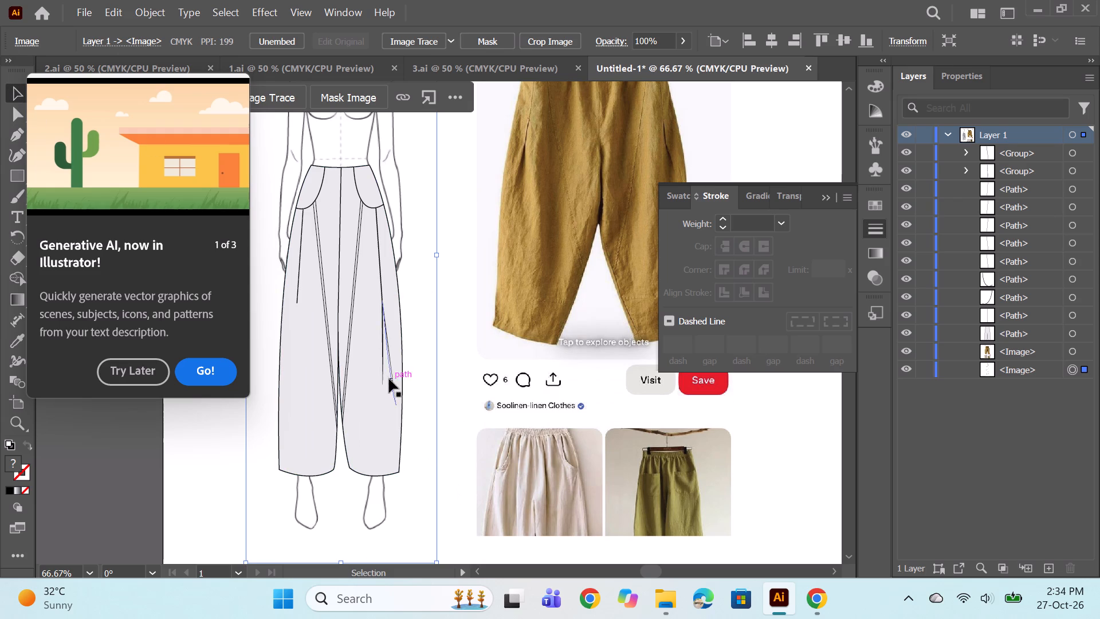
pyautogui.click(392, 377)
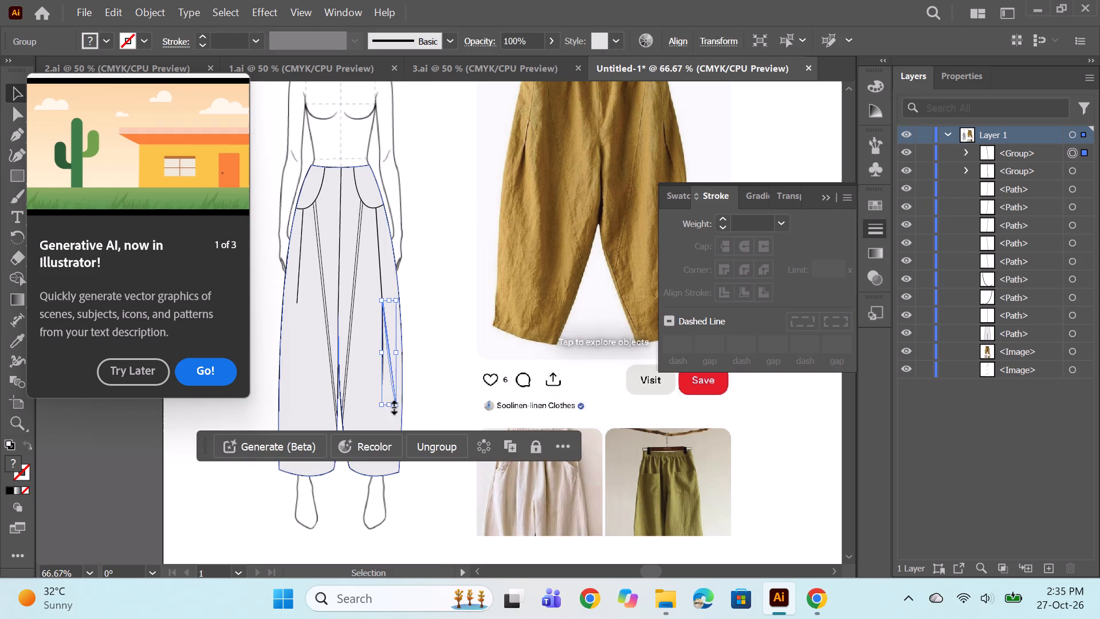
pyautogui.moveTo(392, 406); pyautogui.dragTo(386, 377)
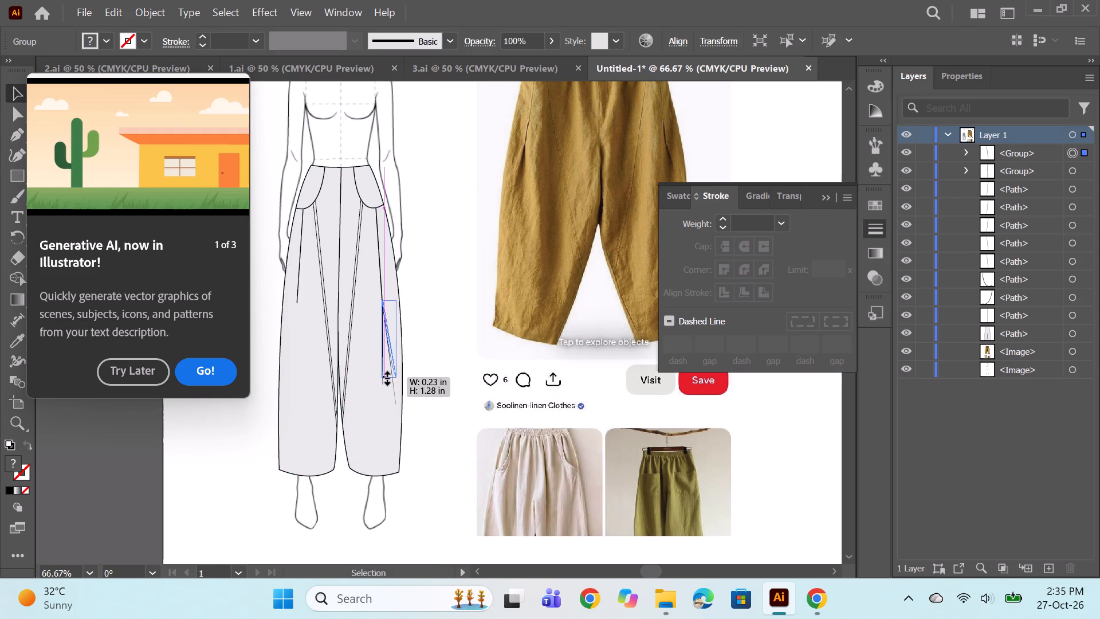
pyautogui.moveTo(386, 377); pyautogui.dragTo(383, 367)
pyautogui.click(423, 343)
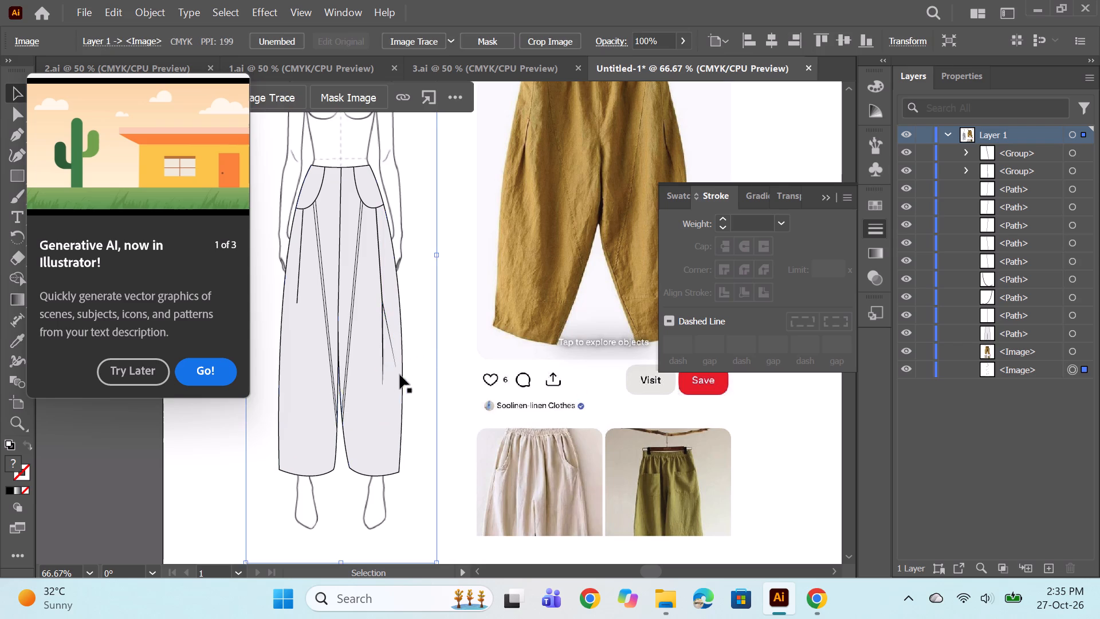
# Shorten the long tapered thigh fold line on the figure's left leg by raising its lower end.
pyautogui.click(383, 365)
pyautogui.moveTo(376, 382); pyautogui.dragTo(379, 365)
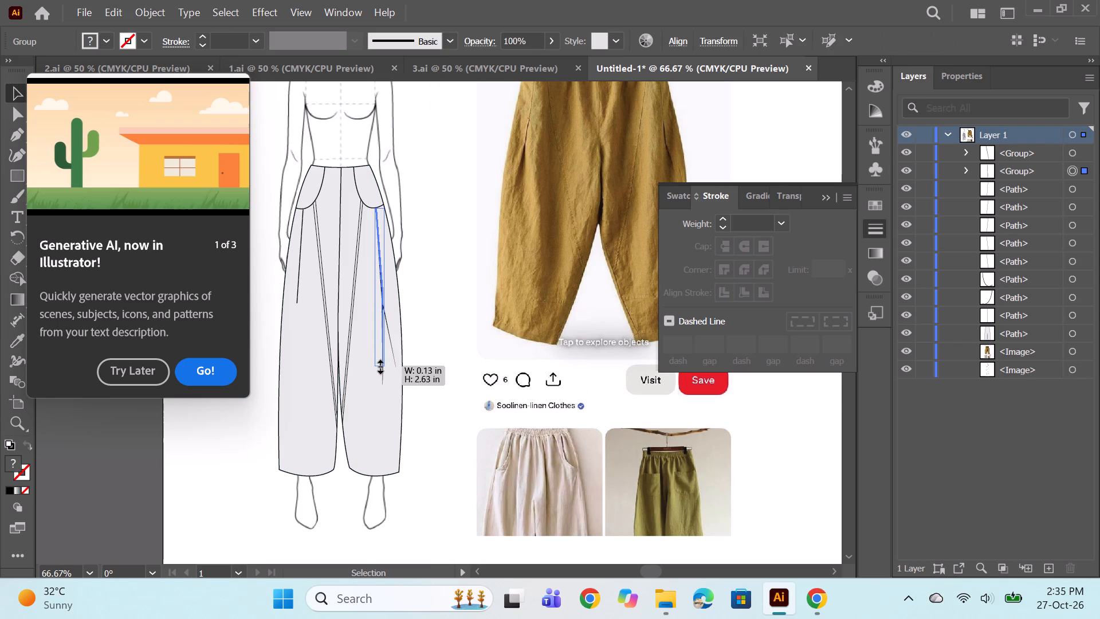
pyautogui.moveTo(379, 365); pyautogui.dragTo(378, 344)
pyautogui.click(461, 297)
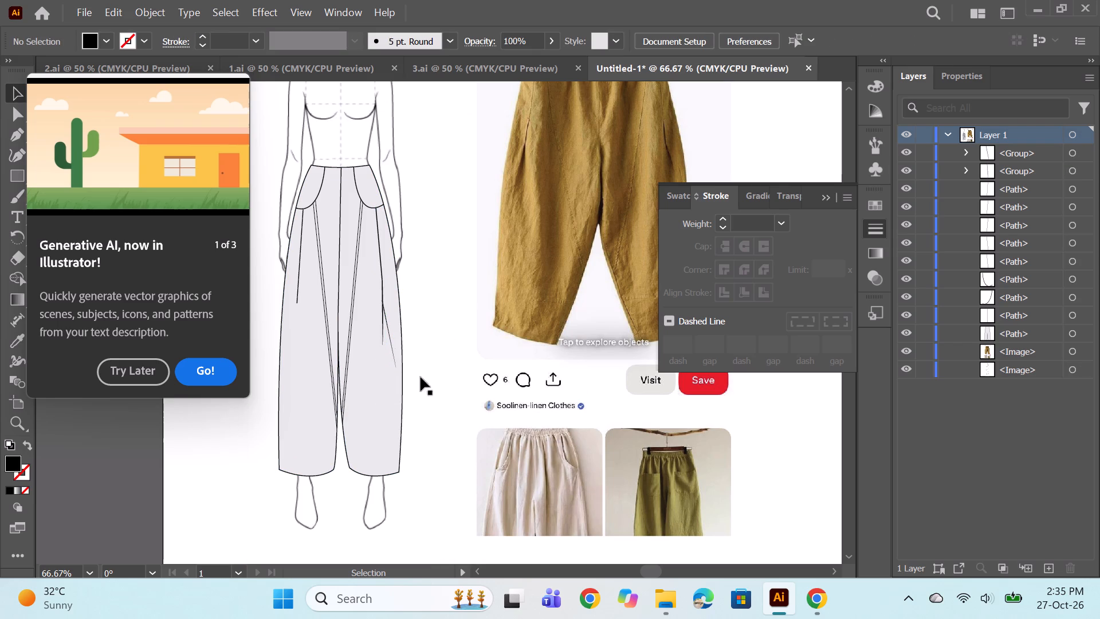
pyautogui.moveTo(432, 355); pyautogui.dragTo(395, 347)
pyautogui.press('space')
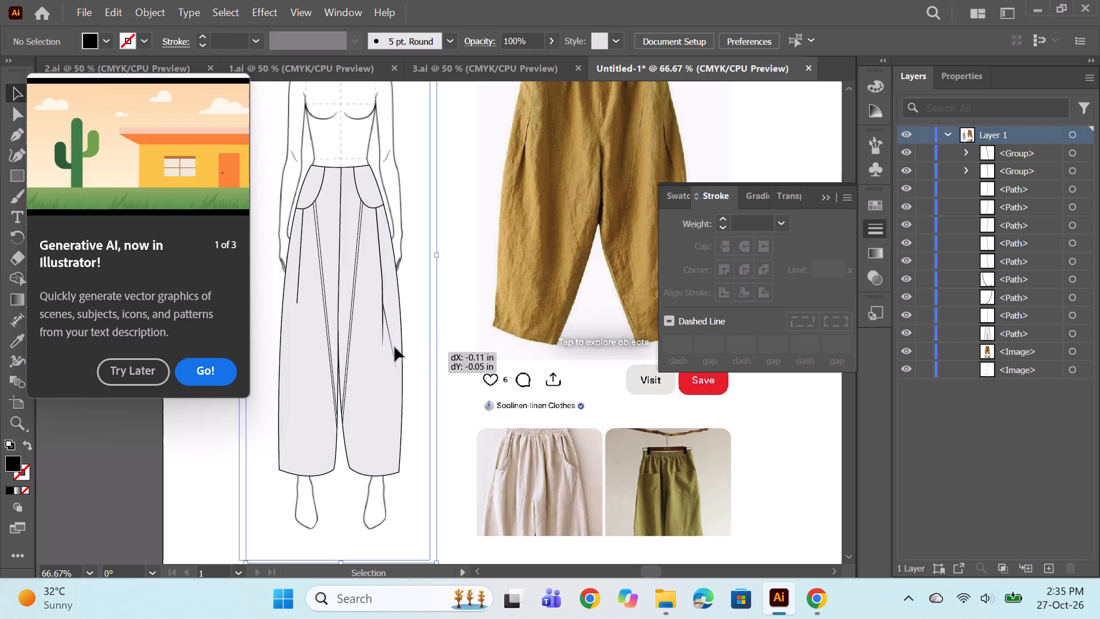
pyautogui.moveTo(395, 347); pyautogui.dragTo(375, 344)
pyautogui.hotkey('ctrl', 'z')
# Shorten the curved fold line on the figure's left leg further so it ends near the longer thigh fold line.
pyautogui.press('space')
pyautogui.moveTo(454, 381); pyautogui.dragTo(405, 372)
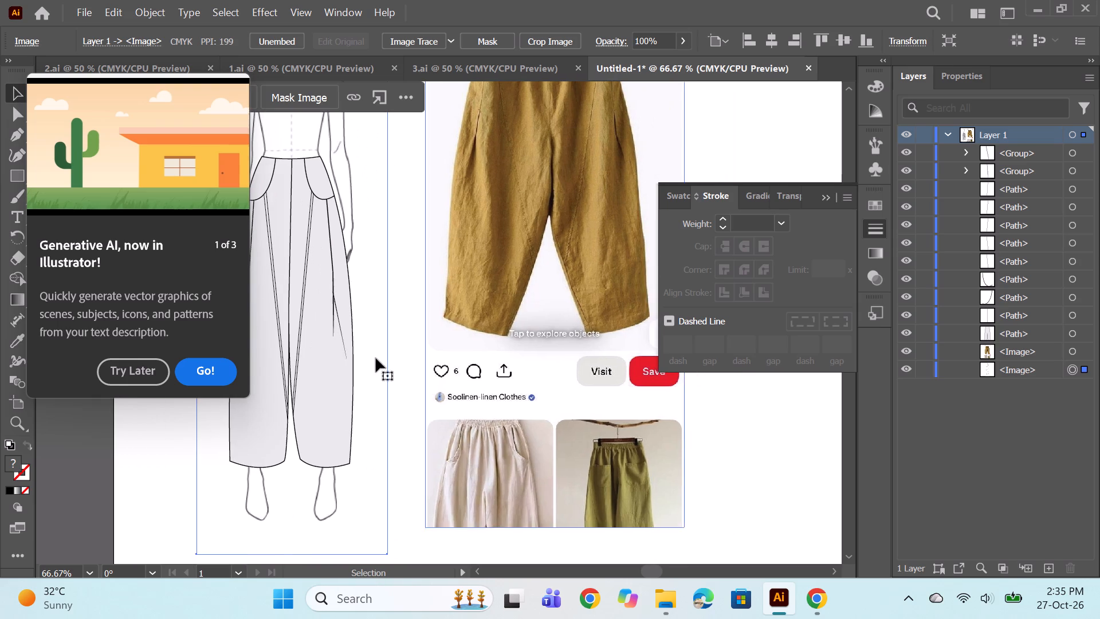
pyautogui.click(343, 335)
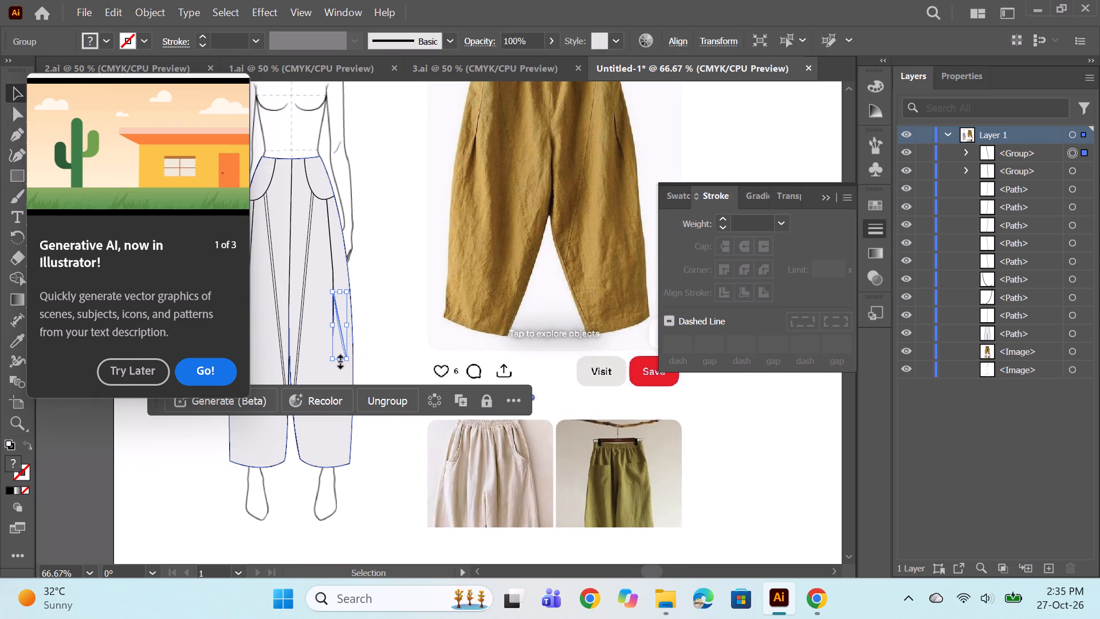
pyautogui.moveTo(339, 360); pyautogui.dragTo(339, 348)
pyautogui.click(389, 338)
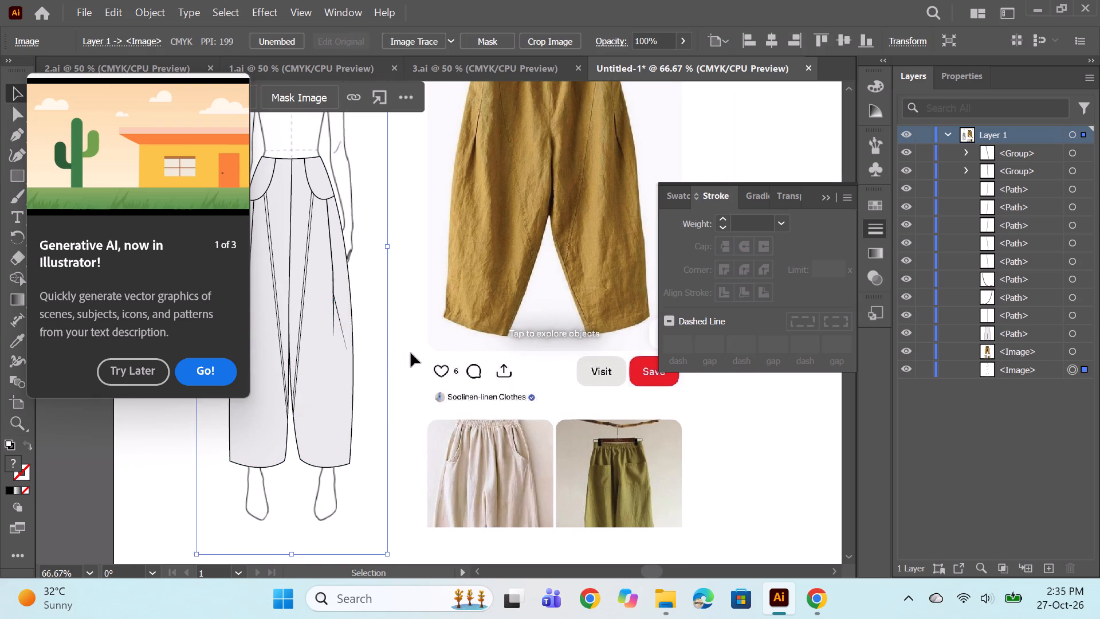
# Delete the untapered fold line below the pocket on the figure's right leg.
pyautogui.press('space')
pyautogui.press('space')
pyautogui.moveTo(388, 310); pyautogui.dragTo(591, 359)
pyautogui.press('space')
pyautogui.moveTo(591, 412); pyautogui.dragTo(501, 399)
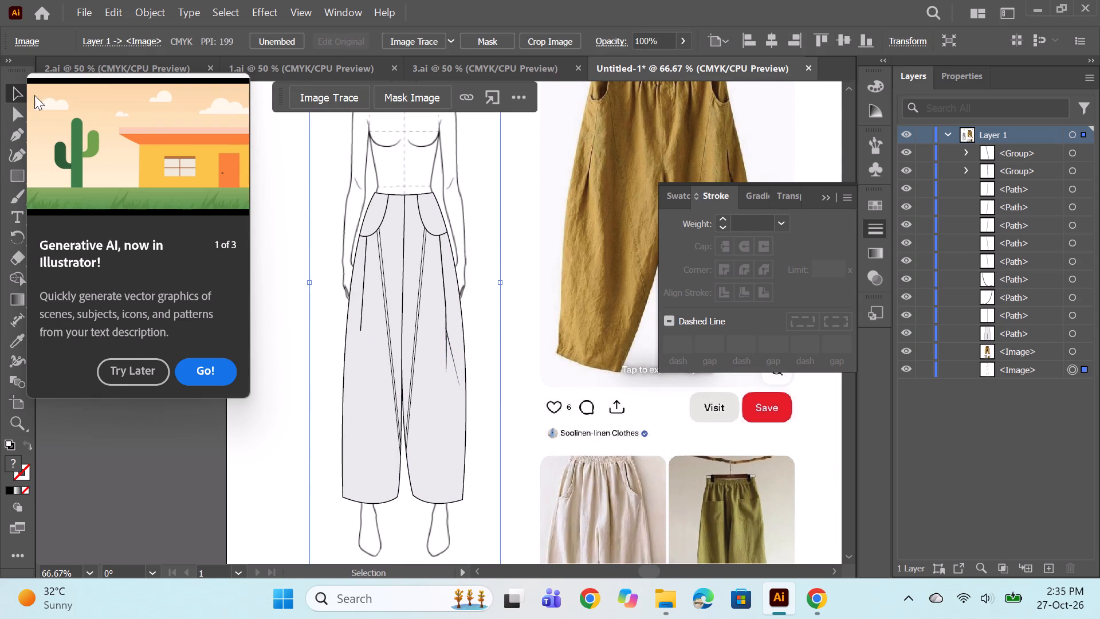
pyautogui.click(25, 99)
pyautogui.click(360, 319)
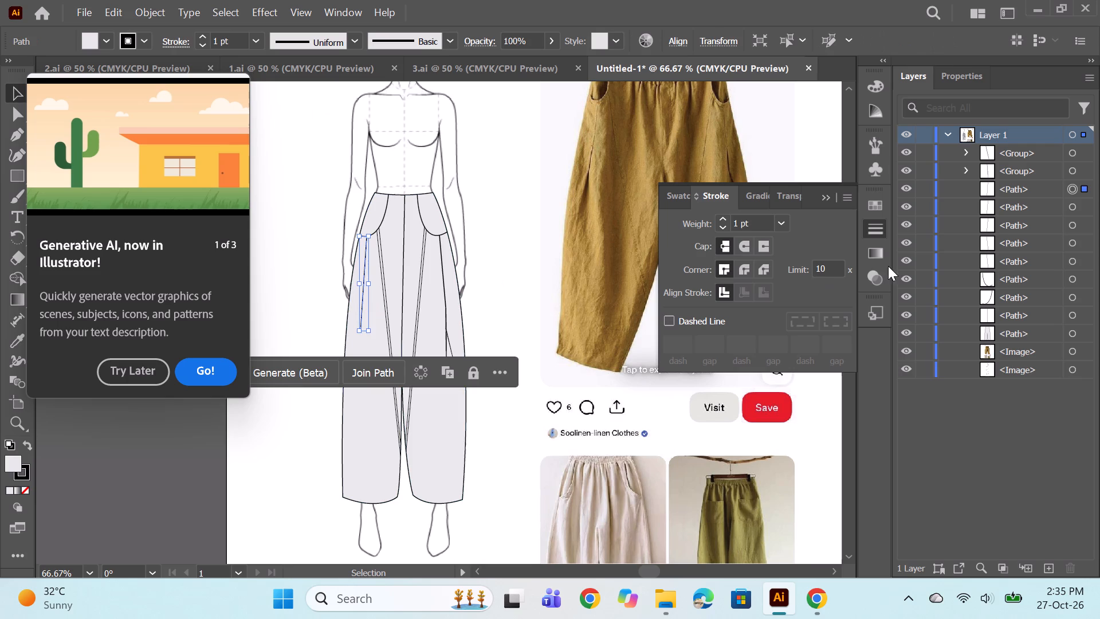
pyautogui.press('BackSpace')
# Create a mirrored copy of both tapered fold lines on the figure's left leg by reflecting them across a vertical axis.
pyautogui.click(445, 328)
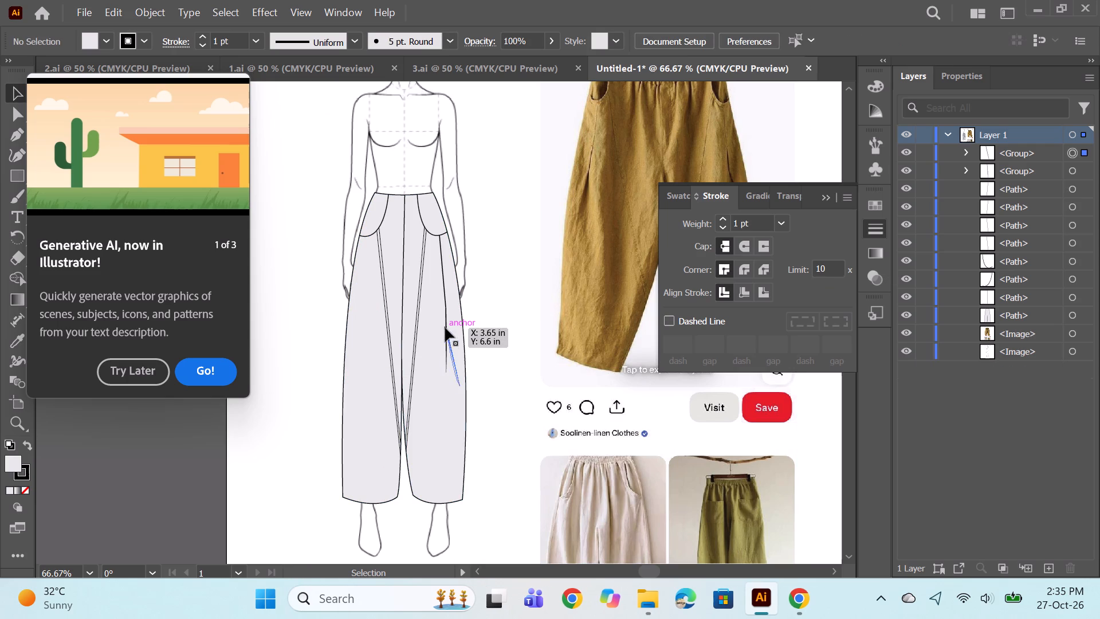
pyautogui.rightClick(445, 328)
pyautogui.click(1071, 167)
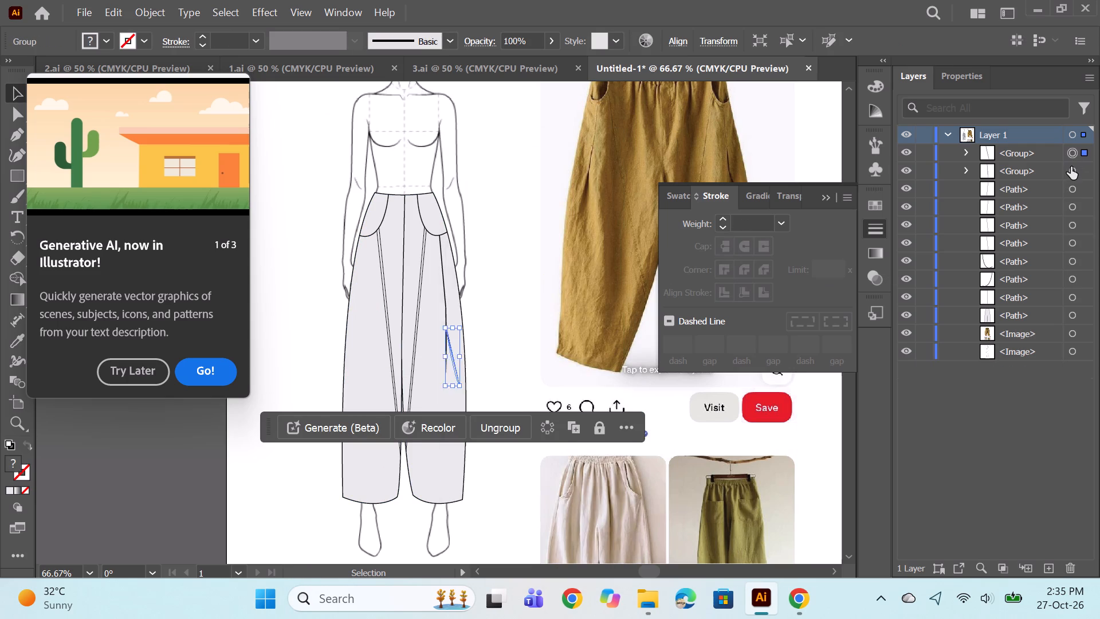
pyautogui.keyDown('ctrl'); pyautogui.click(1072, 148); pyautogui.keyUp('ctrl')
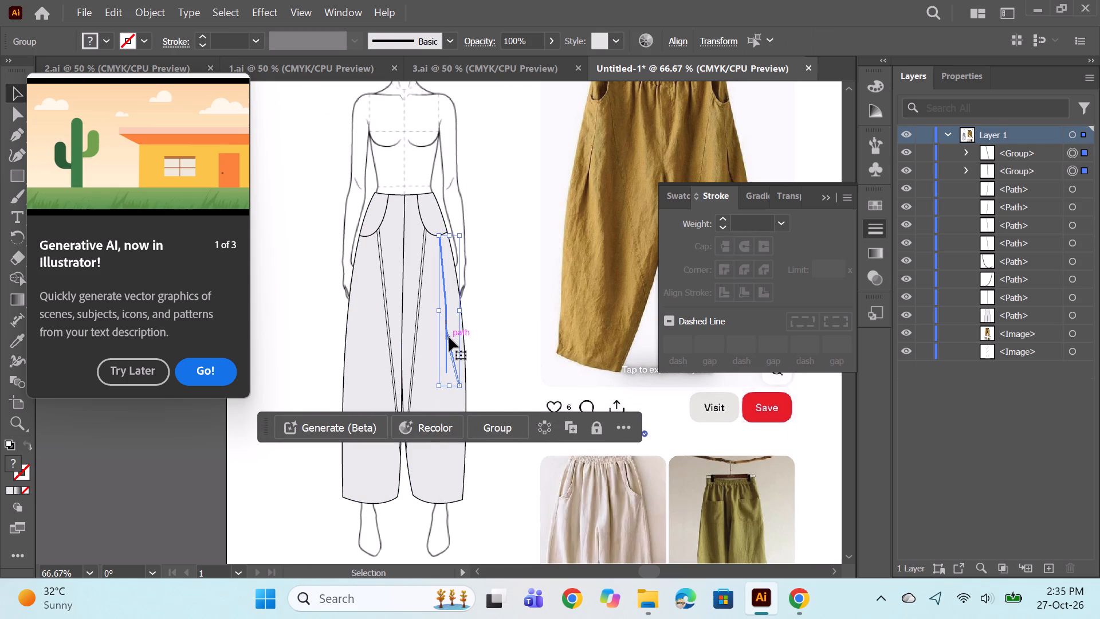
pyautogui.rightClick(449, 338)
pyautogui.click(523, 473)
pyautogui.click(675, 379)
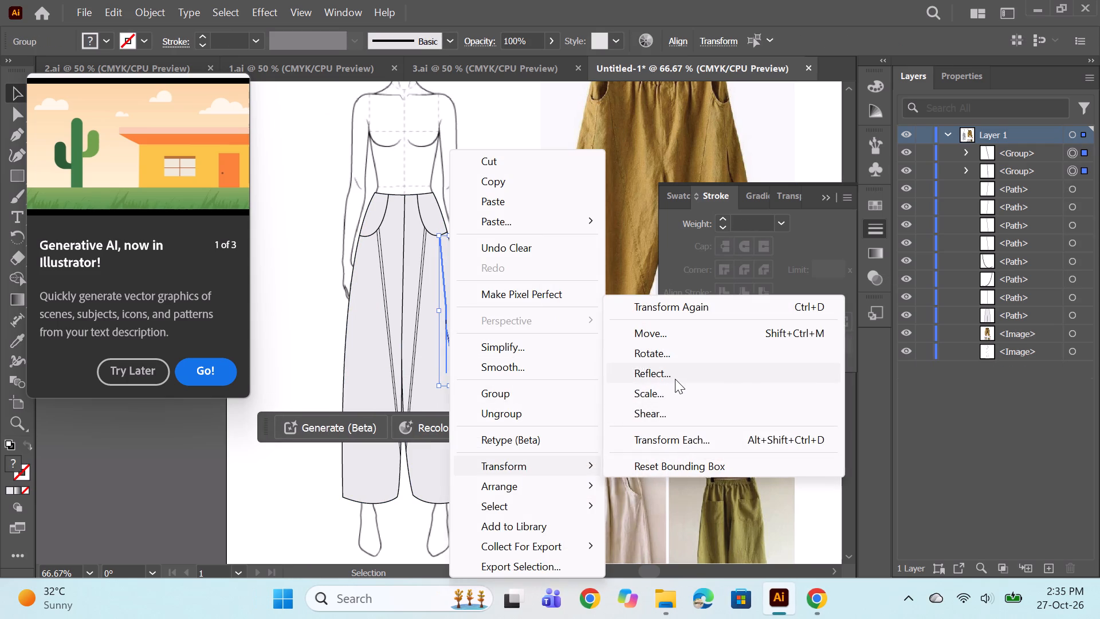
pyautogui.click(467, 416)
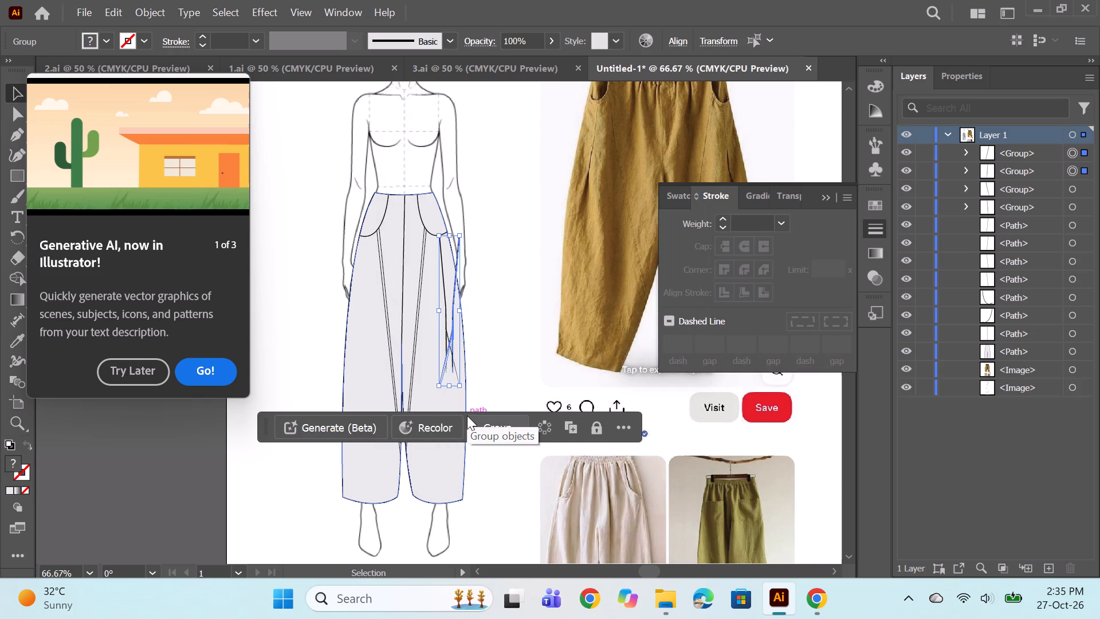
# Move the mirrored pair of fold lines straight across to the figure's right leg, starting beneath its pocket.
pyautogui.hotkey('shift', 'Left')
pyautogui.hotkey('shift', 'Left')
pyautogui.hotkey('shift', 'Left')
pyautogui.hotkey('shift', 'Left')
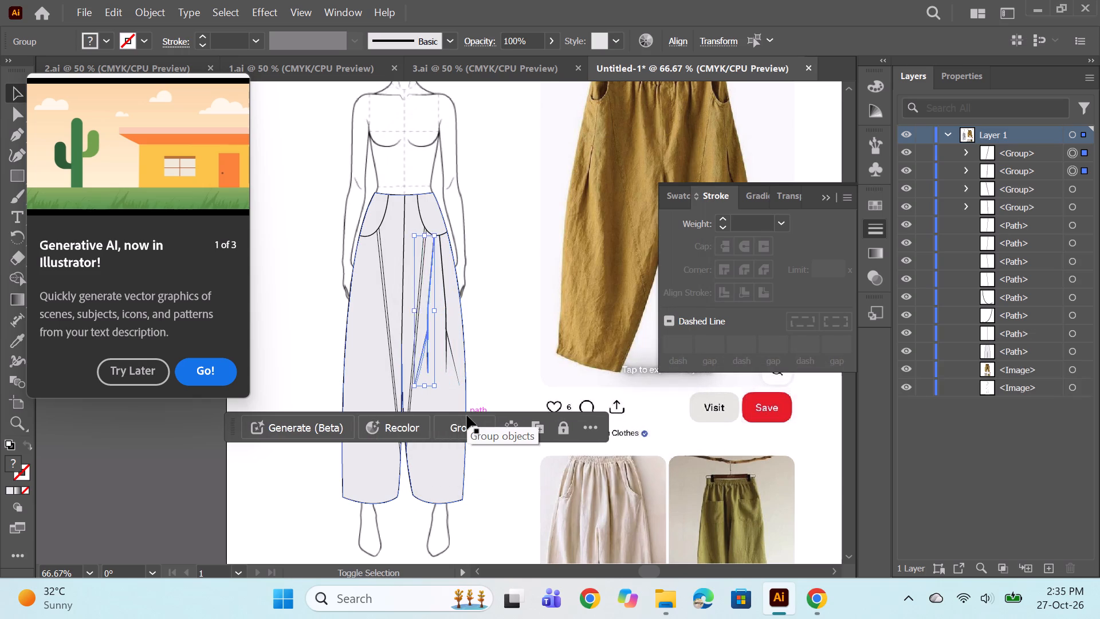
pyautogui.hotkey('shift', 'Left')
pyautogui.hotkey('shift', 'Left')
pyautogui.hotkey('shift', 'Left')
pyautogui.hotkey('shift', 'Left')
pyautogui.hotkey('shift', 'Left')
pyautogui.hotkey('shift', 'Left')
pyautogui.hotkey('shift', 'Left')
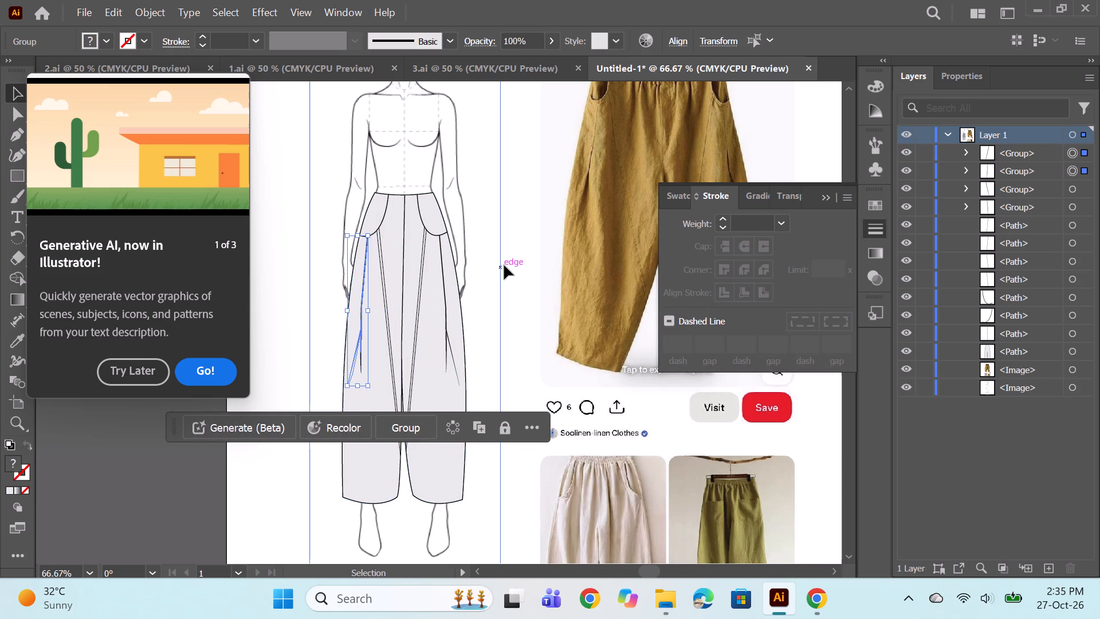
pyautogui.press('Left')
pyautogui.click(504, 265)
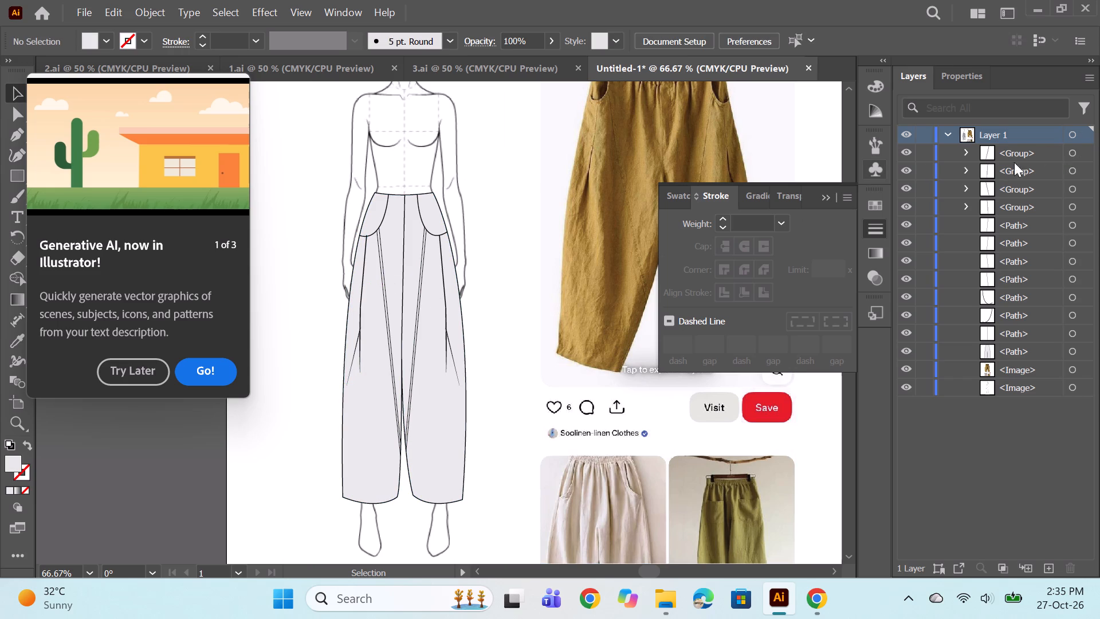
# Nudge the long mirrored thigh fold line on the figure's right leg slightly downward.
pyautogui.click(1067, 150)
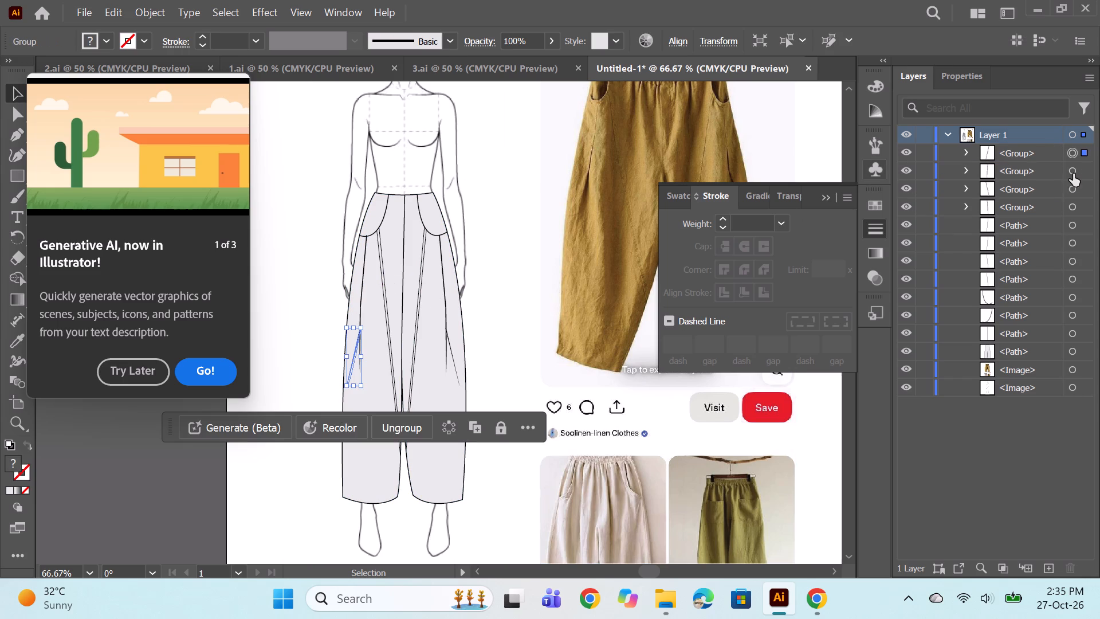
pyautogui.keyDown('ctrl'); pyautogui.click(1073, 170); pyautogui.keyUp('ctrl')
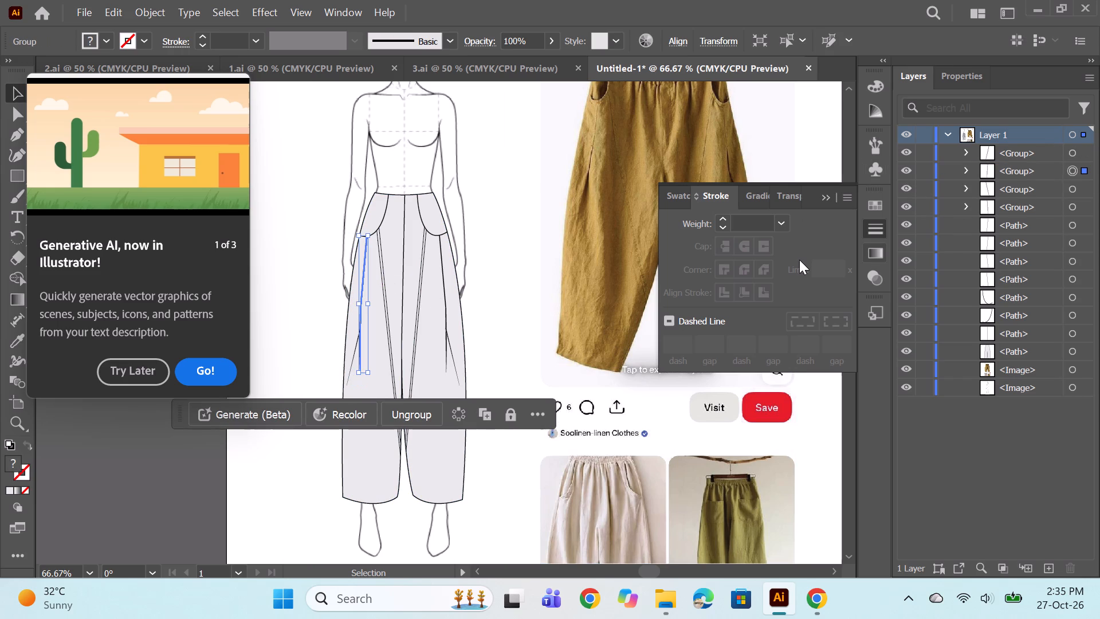
pyautogui.press('Down')
pyautogui.click(505, 326)
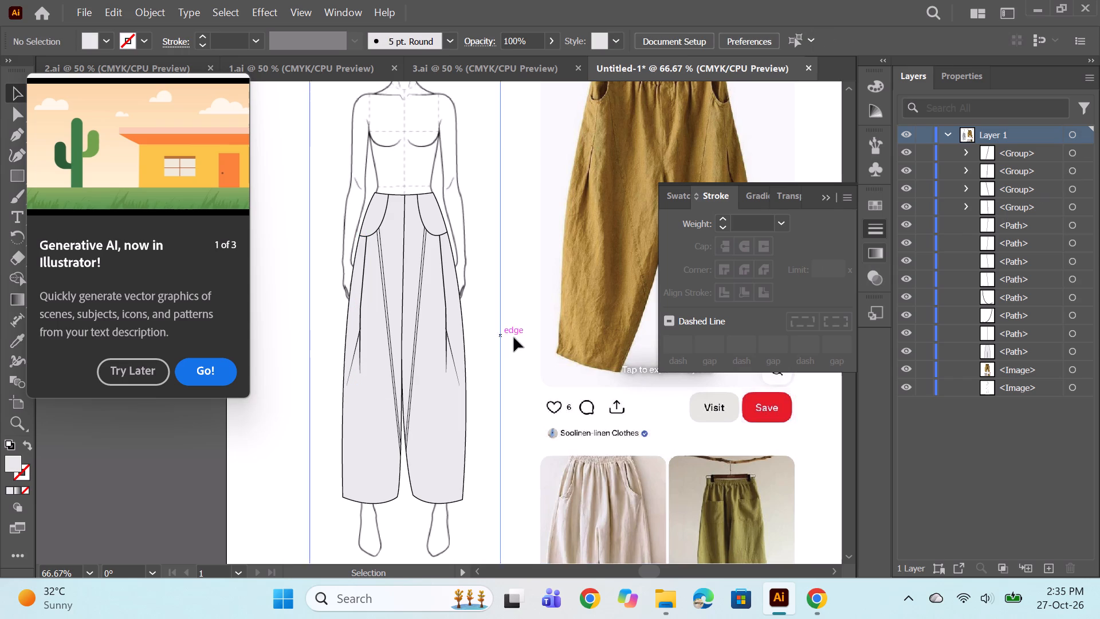
# Examine the complete trouser drawing beside the mustard reference photo.
pyautogui.keyDown('alt'); pyautogui.scroll(-1, 477, 280); pyautogui.keyUp('alt')
pyautogui.press('space')
pyautogui.press('space')
pyautogui.press('space')
pyautogui.press('space')
pyautogui.press('space')
pyautogui.press('space')
pyautogui.press('space')
pyautogui.press('space')
pyautogui.press('space')
pyautogui.press('space')
pyautogui.press('space')
pyautogui.moveTo(516, 356); pyautogui.dragTo(504, 351)
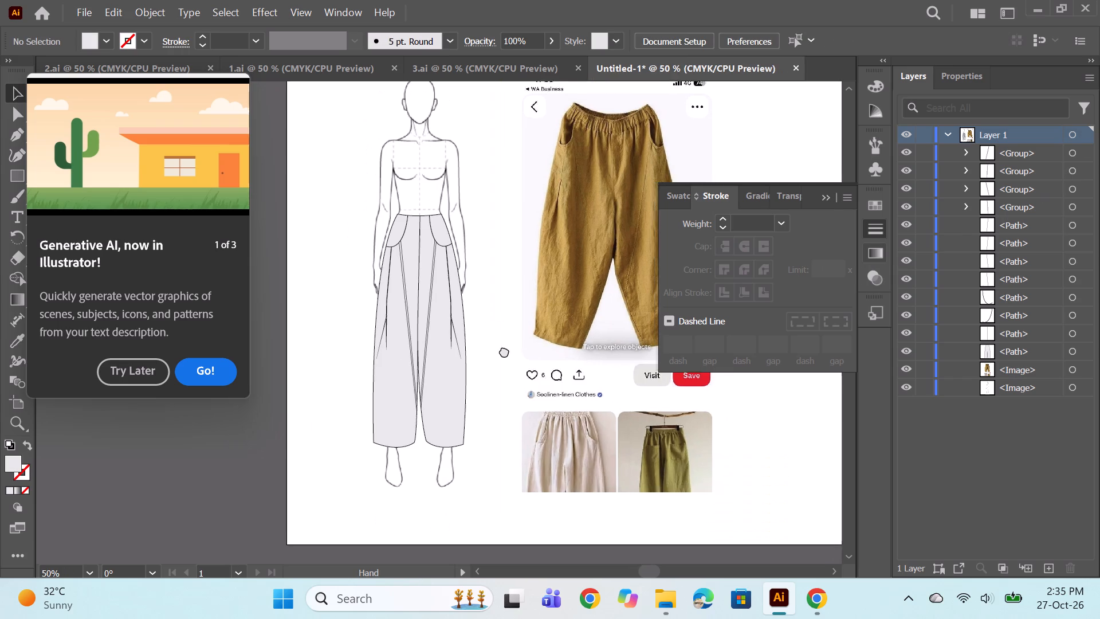
pyautogui.moveTo(504, 351); pyautogui.dragTo(411, 344)
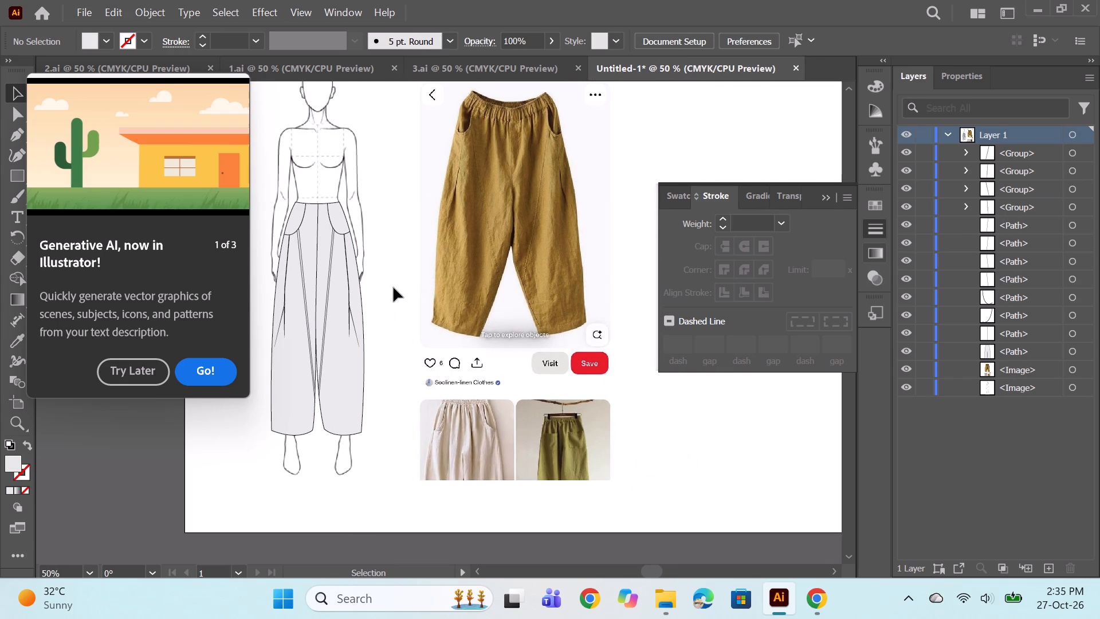
pyautogui.keyDown('alt'); pyautogui.scroll(-1, 336, 276); pyautogui.keyUp('alt')
pyautogui.keyDown('alt'); pyautogui.scroll(2, 336, 276); pyautogui.keyUp('alt')
pyautogui.scroll(3, 330, 264)
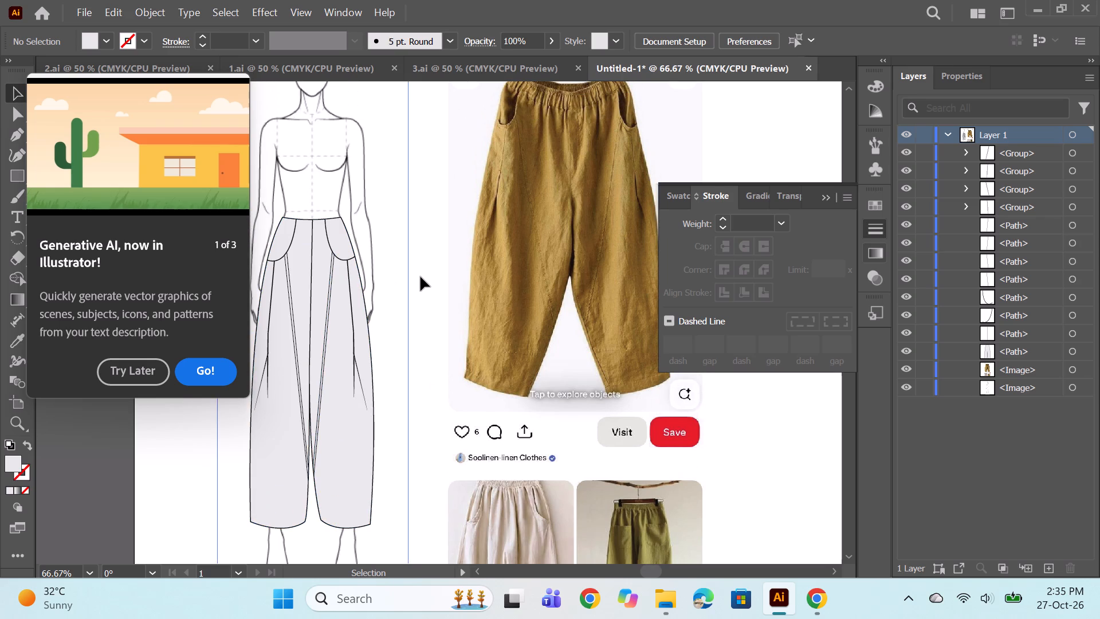
pyautogui.keyDown('alt'); pyautogui.scroll(-1, 419, 275); pyautogui.keyUp('alt')
pyautogui.moveTo(413, 246); pyautogui.dragTo(408, 258)
pyautogui.press('space')
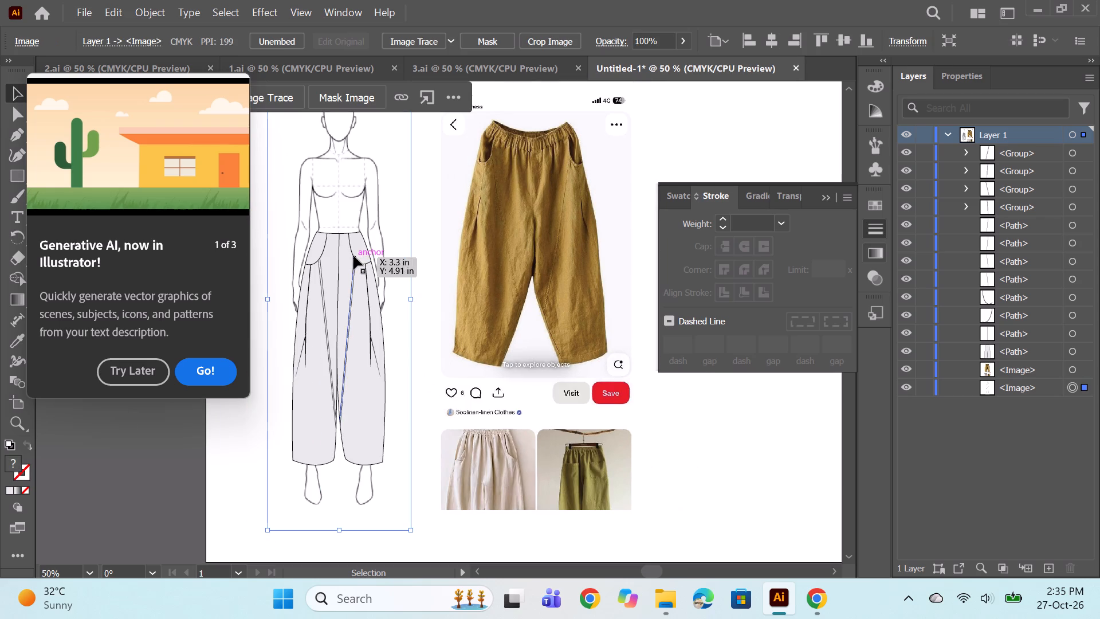
# Start a waistband outline with the Pen tool at the trousers' waist corner, giving it a gently curved upper edge about 0.92 in wide.
pyautogui.click(19, 134)
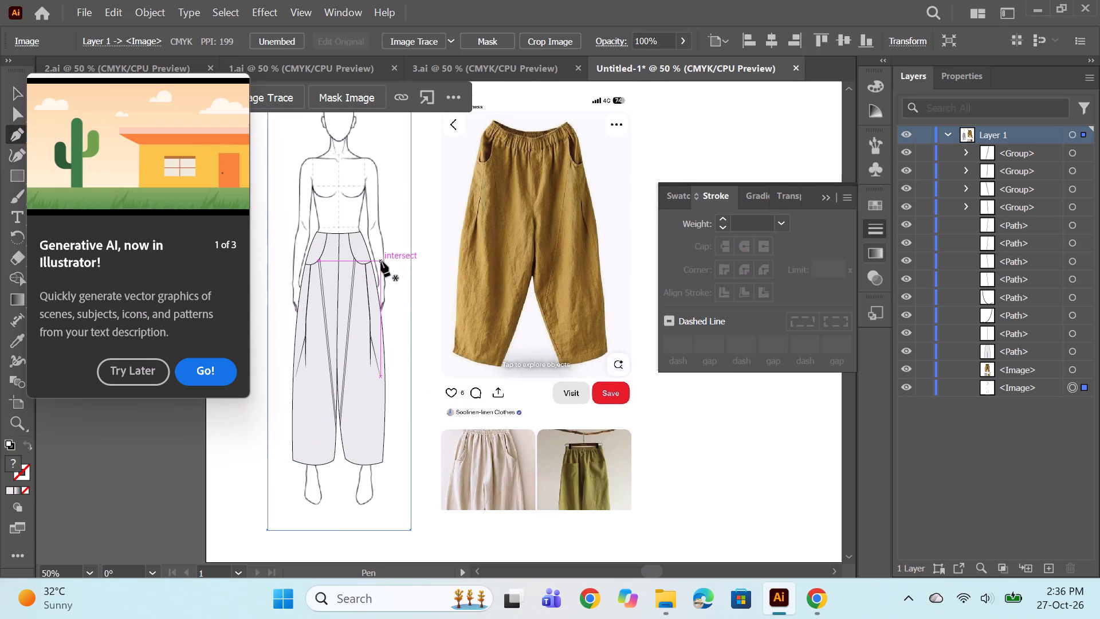
pyautogui.keyDown('alt'); pyautogui.scroll(3, 354, 210); pyautogui.keyUp('alt')
pyautogui.press('space')
pyautogui.moveTo(339, 260); pyautogui.dragTo(447, 307)
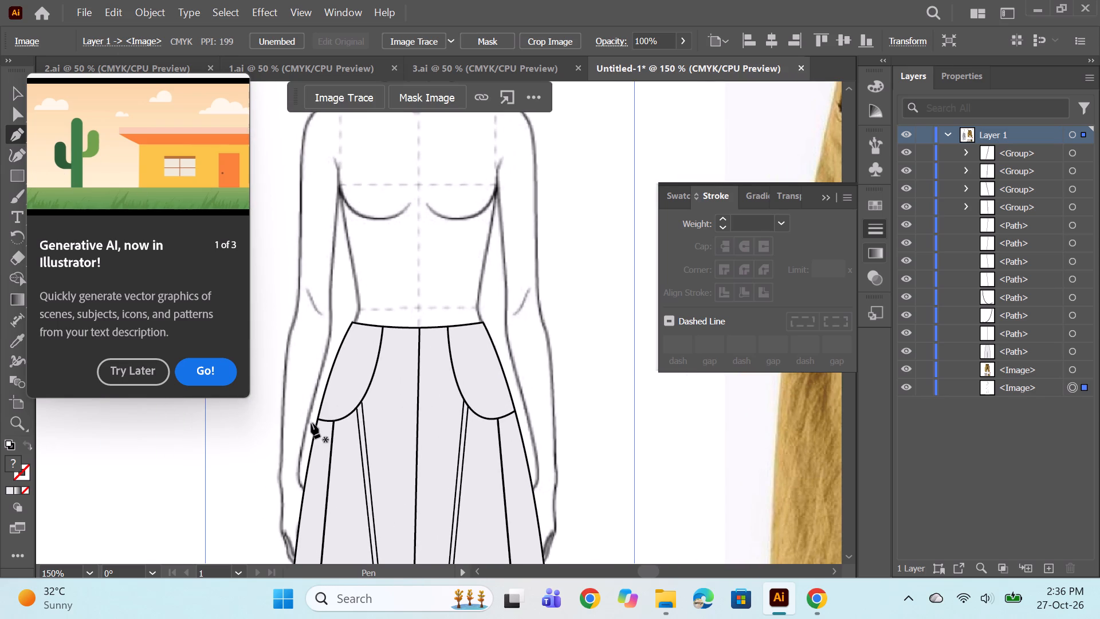
pyautogui.click(354, 327)
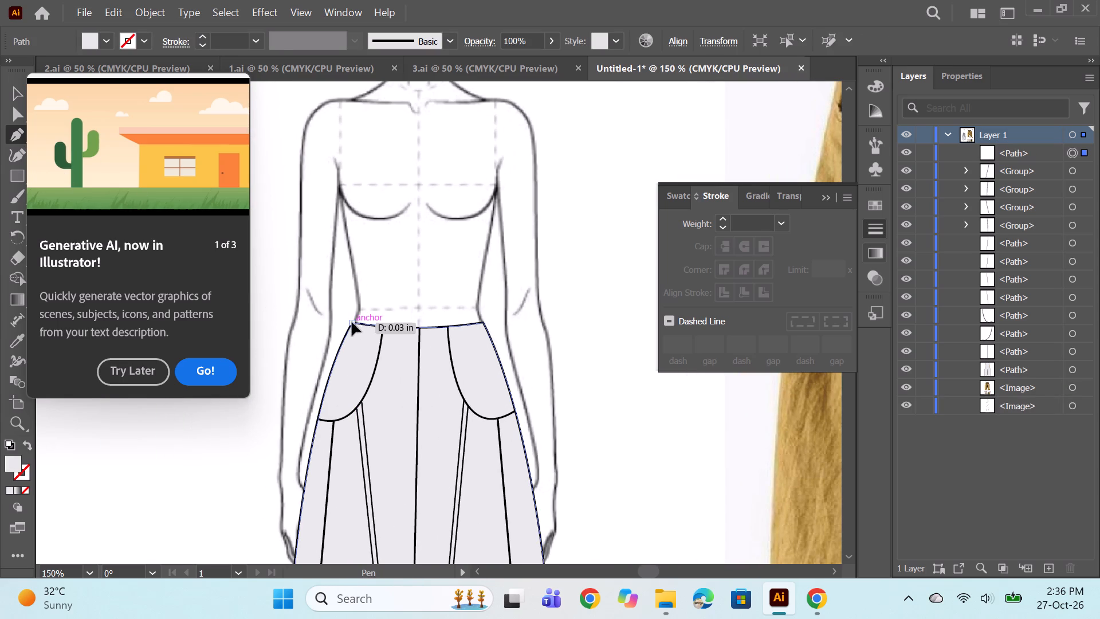
pyautogui.click(352, 322)
pyautogui.click(357, 307)
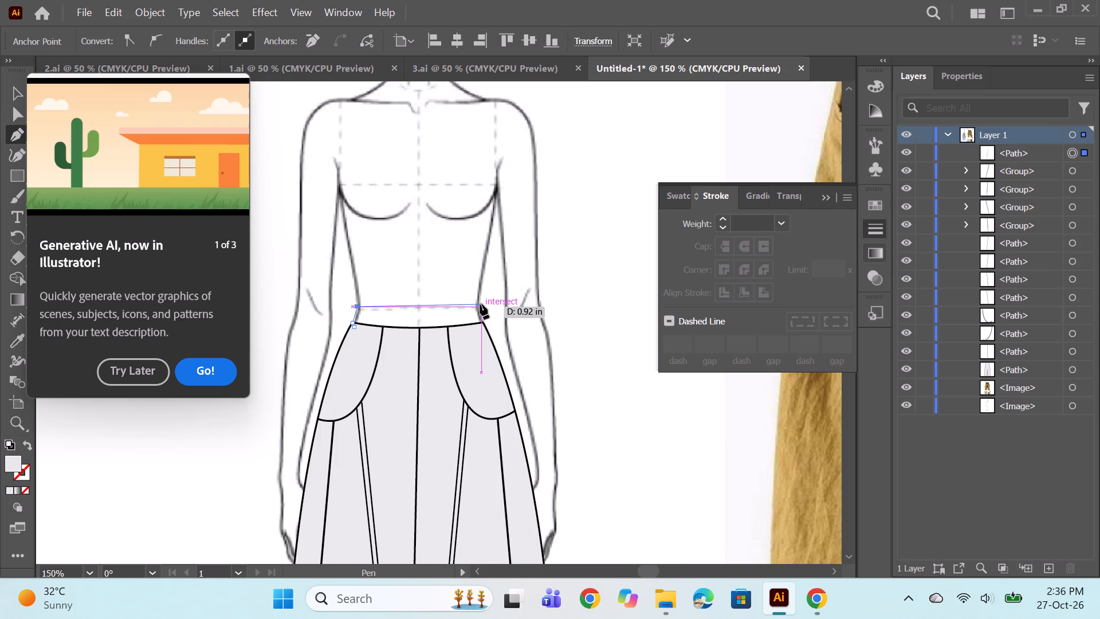
pyautogui.moveTo(480, 305); pyautogui.dragTo(555, 289)
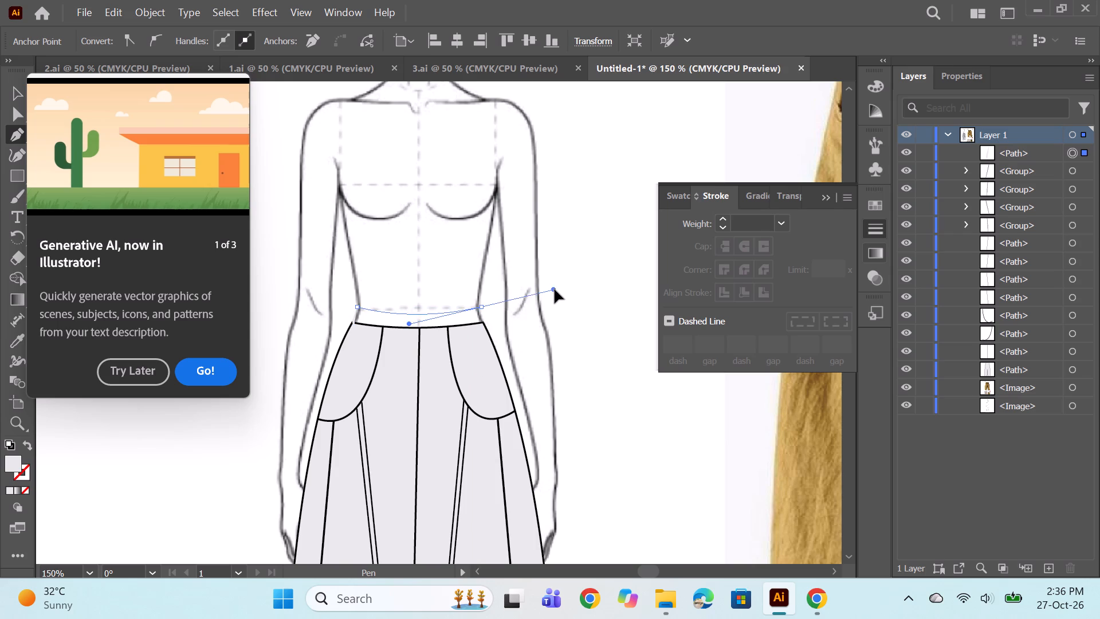
pyautogui.moveTo(555, 289); pyautogui.dragTo(552, 293)
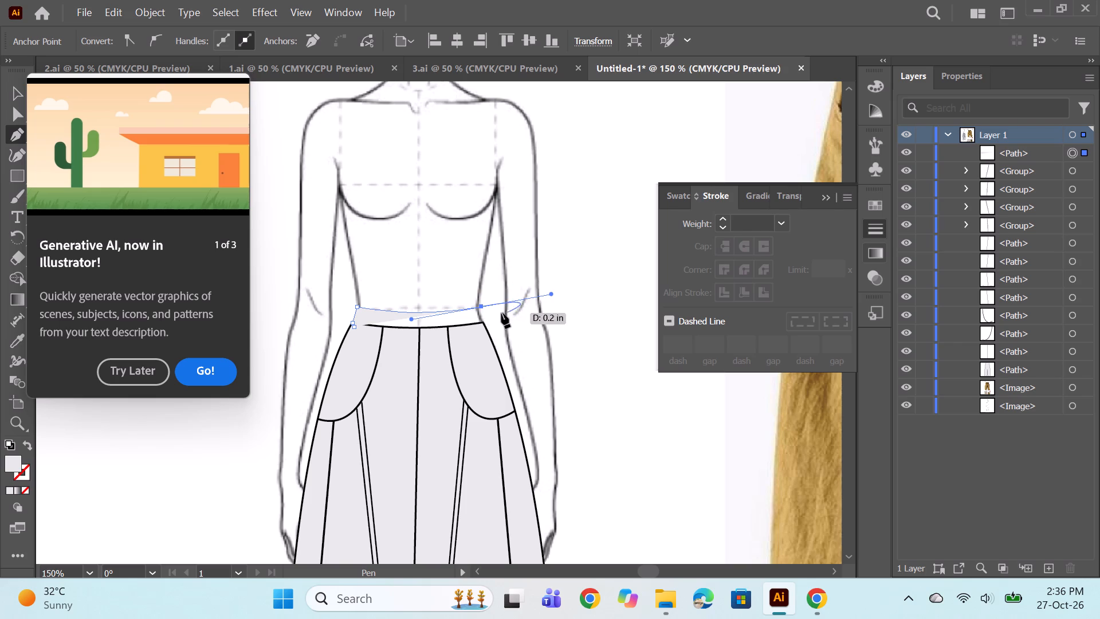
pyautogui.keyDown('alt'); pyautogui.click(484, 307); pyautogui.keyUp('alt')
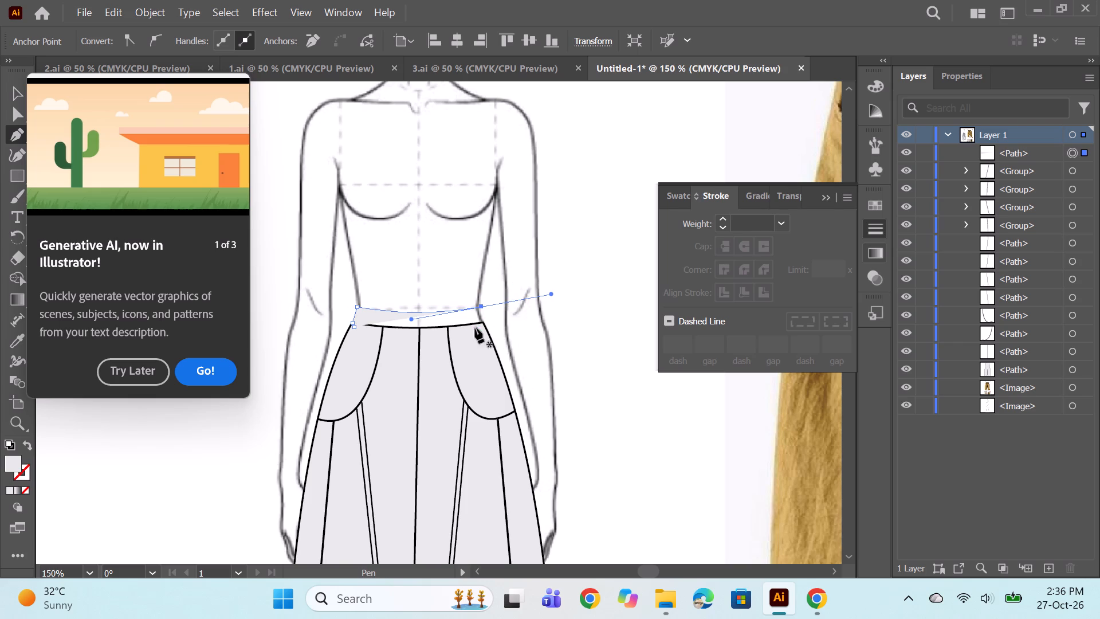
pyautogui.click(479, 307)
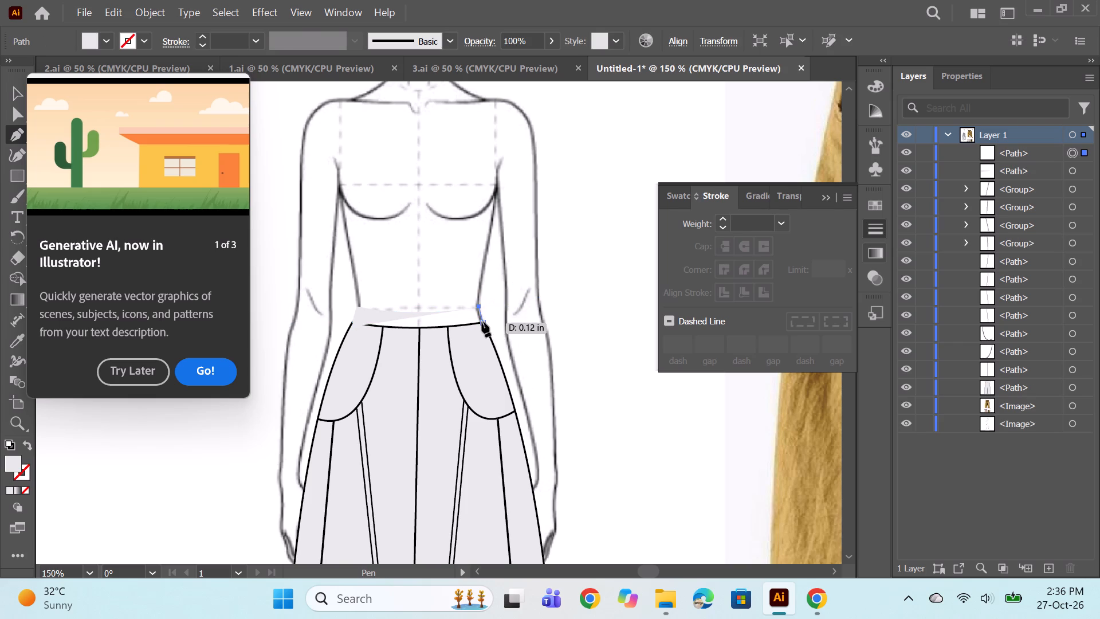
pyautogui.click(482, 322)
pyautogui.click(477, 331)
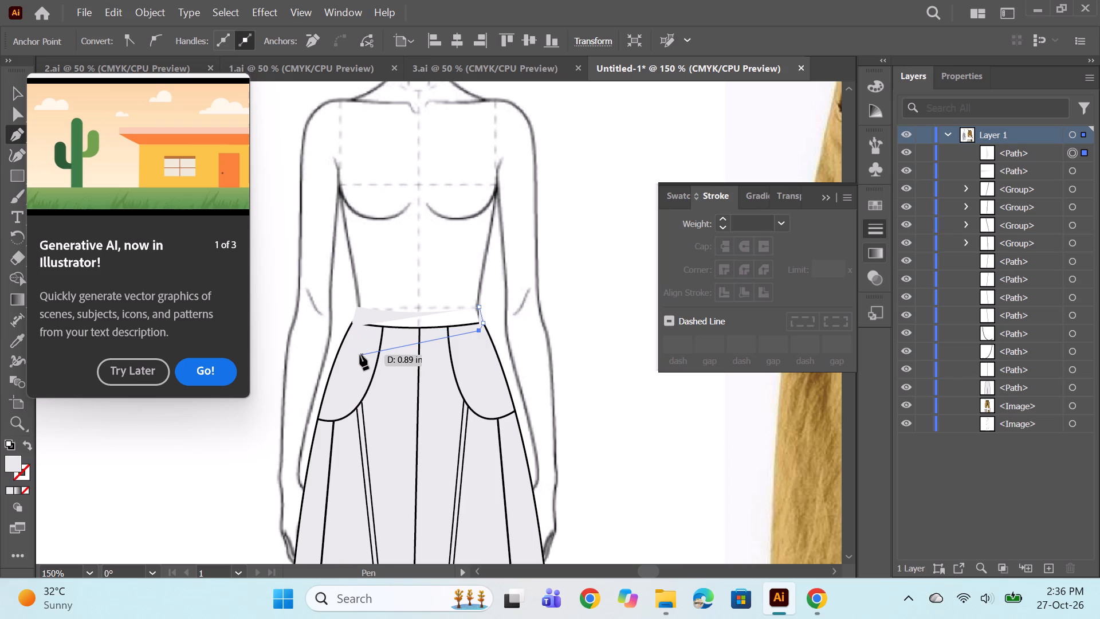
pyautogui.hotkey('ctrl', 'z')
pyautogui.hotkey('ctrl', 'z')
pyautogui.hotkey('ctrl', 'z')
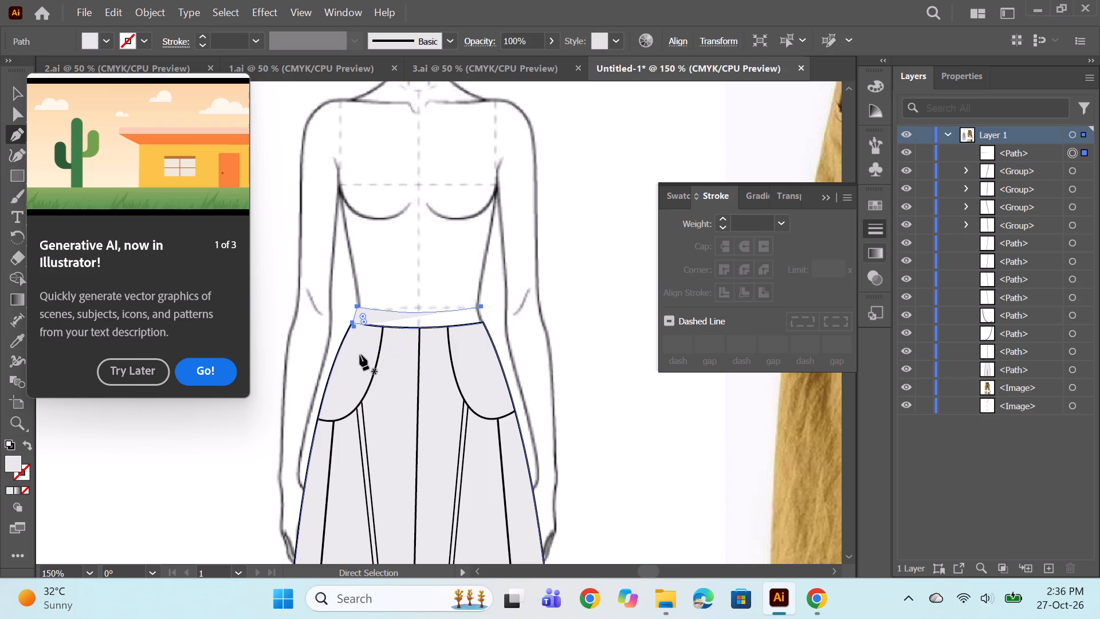
# Continue the waistband outline down its open side and close it with a curved lower edge overlapping the trouser top.
pyautogui.click(481, 309)
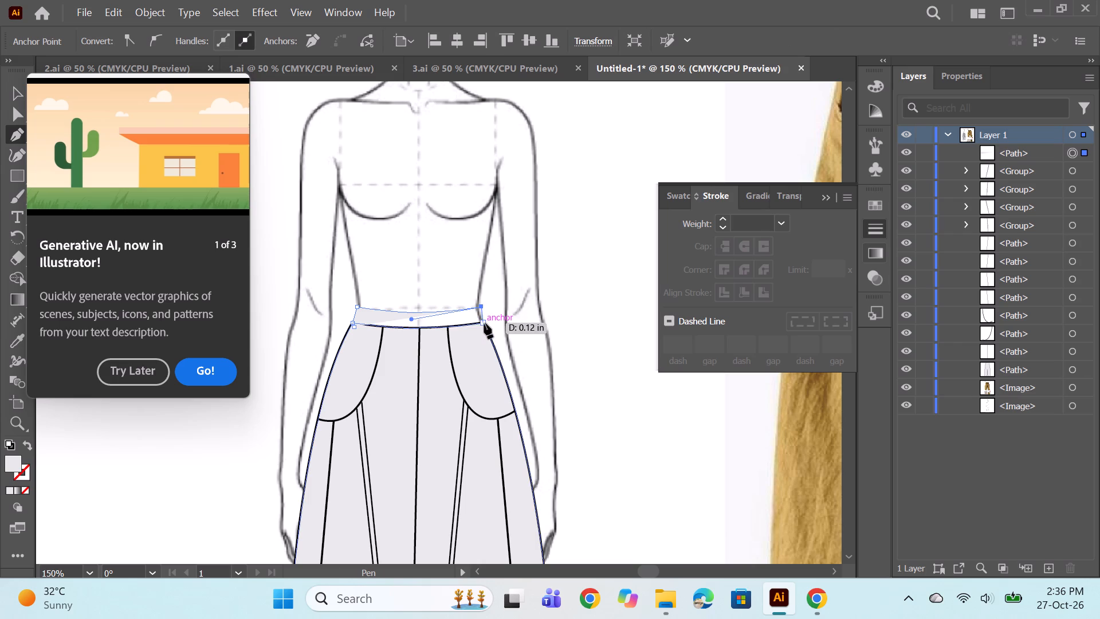
pyautogui.click(482, 323)
pyautogui.click(481, 335)
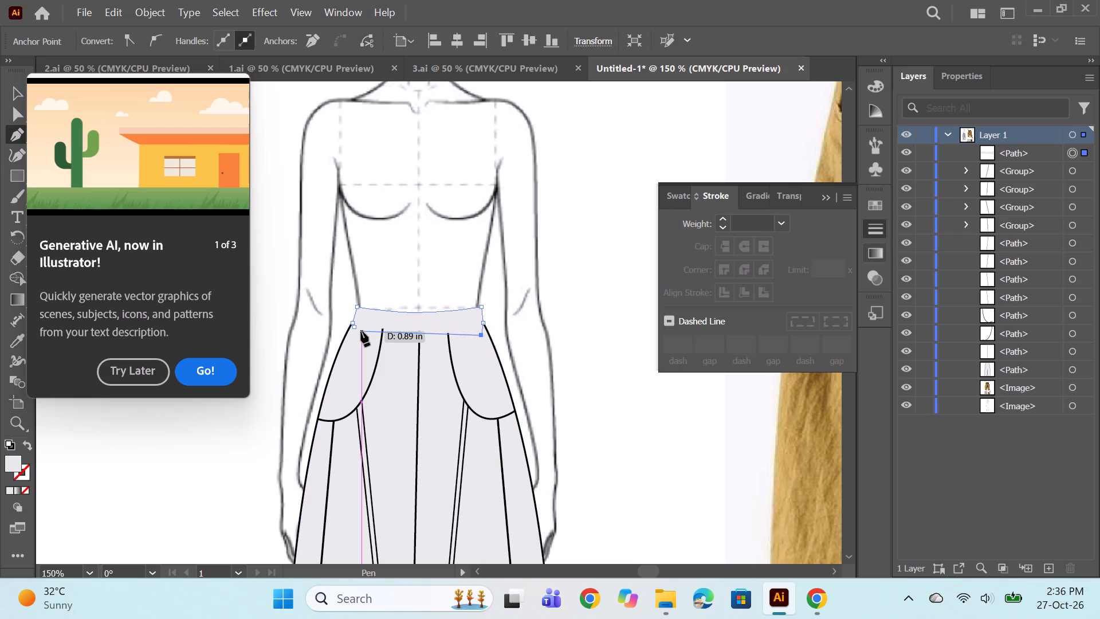
pyautogui.moveTo(353, 330); pyautogui.dragTo(320, 309)
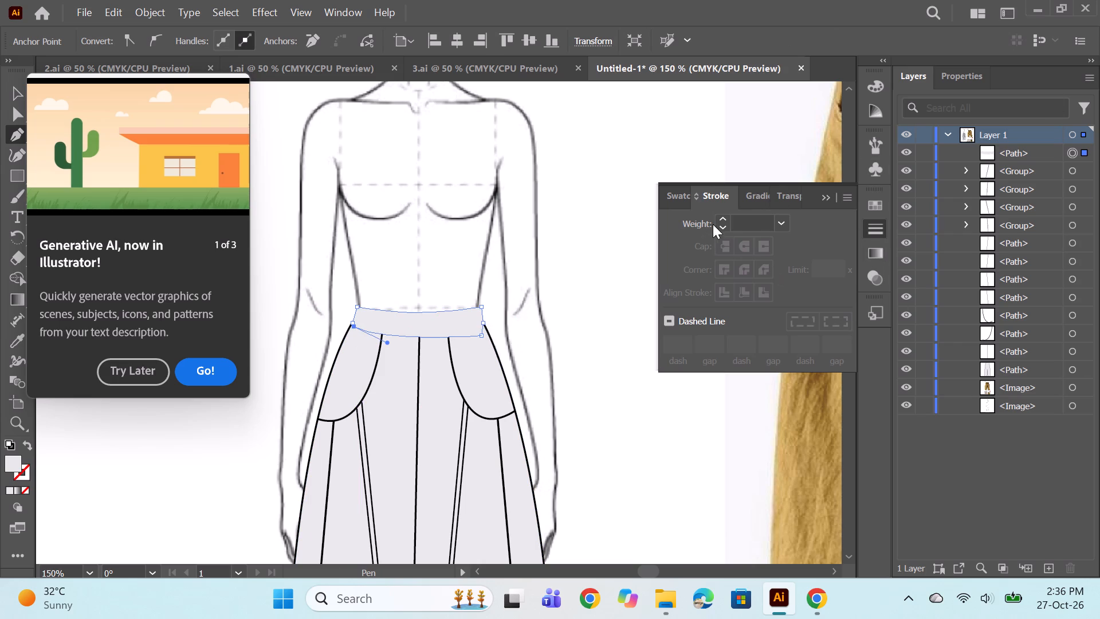
# Give the waistband outline a 1 pt stroke.
pyautogui.tripleClick(722, 214)
pyautogui.click(723, 216)
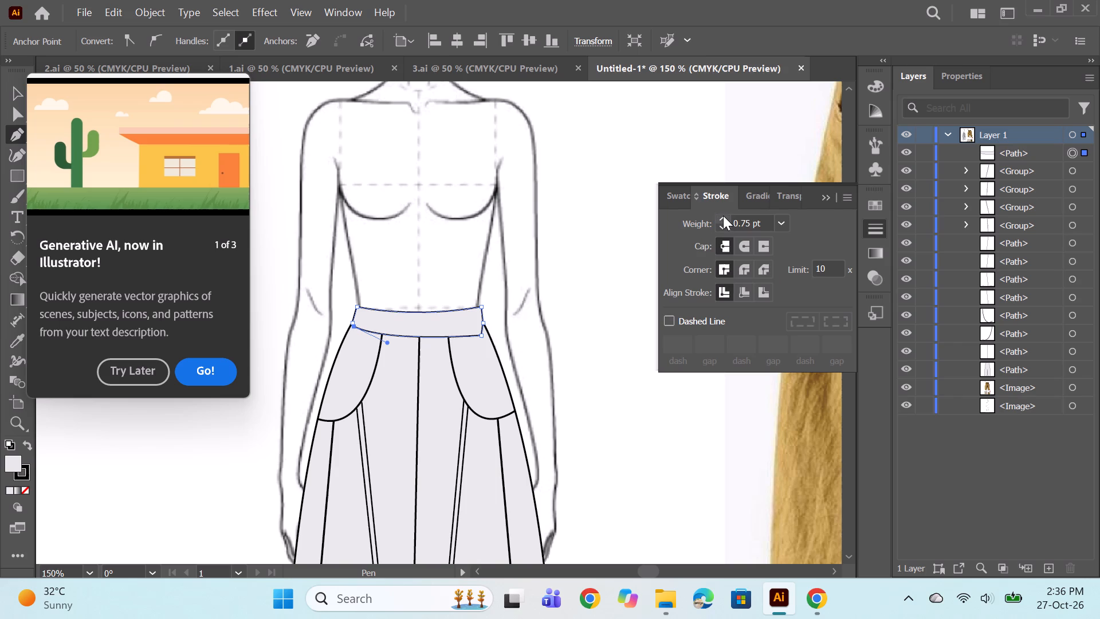
pyautogui.click(723, 216)
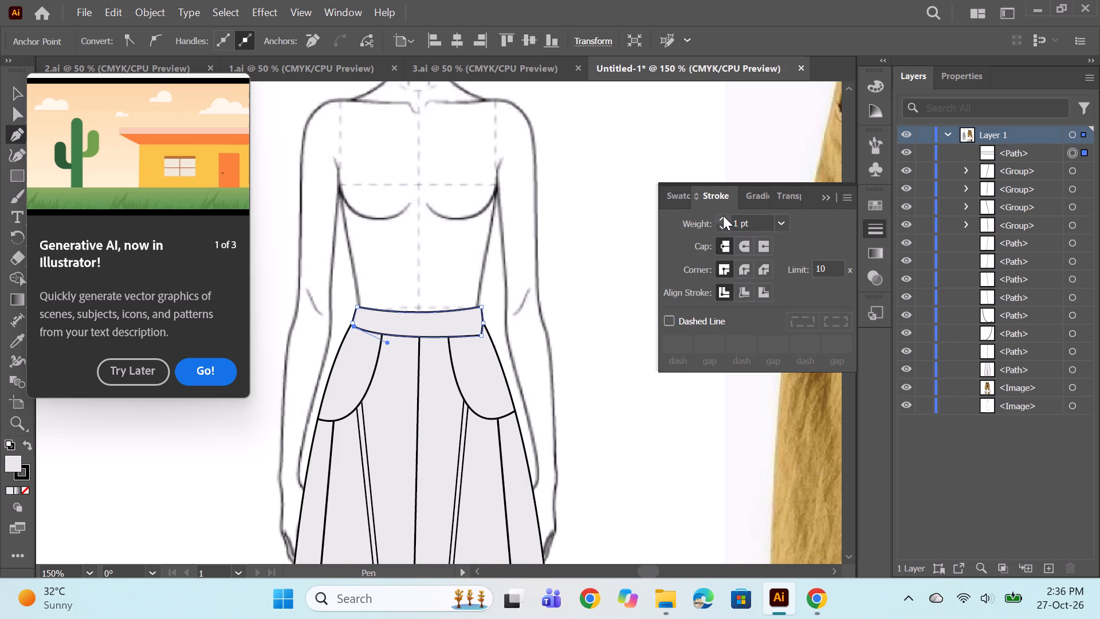
# Move the waistband path below all trouser paths in the stacking order, just above the two images.
pyautogui.moveTo(1045, 146); pyautogui.dragTo(1040, 352)
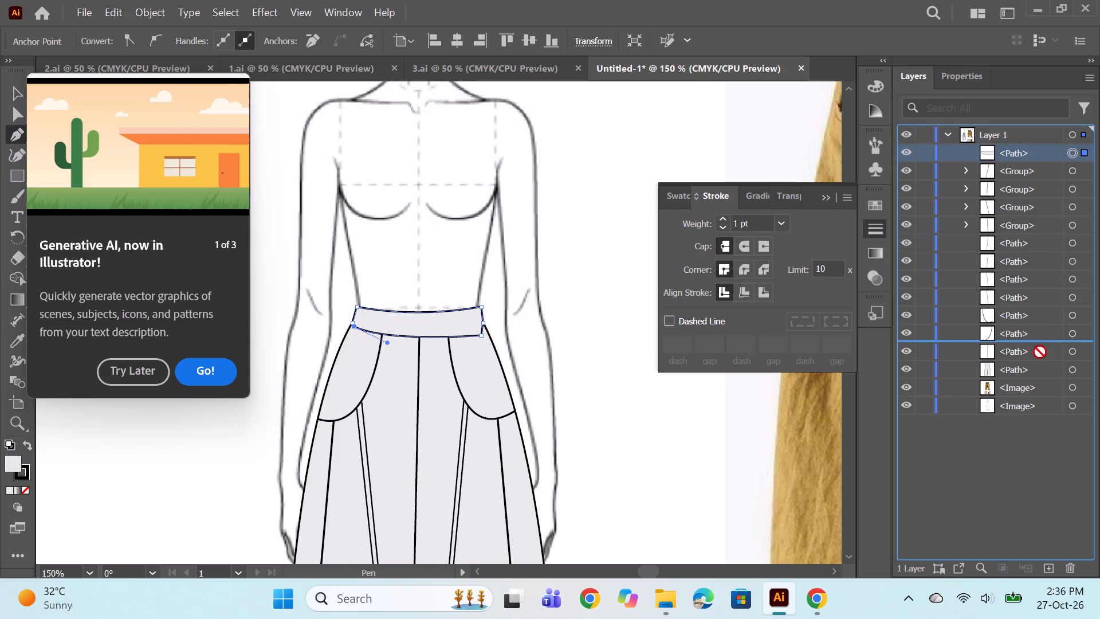
pyautogui.moveTo(1040, 352); pyautogui.dragTo(1028, 377)
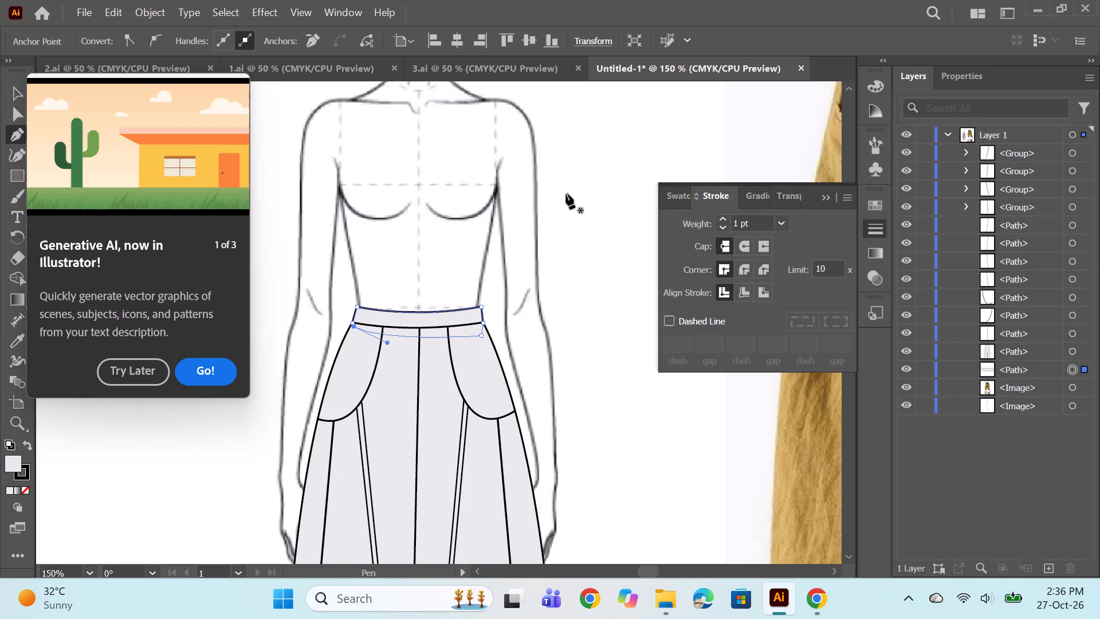
pyautogui.click(823, 202)
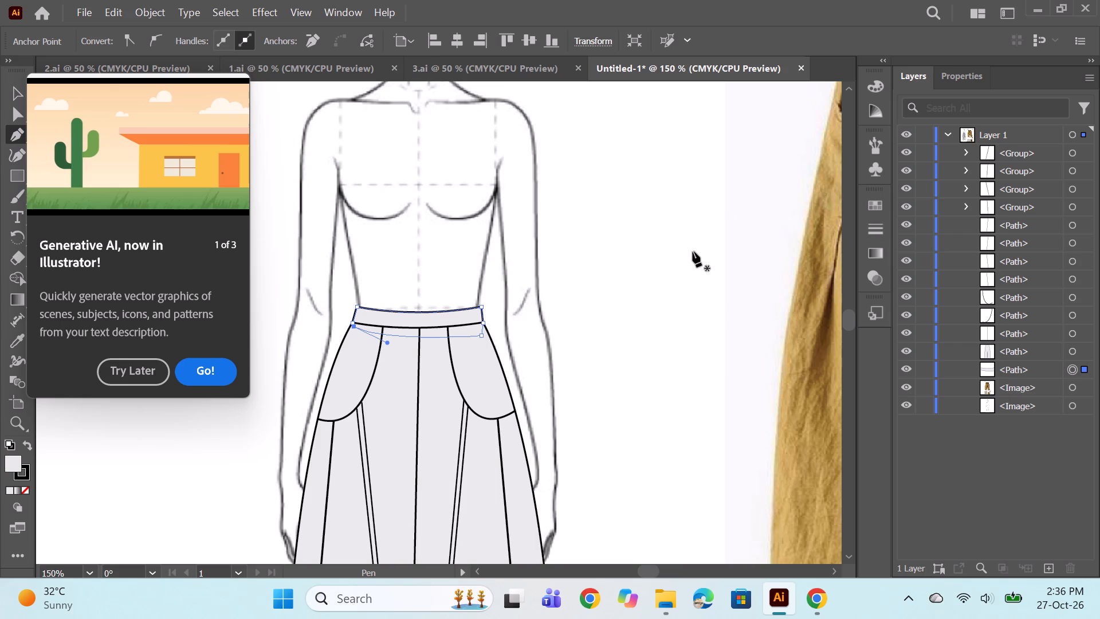
# Dismiss the Generative AI pop-up and deselect the waistband path.
pyautogui.click(11, 90)
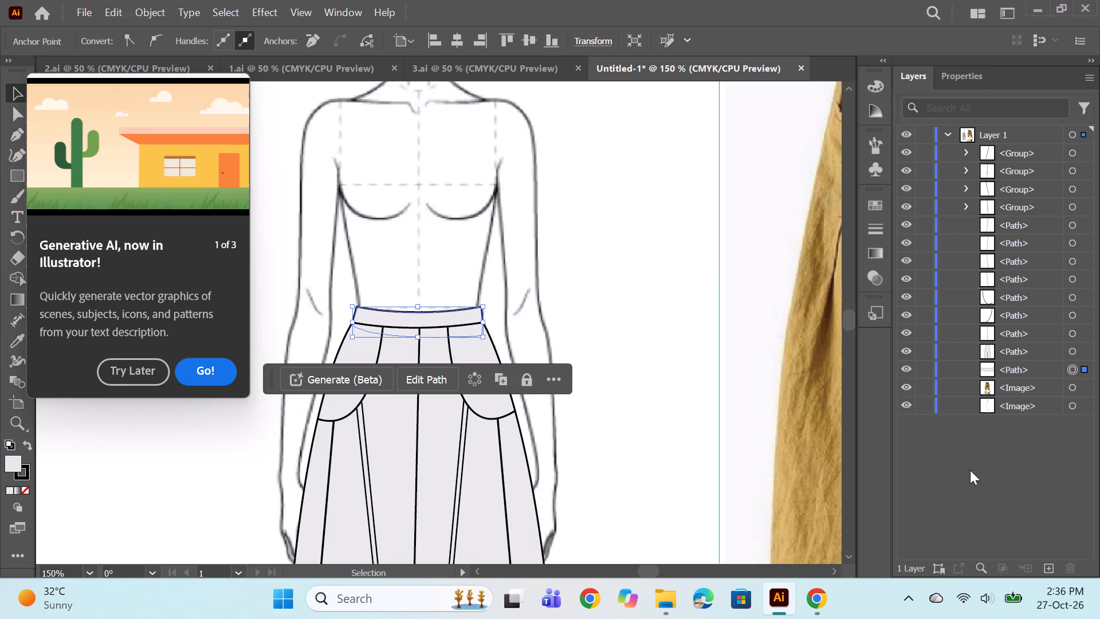
pyautogui.click(1015, 479)
pyautogui.click(143, 366)
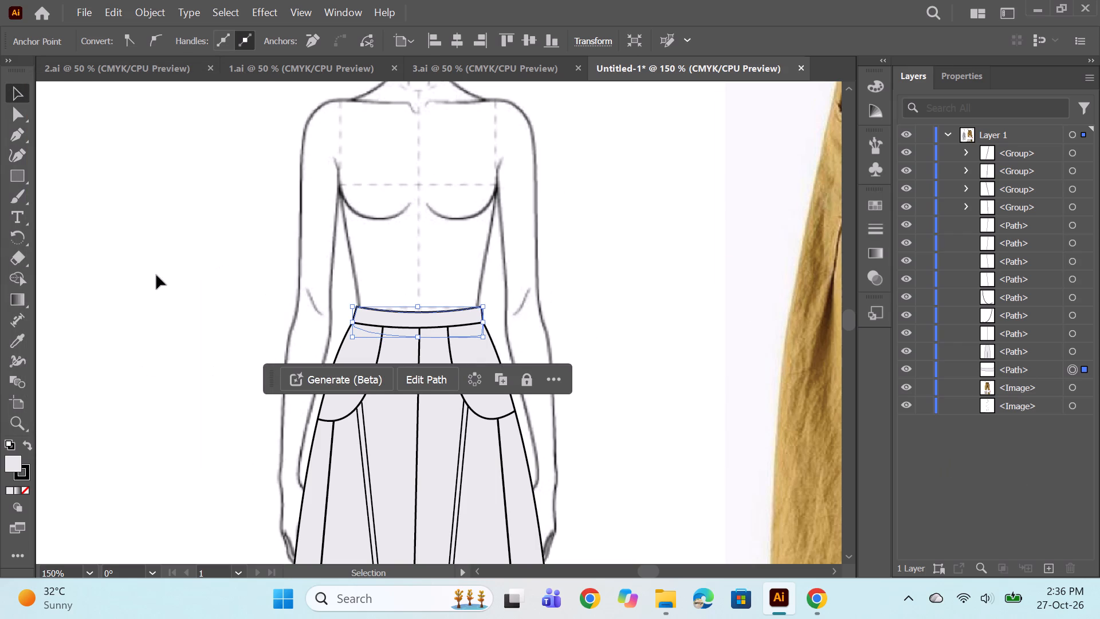
pyautogui.click(156, 275)
# Examine the whole trouser drawing from waistband to hem and compare it with the mustard trousers in the reference image.
pyautogui.scroll(-3, 553, 276)
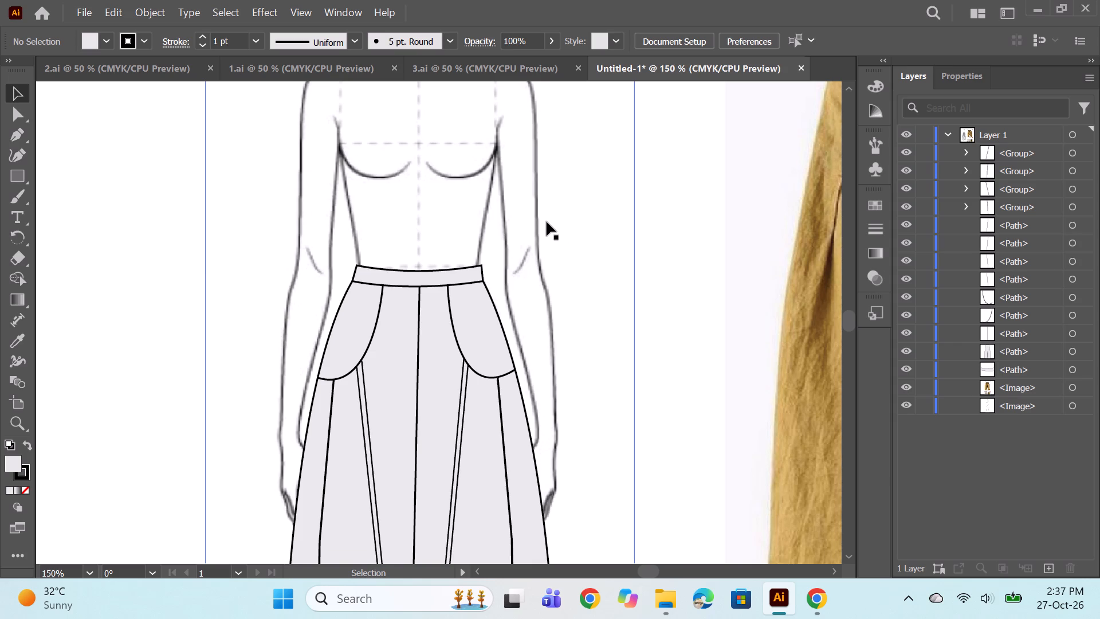
pyautogui.scroll(-3, 536, 224)
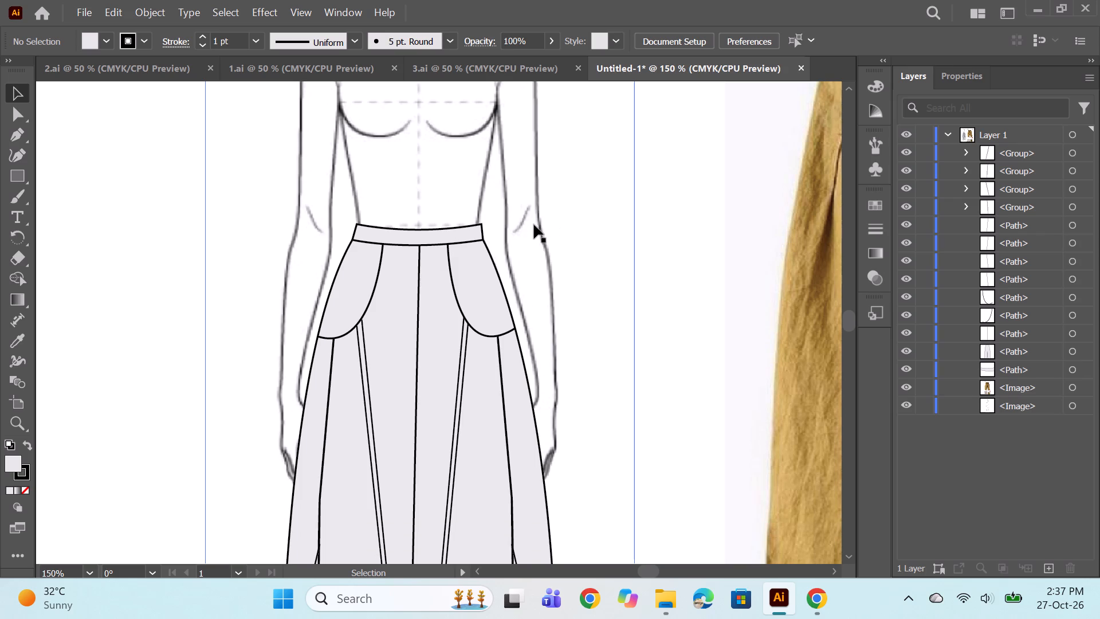
pyautogui.click(6, 111)
pyautogui.click(17, 95)
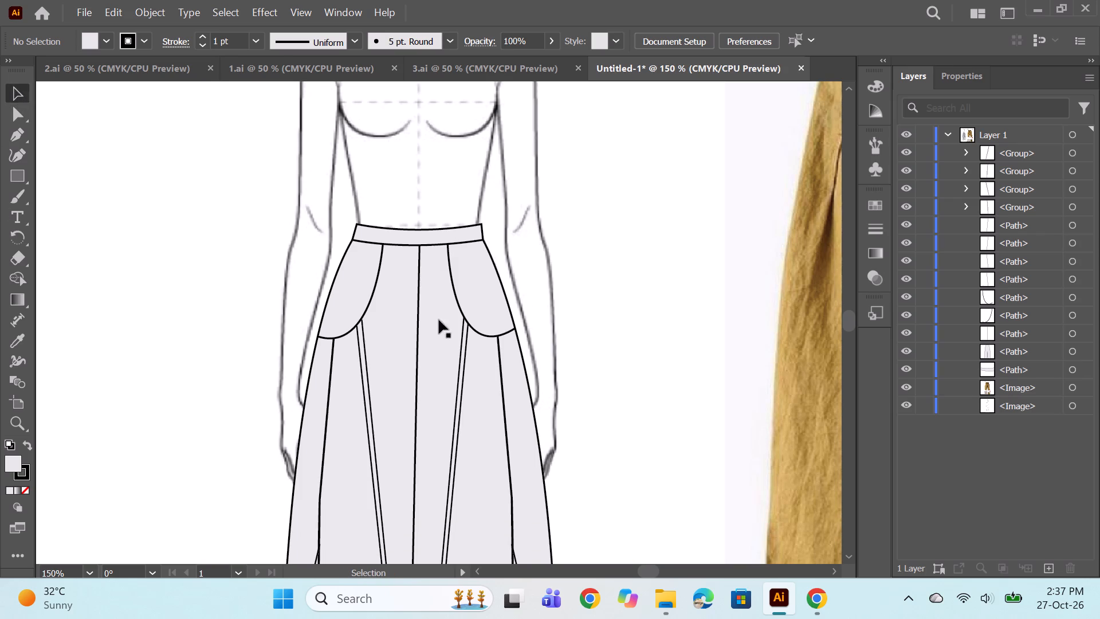
pyautogui.scroll(-3, 505, 329)
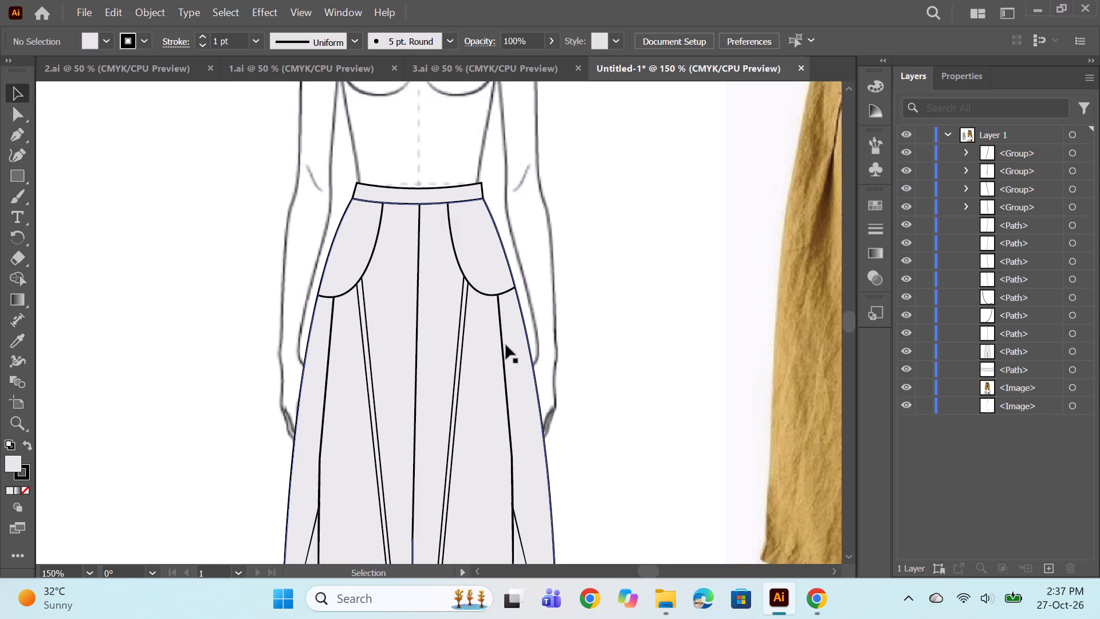
pyautogui.keyDown('alt'); pyautogui.scroll(-2, 503, 340); pyautogui.keyUp('alt')
pyautogui.scroll(-4, 587, 321)
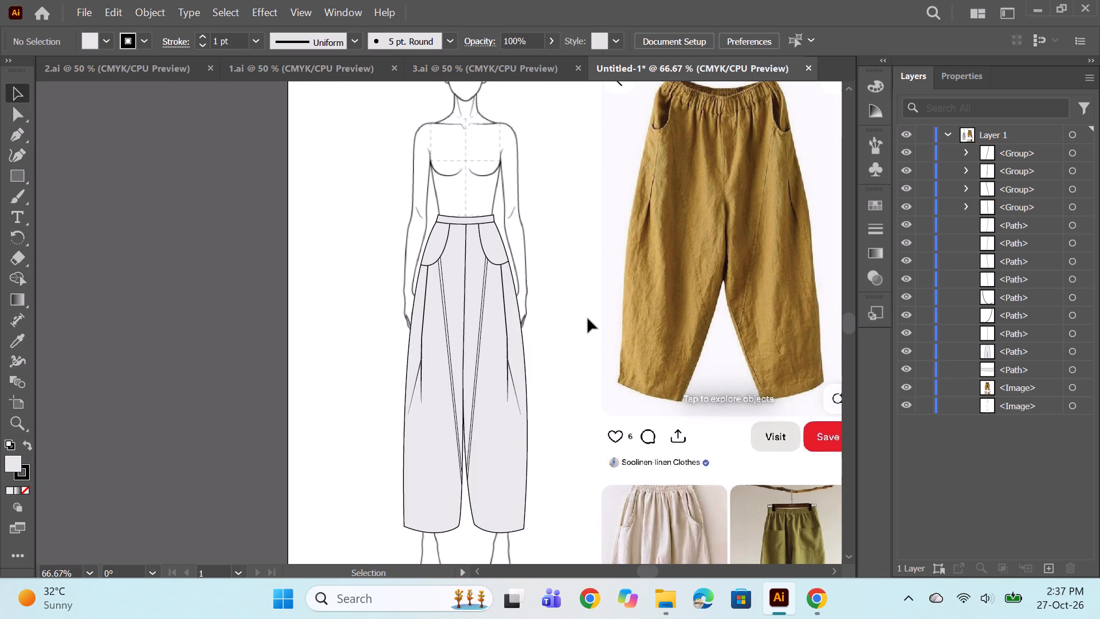
pyautogui.press('space')
pyautogui.moveTo(599, 334); pyautogui.dragTo(488, 309)
pyautogui.scroll(1, 630, 377)
pyautogui.scroll(2, 599, 293)
pyautogui.scroll(-1, 606, 303)
pyautogui.scroll(-2, 462, 412)
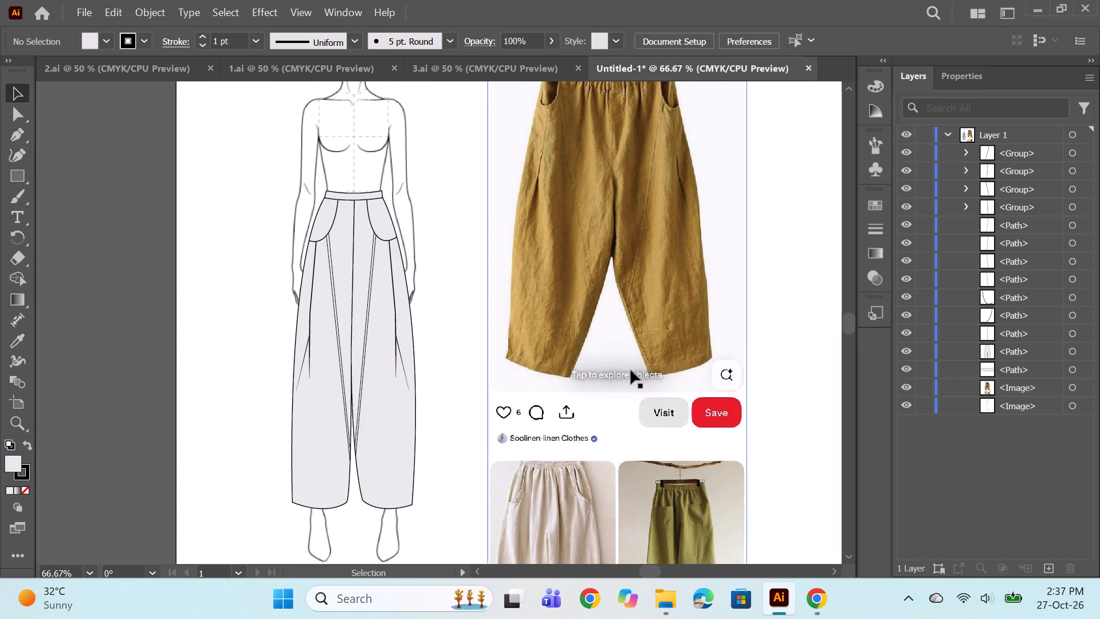
pyautogui.scroll(2, 631, 370)
pyautogui.click(13, 134)
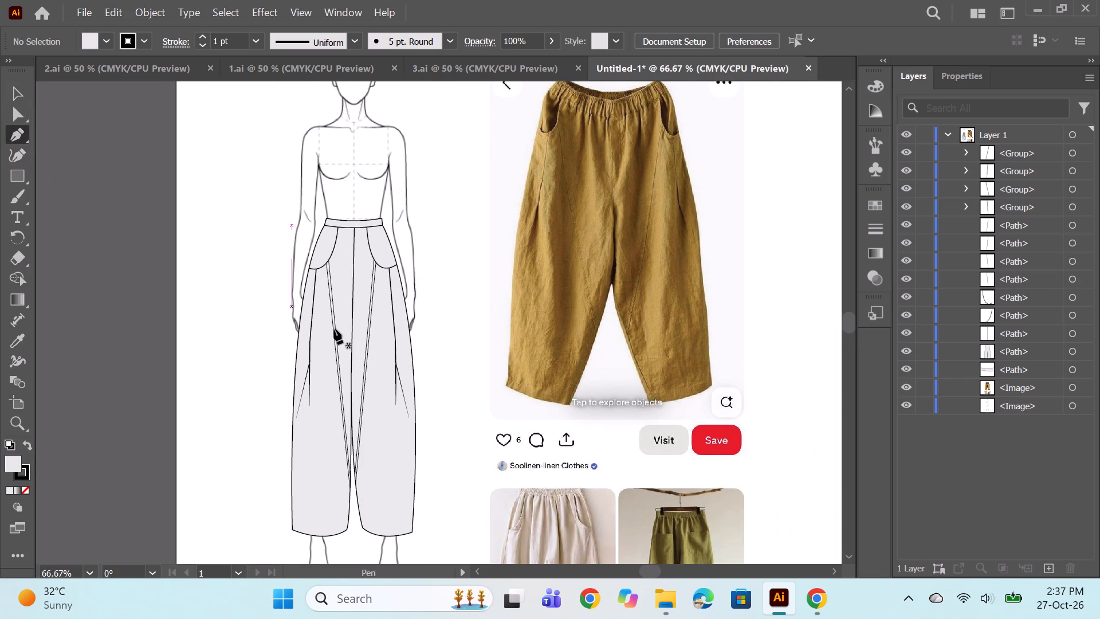
pyautogui.scroll(-5, 335, 329)
pyautogui.click(14, 95)
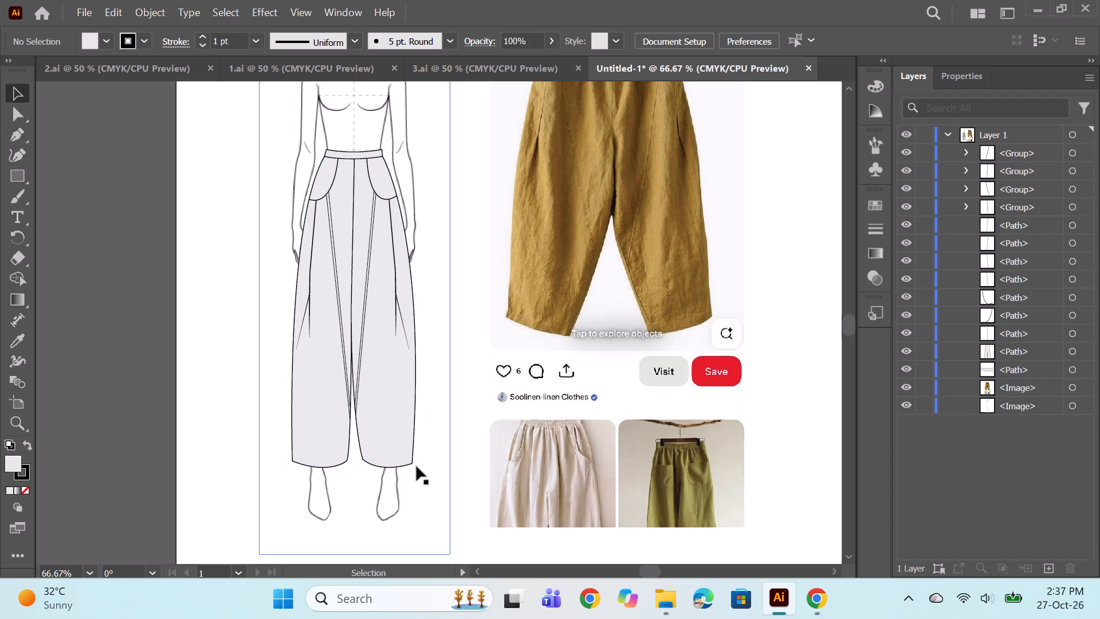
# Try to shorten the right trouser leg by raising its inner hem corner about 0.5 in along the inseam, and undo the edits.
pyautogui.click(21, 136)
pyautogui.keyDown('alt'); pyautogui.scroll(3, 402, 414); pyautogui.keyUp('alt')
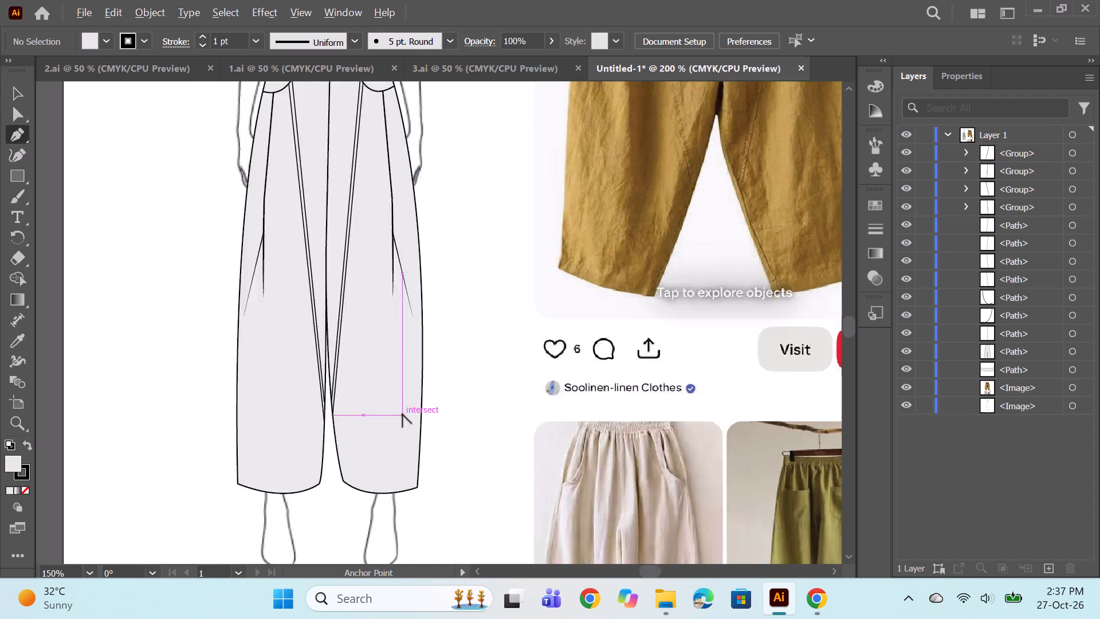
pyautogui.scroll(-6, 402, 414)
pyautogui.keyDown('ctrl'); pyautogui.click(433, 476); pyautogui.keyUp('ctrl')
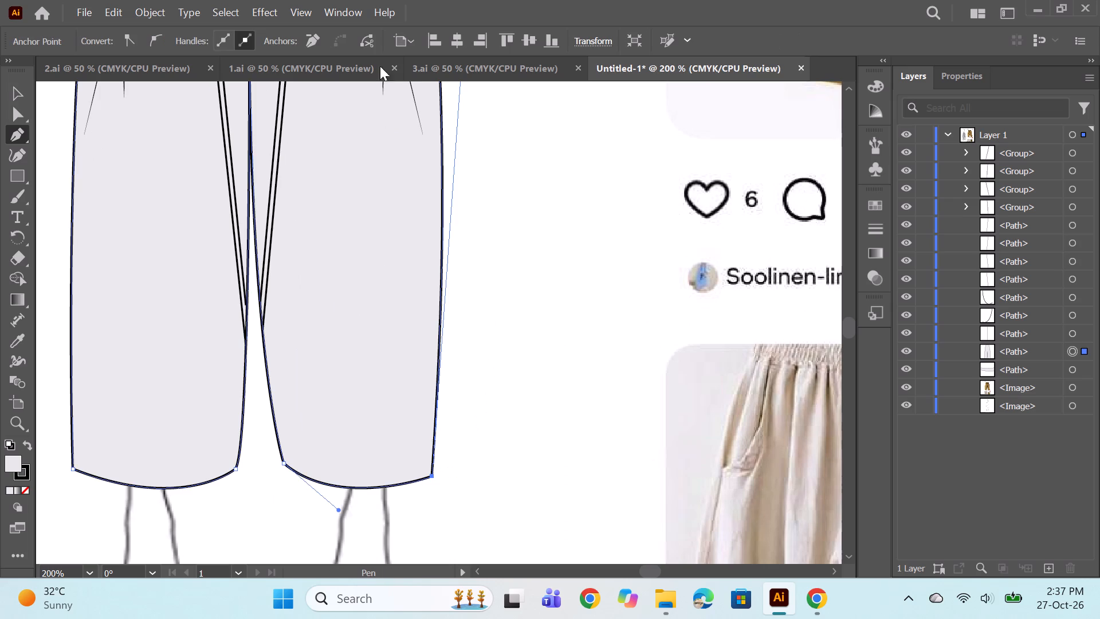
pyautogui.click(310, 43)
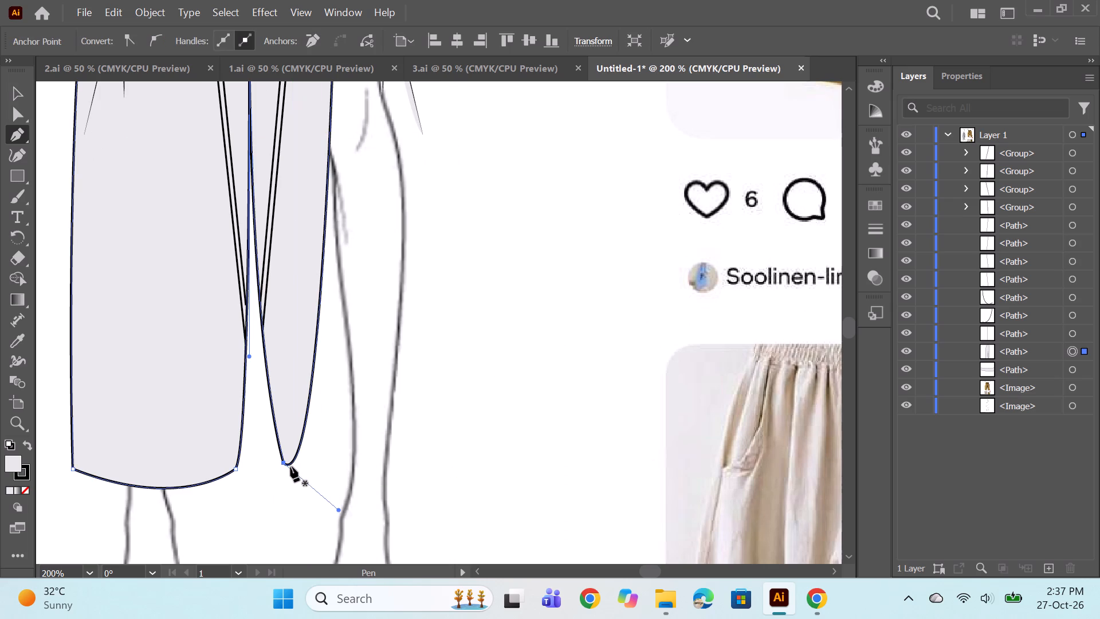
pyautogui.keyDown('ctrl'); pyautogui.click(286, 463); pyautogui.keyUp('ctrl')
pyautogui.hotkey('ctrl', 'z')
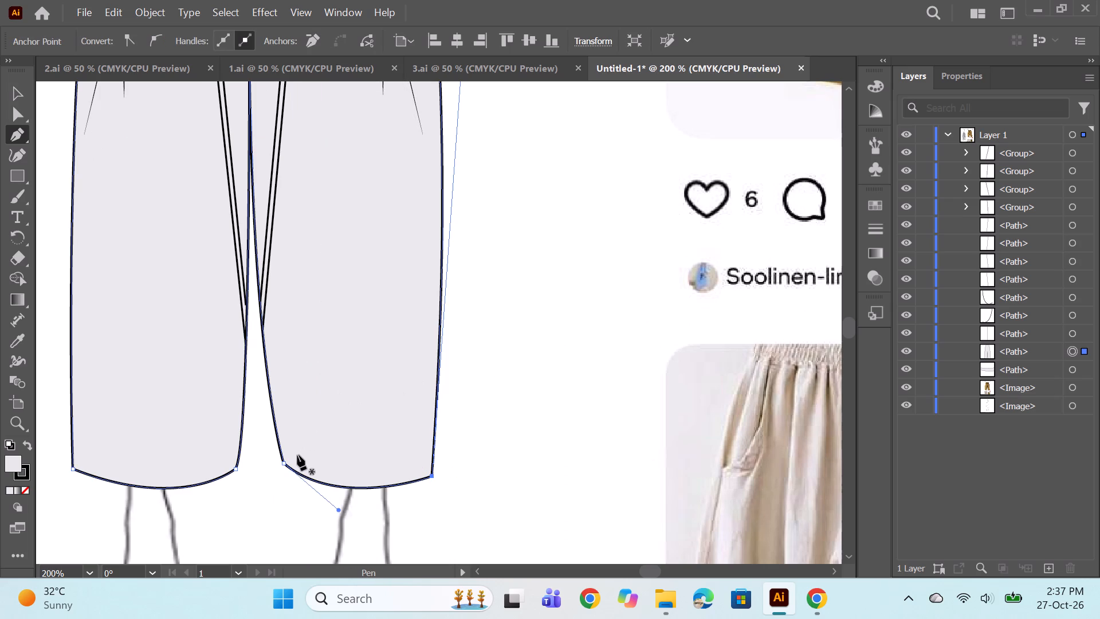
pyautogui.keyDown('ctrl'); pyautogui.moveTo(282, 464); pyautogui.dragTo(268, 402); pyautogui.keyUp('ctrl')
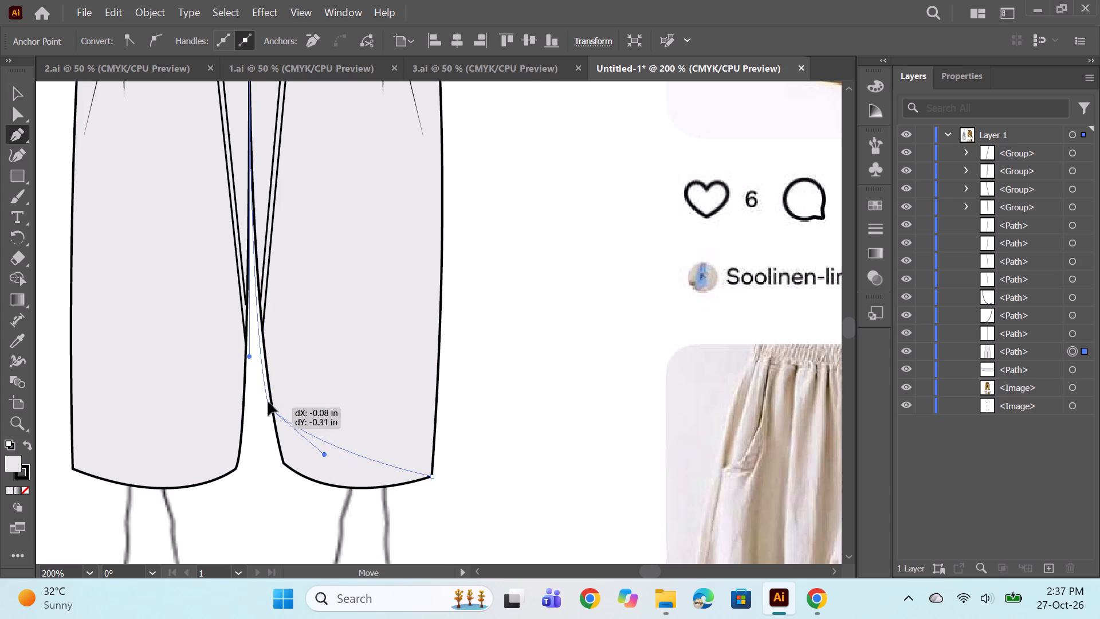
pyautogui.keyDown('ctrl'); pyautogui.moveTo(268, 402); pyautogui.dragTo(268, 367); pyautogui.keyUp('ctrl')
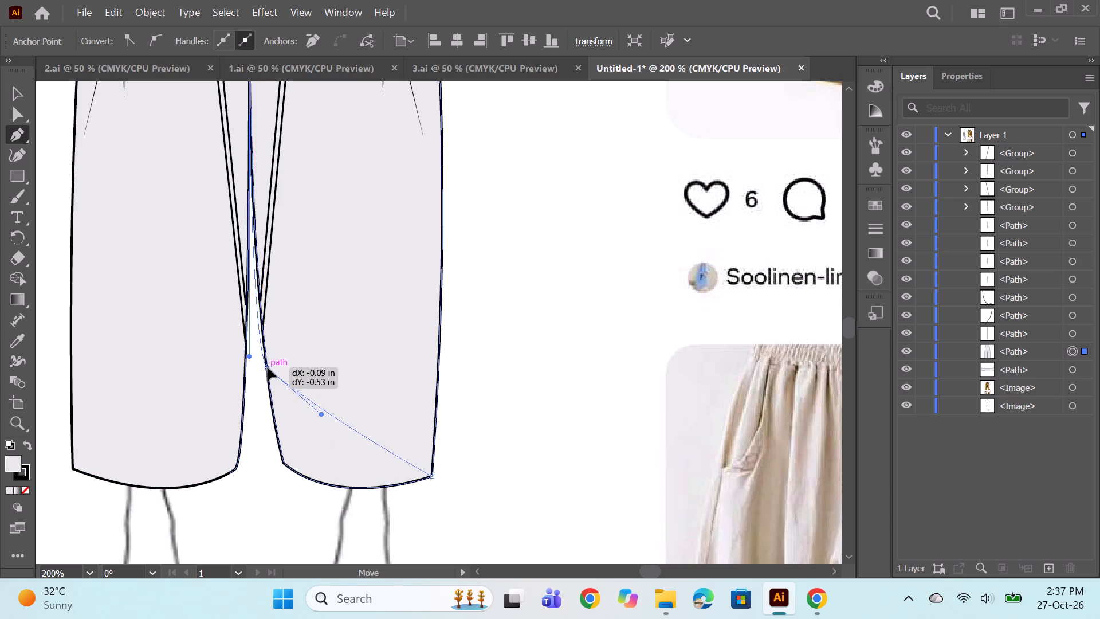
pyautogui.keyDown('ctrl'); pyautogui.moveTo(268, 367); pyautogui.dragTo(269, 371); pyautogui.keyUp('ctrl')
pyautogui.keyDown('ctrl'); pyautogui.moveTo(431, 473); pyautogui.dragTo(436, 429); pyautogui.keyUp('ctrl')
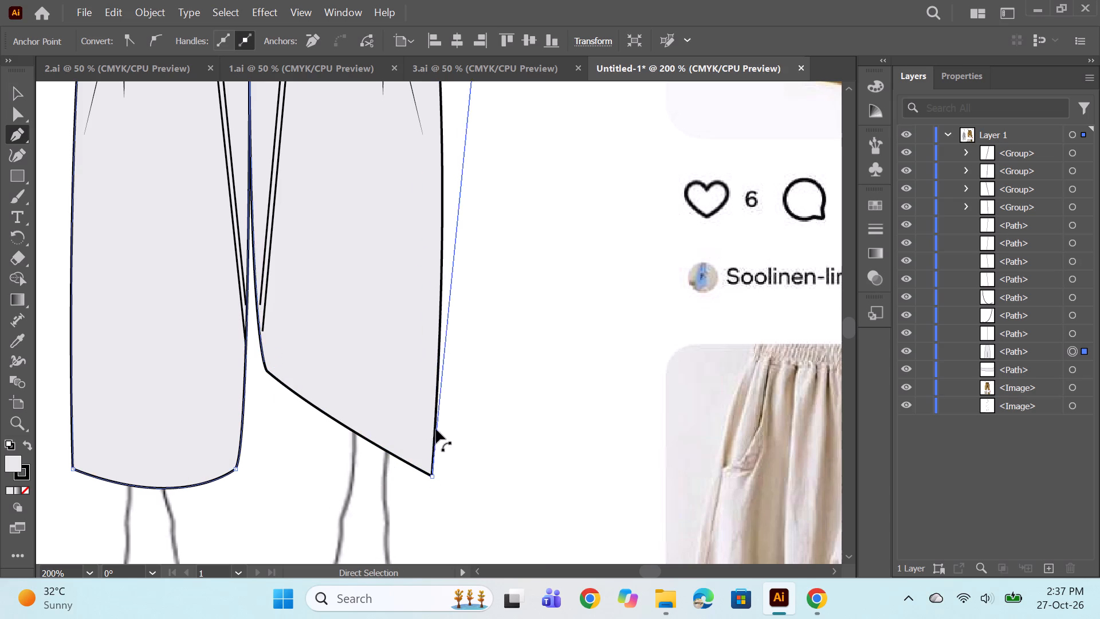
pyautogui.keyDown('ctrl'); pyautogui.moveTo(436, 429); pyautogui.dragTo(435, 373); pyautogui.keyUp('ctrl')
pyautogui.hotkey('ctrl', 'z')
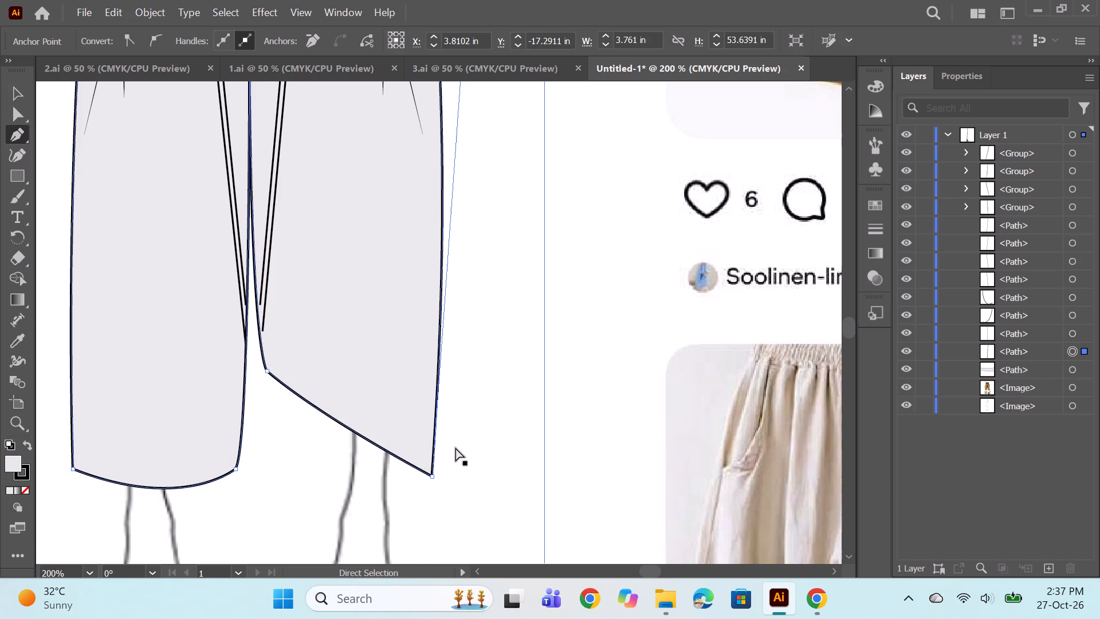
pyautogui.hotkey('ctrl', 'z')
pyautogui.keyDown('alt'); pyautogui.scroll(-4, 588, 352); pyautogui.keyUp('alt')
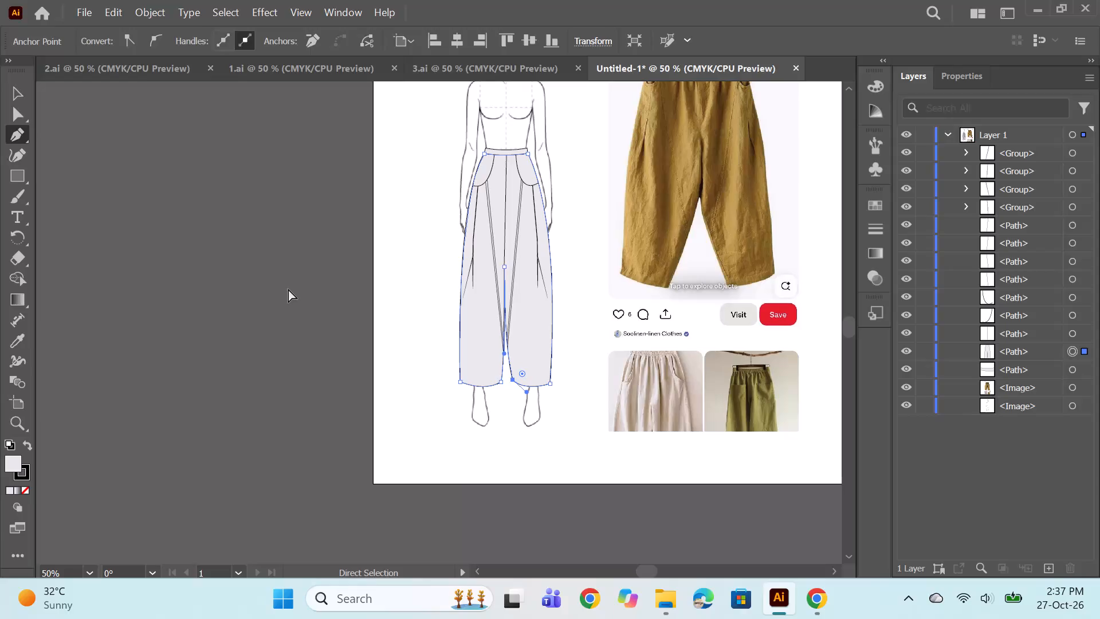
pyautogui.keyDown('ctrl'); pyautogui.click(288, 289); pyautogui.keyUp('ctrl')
# Draw six short, closely spaced gather lines across the waistband's height with the Pencil tool, starting from its left end.
pyautogui.press('space')
pyautogui.scroll(3, 650, 288)
pyautogui.press('space')
pyautogui.moveTo(647, 387); pyautogui.dragTo(491, 429)
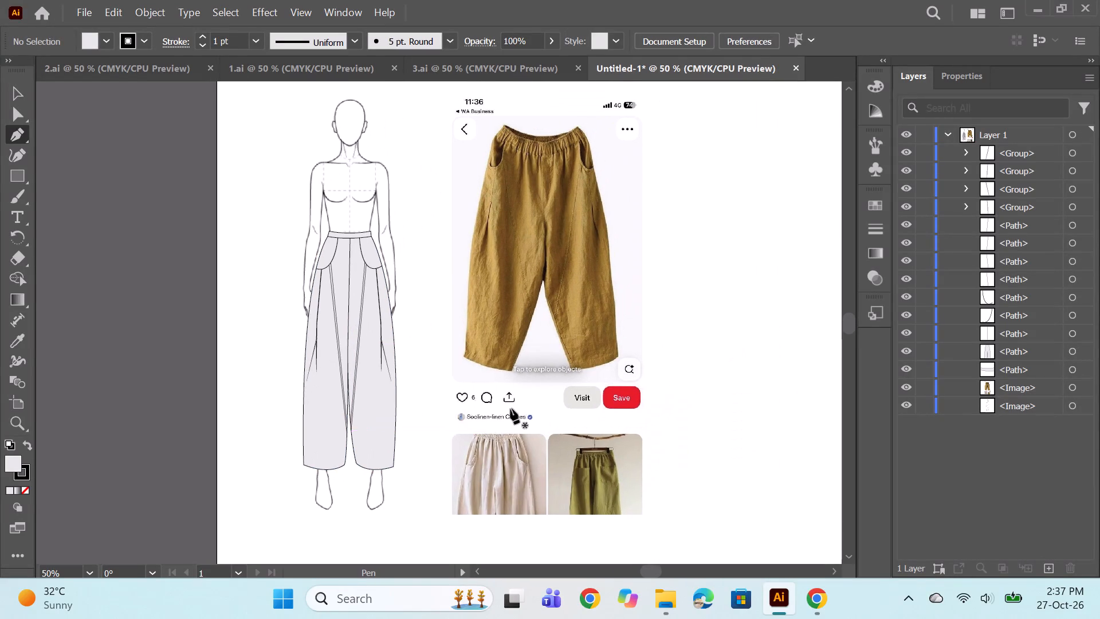
pyautogui.scroll(2, 580, 327)
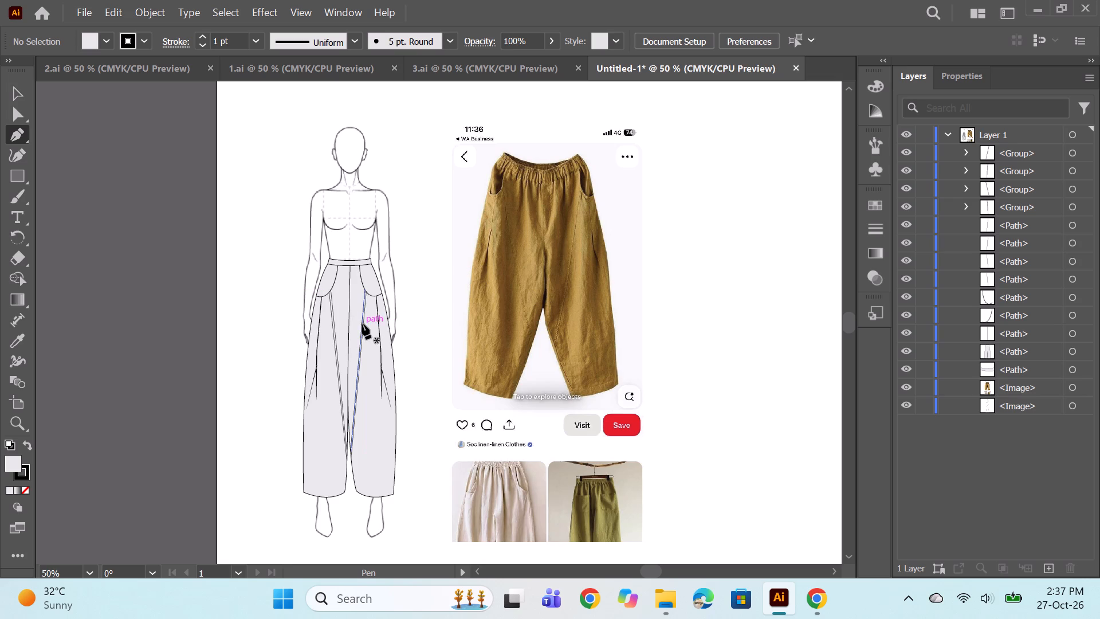
pyautogui.keyDown('alt'); pyautogui.scroll(5, 347, 284); pyautogui.keyUp('alt')
pyautogui.scroll(2, 319, 230)
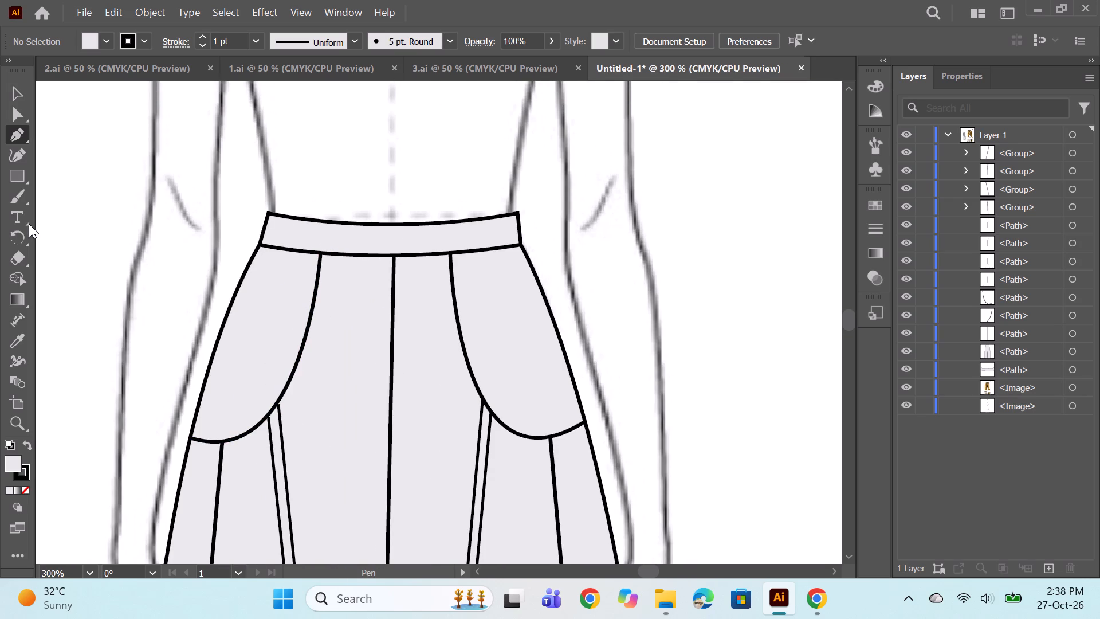
pyautogui.rightClick(25, 203)
pyautogui.click(62, 230)
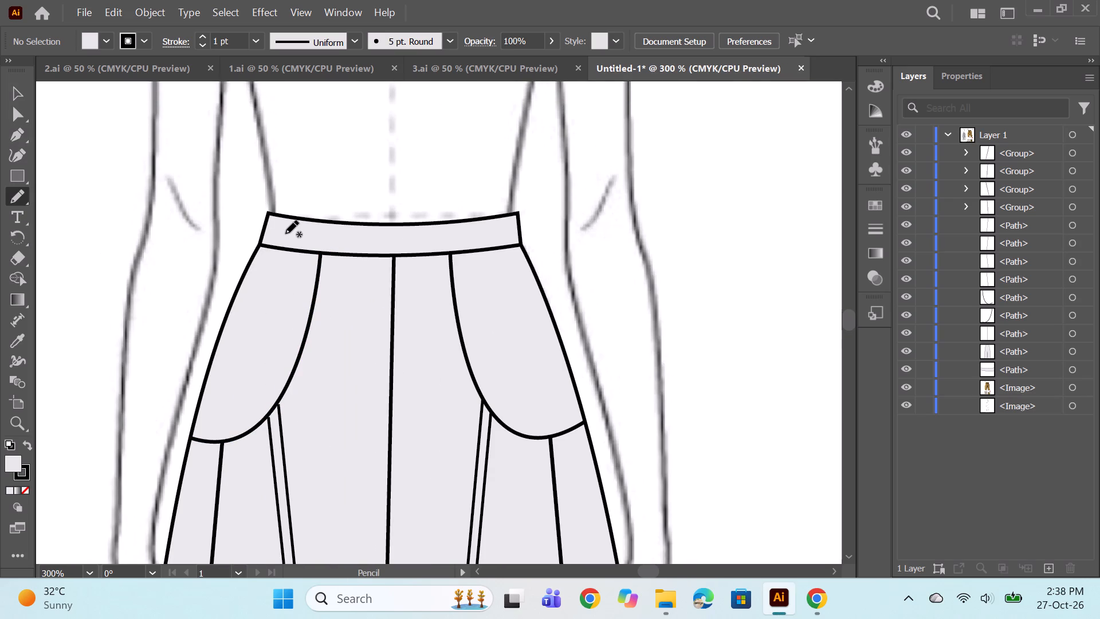
pyautogui.moveTo(276, 213); pyautogui.dragTo(272, 242)
pyautogui.moveTo(272, 242); pyautogui.dragTo(272, 246)
pyautogui.moveTo(284, 215); pyautogui.dragTo(281, 247)
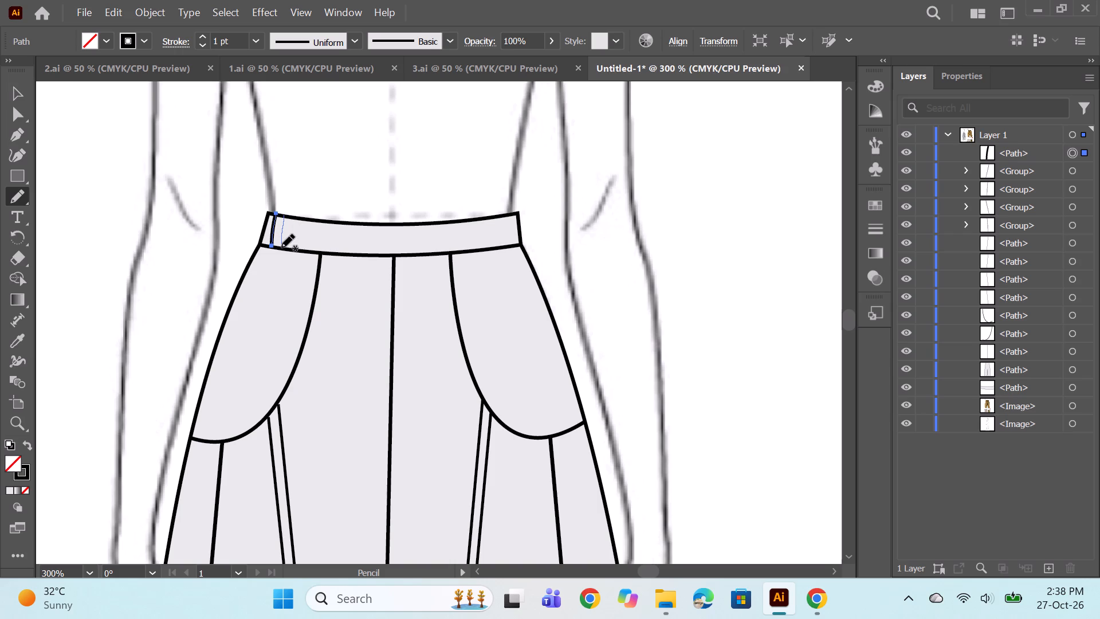
pyautogui.moveTo(281, 247); pyautogui.dragTo(281, 249)
pyautogui.moveTo(292, 217); pyautogui.dragTo(293, 250)
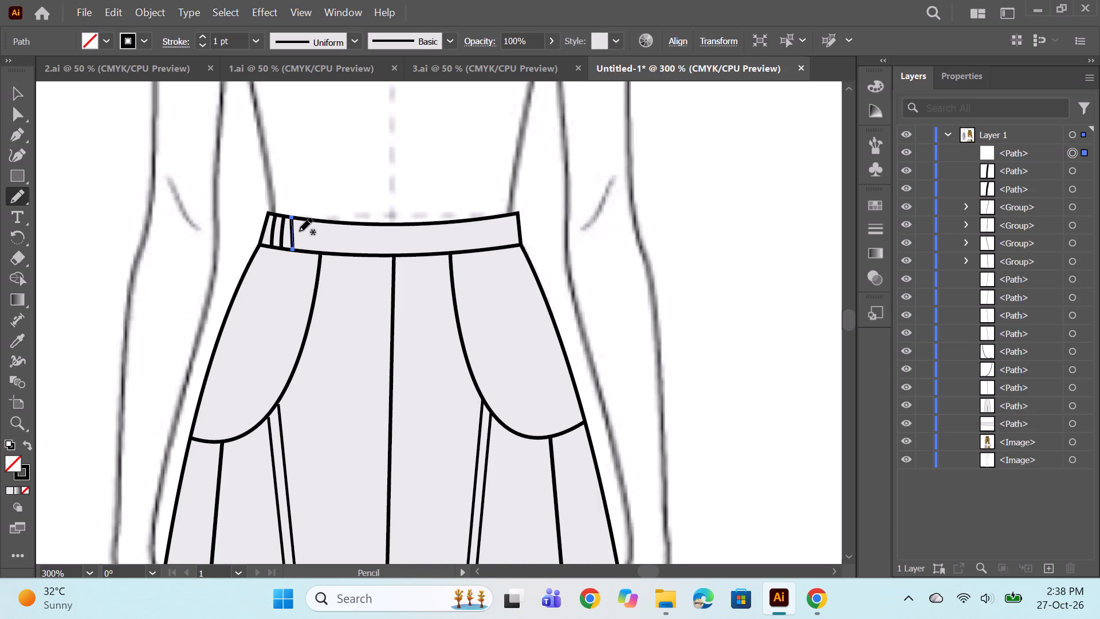
pyautogui.moveTo(301, 219); pyautogui.dragTo(301, 252)
pyautogui.moveTo(309, 220); pyautogui.dragTo(310, 252)
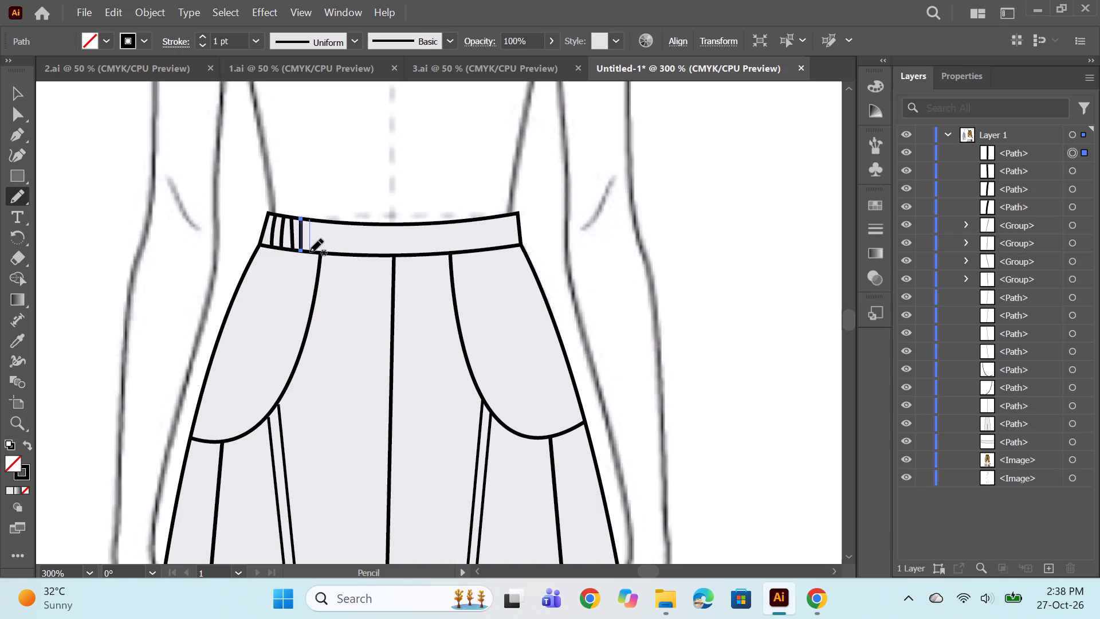
pyautogui.moveTo(310, 252); pyautogui.dragTo(310, 252)
pyautogui.moveTo(317, 221); pyautogui.dragTo(317, 253)
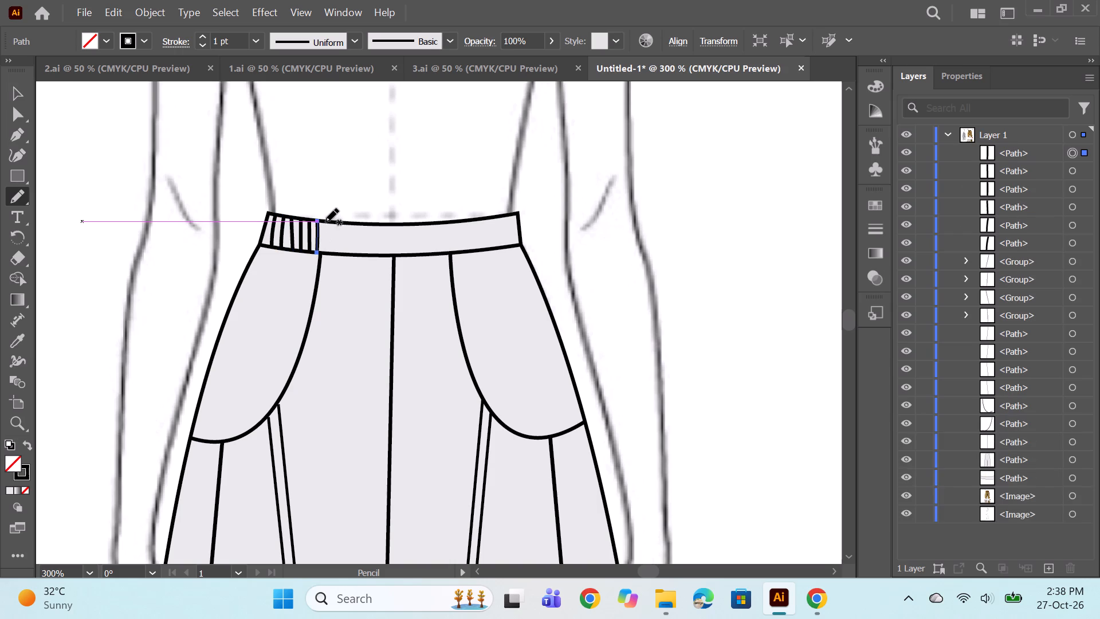
# Continue the waistband gathers with eight short, closely spaced Pencil lines from the existing six to just before the centre seam.
pyautogui.moveTo(325, 221); pyautogui.dragTo(325, 258)
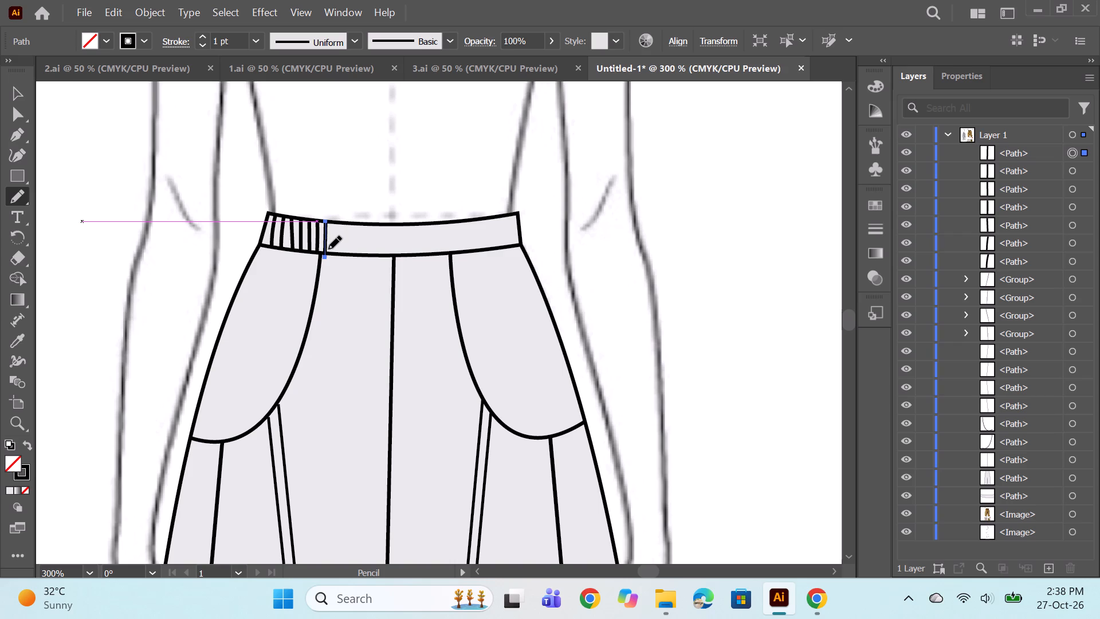
pyautogui.hotkey('ctrl', 'z')
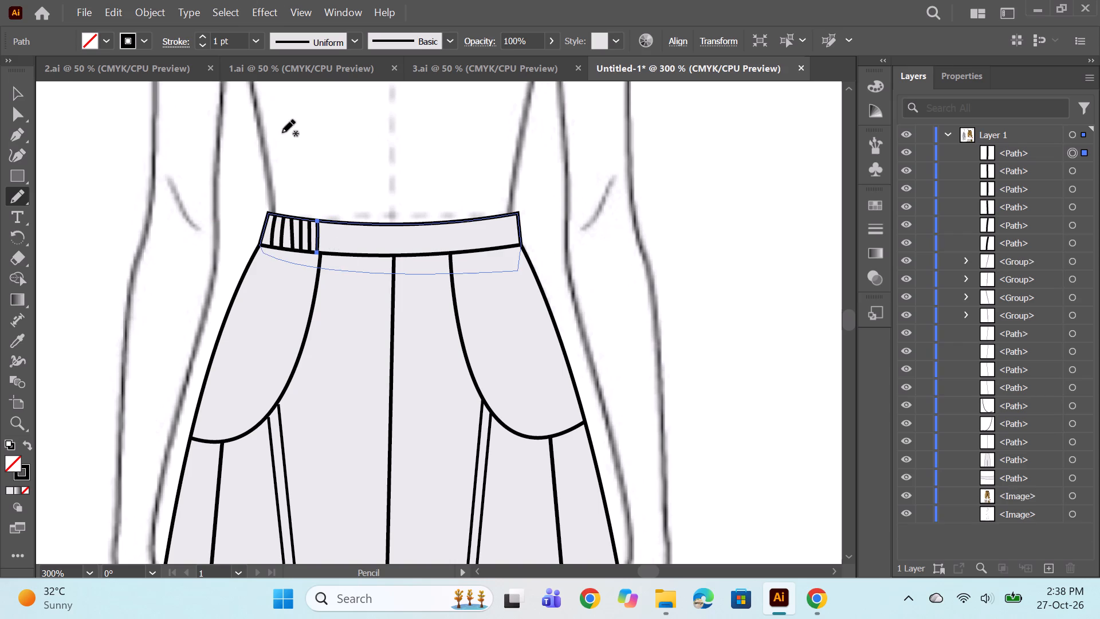
pyautogui.moveTo(325, 220); pyautogui.dragTo(327, 233)
pyautogui.moveTo(327, 233); pyautogui.dragTo(329, 252)
pyautogui.moveTo(334, 221); pyautogui.dragTo(336, 248)
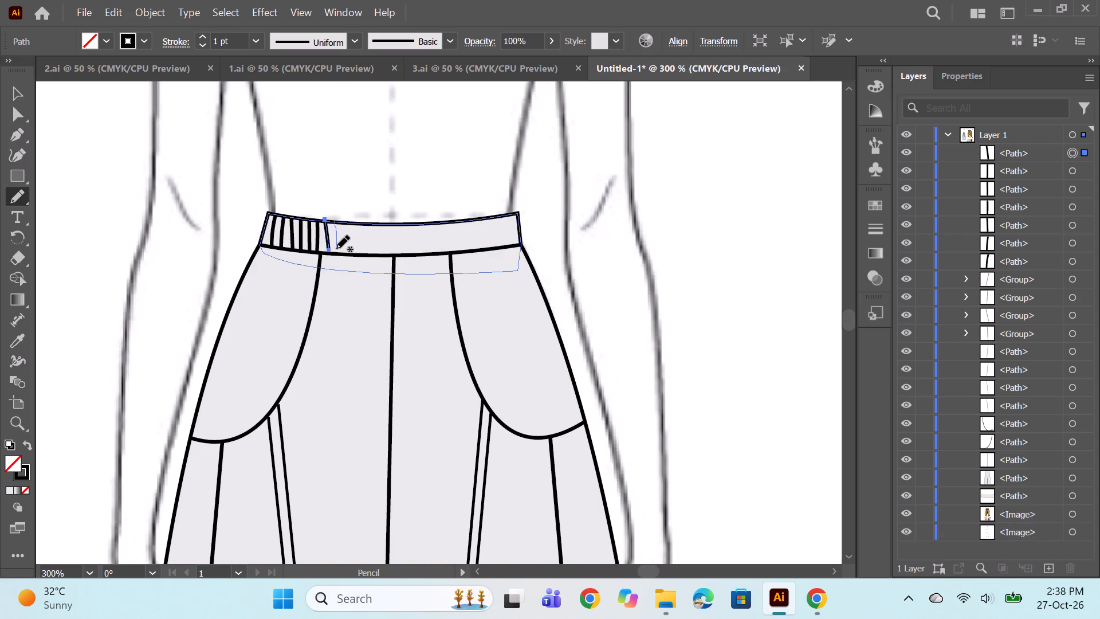
pyautogui.moveTo(336, 248); pyautogui.dragTo(336, 252)
pyautogui.moveTo(342, 224); pyautogui.dragTo(342, 224)
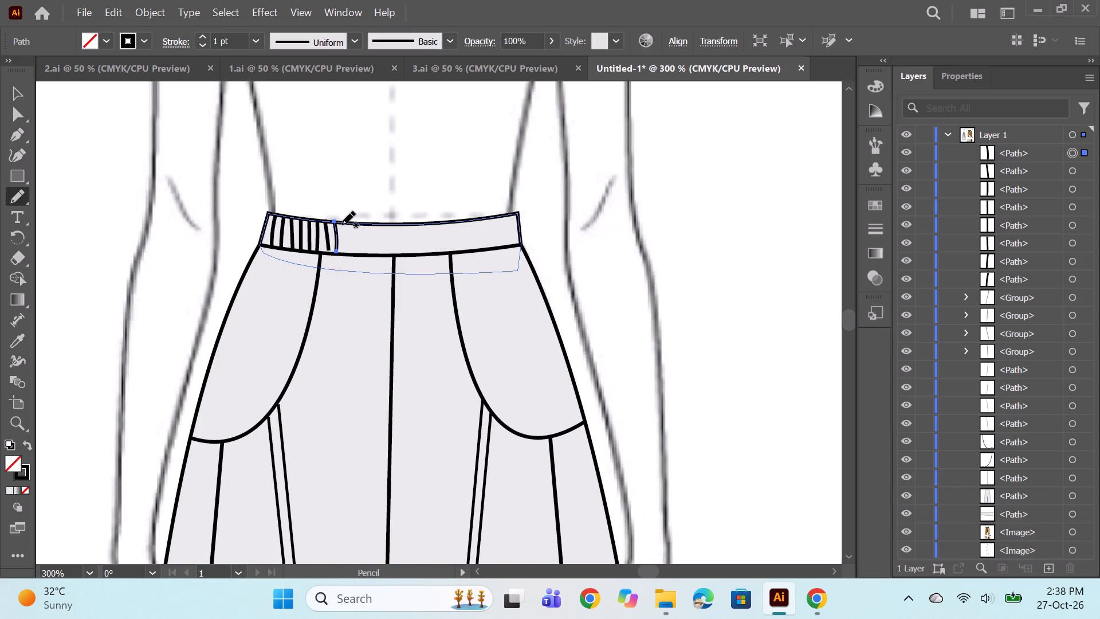
pyautogui.moveTo(342, 224); pyautogui.dragTo(344, 252)
pyautogui.moveTo(350, 222); pyautogui.dragTo(350, 236)
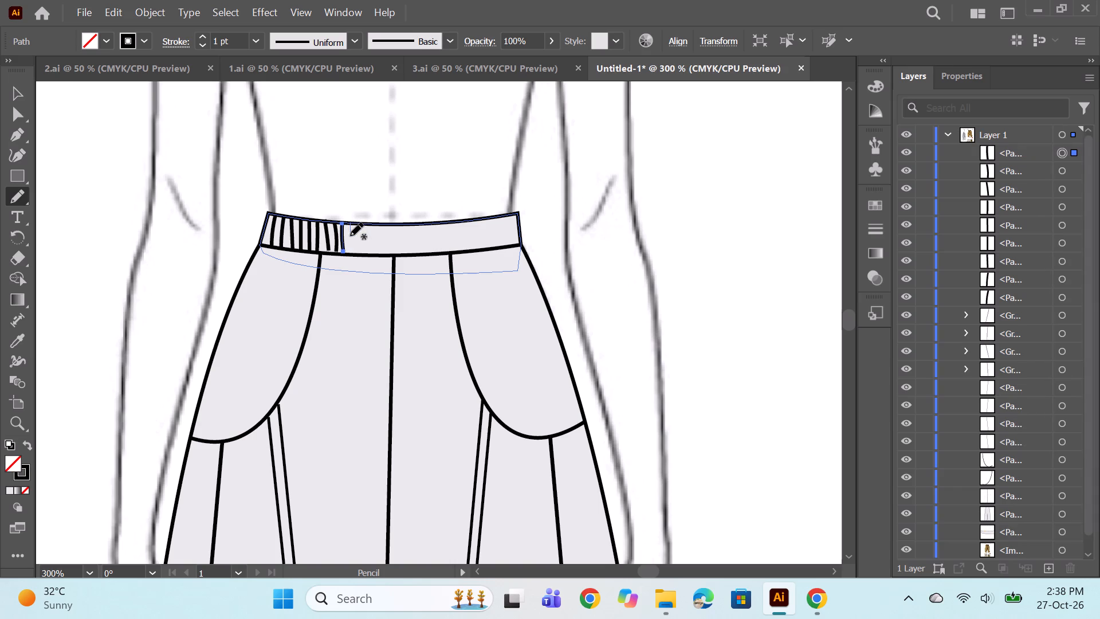
pyautogui.moveTo(350, 236); pyautogui.dragTo(351, 254)
pyautogui.moveTo(357, 222); pyautogui.dragTo(357, 246)
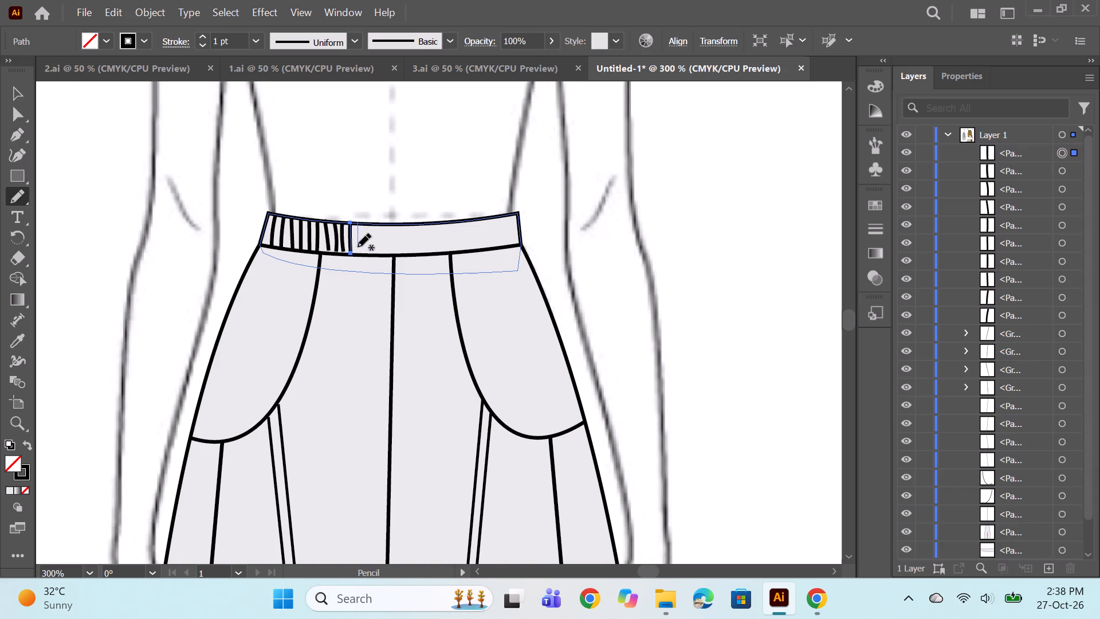
pyautogui.moveTo(357, 246); pyautogui.dragTo(358, 255)
pyautogui.moveTo(366, 225); pyautogui.dragTo(366, 246)
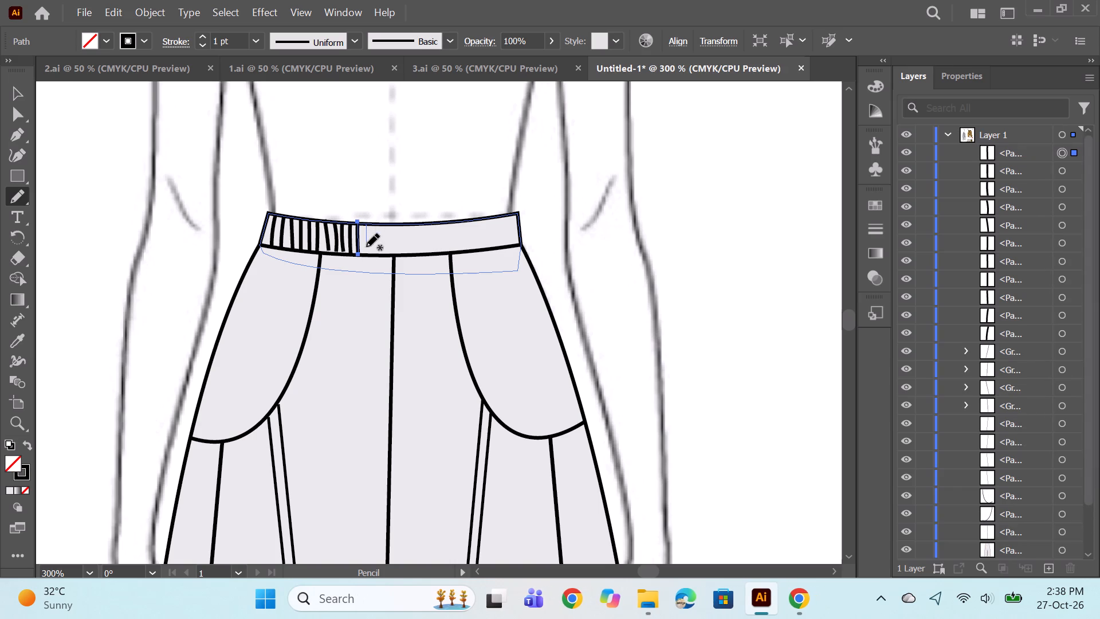
pyautogui.moveTo(366, 246); pyautogui.dragTo(368, 254)
pyautogui.moveTo(375, 223); pyautogui.dragTo(375, 242)
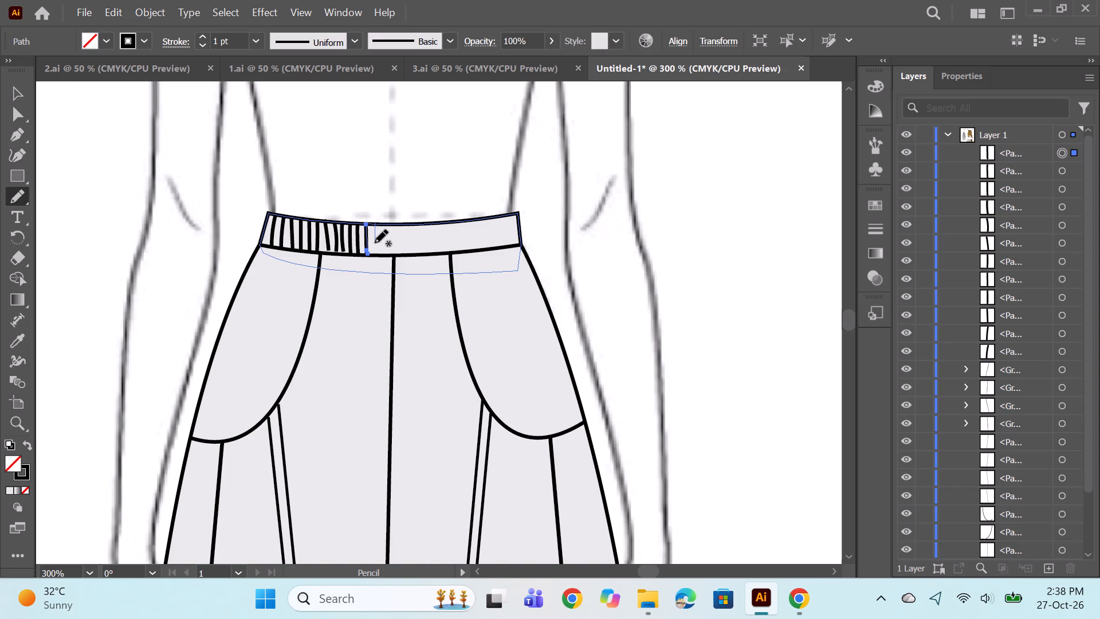
pyautogui.moveTo(375, 242); pyautogui.dragTo(375, 254)
pyautogui.moveTo(384, 225); pyautogui.dragTo(385, 253)
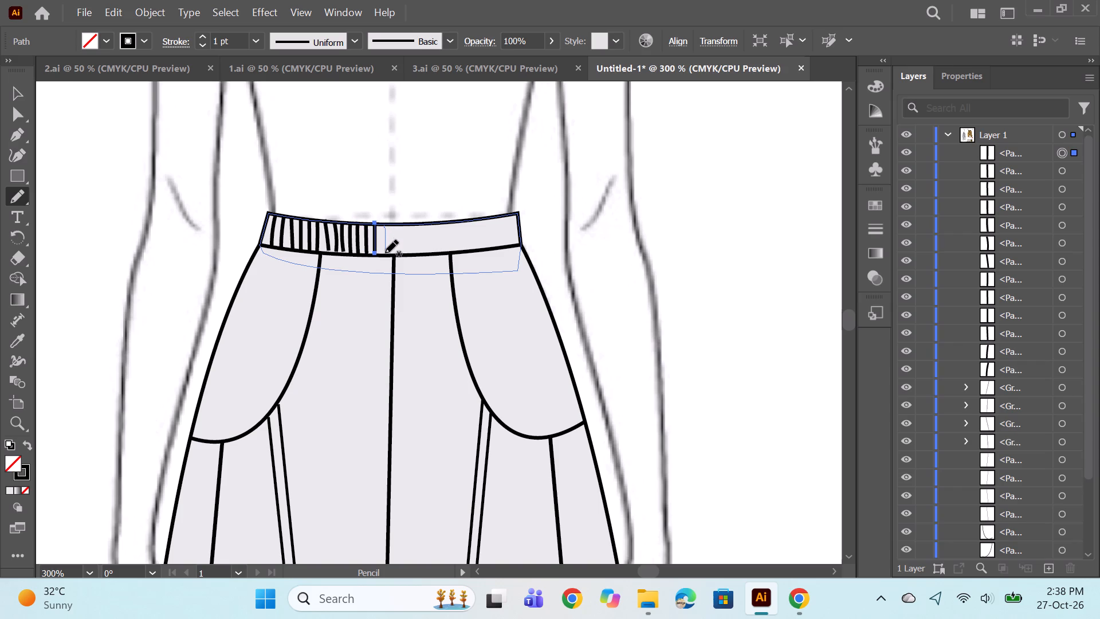
pyautogui.moveTo(385, 253); pyautogui.dragTo(385, 255)
# Draw fifteen more closely spaced gather lines across the waistband's height, from the centre seam to its right end.
pyautogui.moveTo(395, 224); pyautogui.dragTo(391, 254)
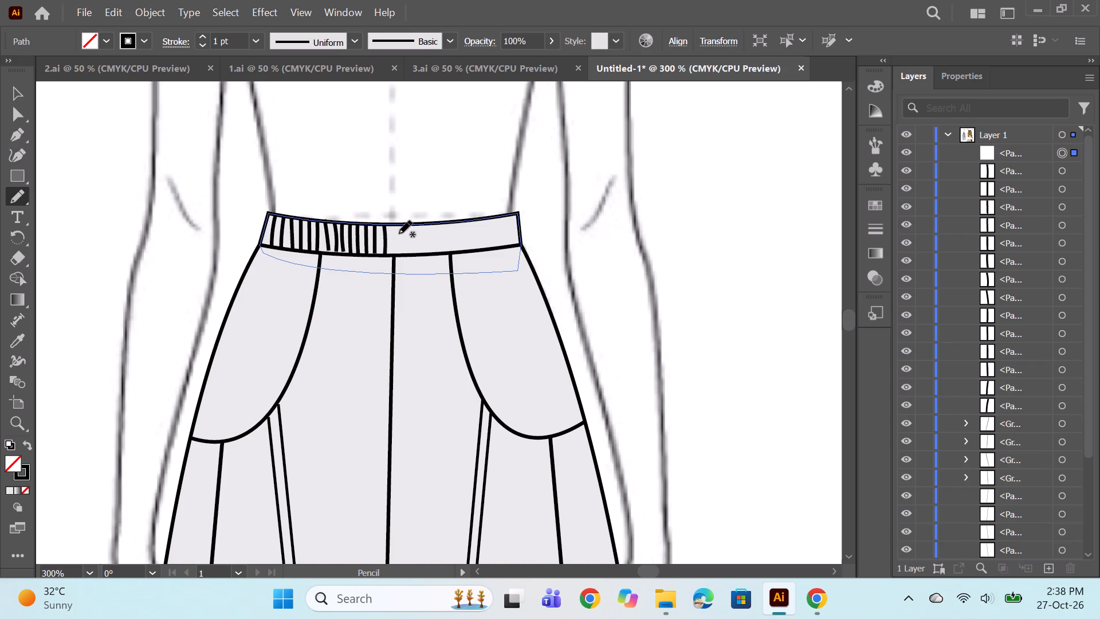
pyautogui.moveTo(403, 225); pyautogui.dragTo(400, 256)
pyautogui.moveTo(410, 226); pyautogui.dragTo(412, 243)
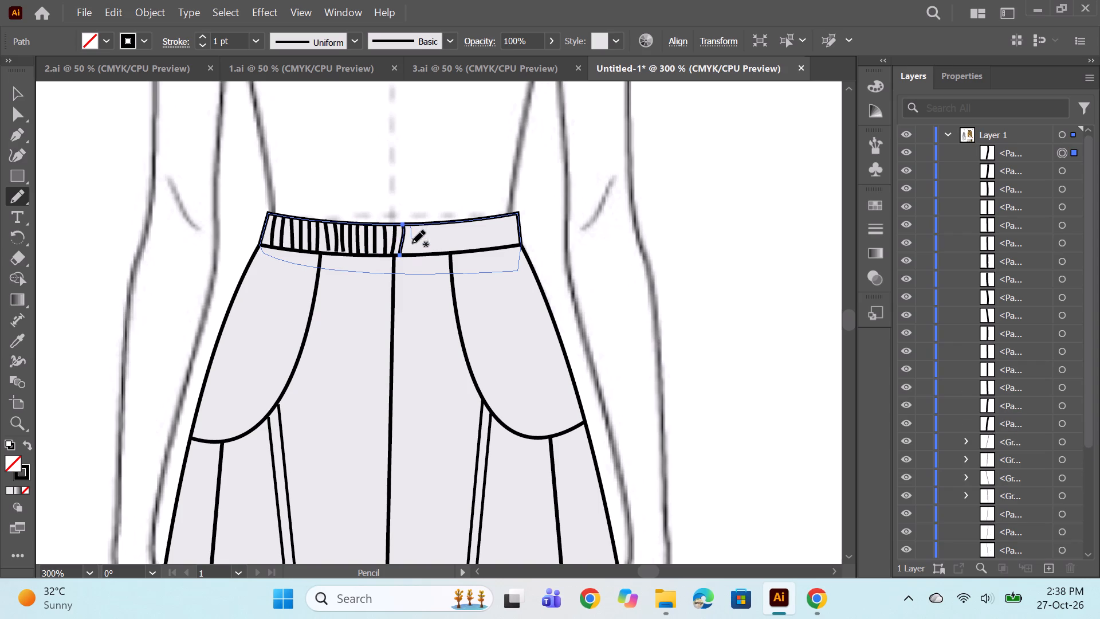
pyautogui.moveTo(412, 243); pyautogui.dragTo(412, 255)
pyautogui.moveTo(419, 225); pyautogui.dragTo(420, 246)
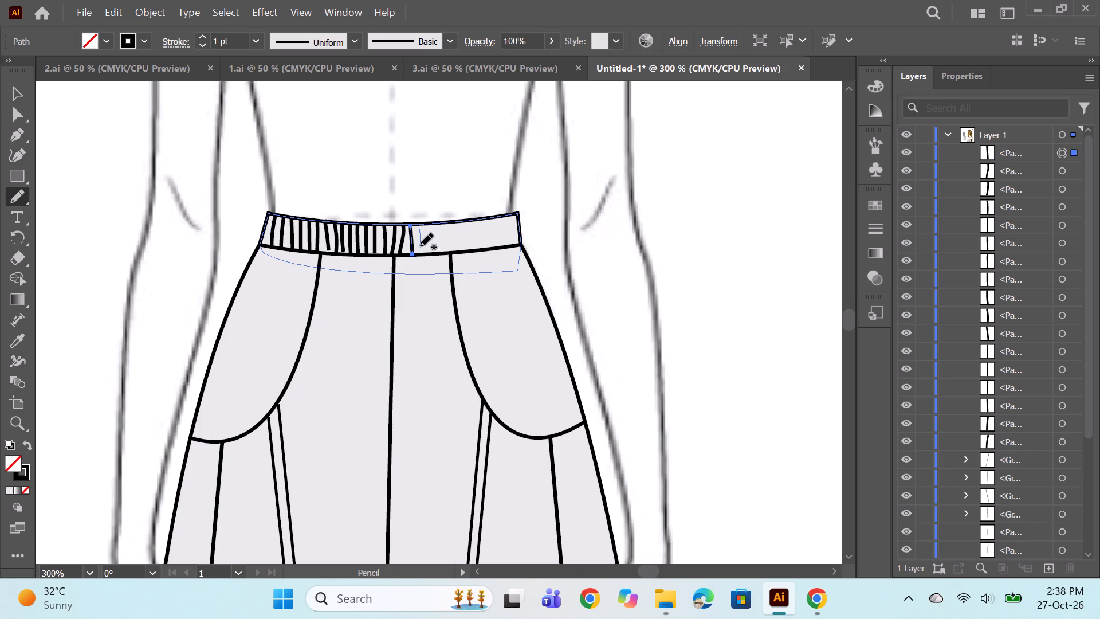
pyautogui.moveTo(420, 246); pyautogui.dragTo(419, 254)
pyautogui.moveTo(427, 224); pyautogui.dragTo(427, 253)
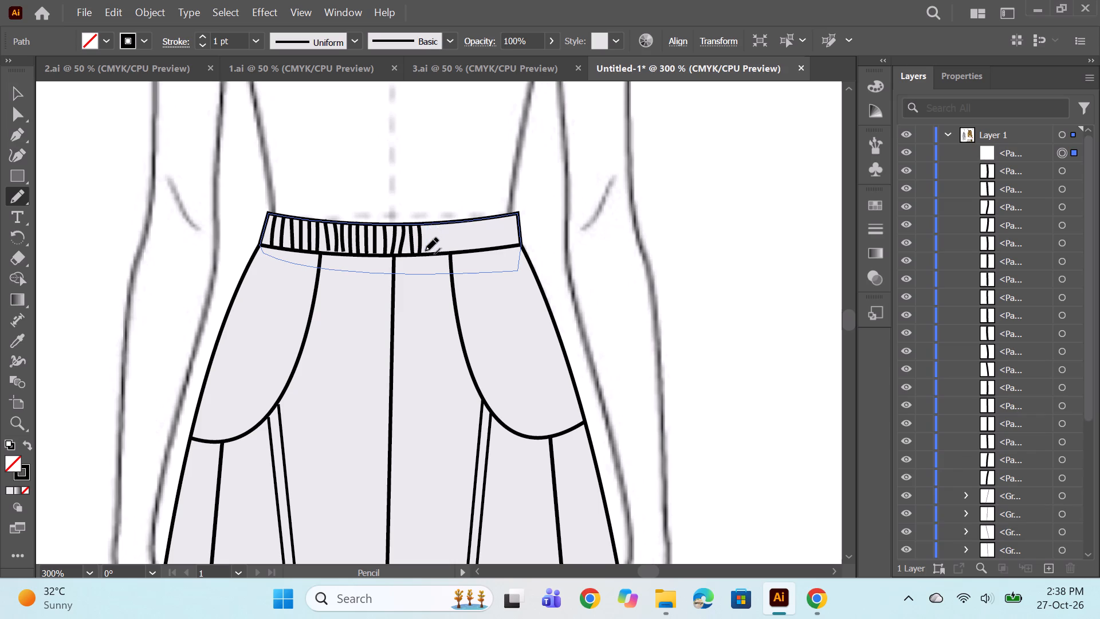
pyautogui.moveTo(435, 223); pyautogui.dragTo(440, 254)
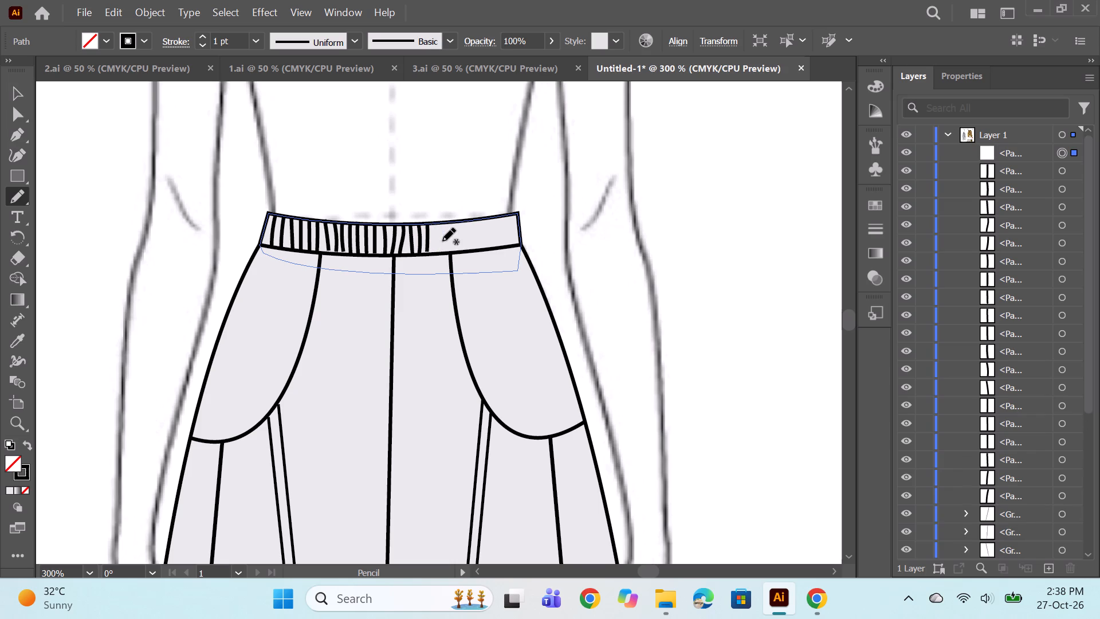
pyautogui.moveTo(443, 223); pyautogui.dragTo(446, 251)
pyautogui.moveTo(446, 251); pyautogui.dragTo(446, 252)
pyautogui.moveTo(452, 224); pyautogui.dragTo(456, 252)
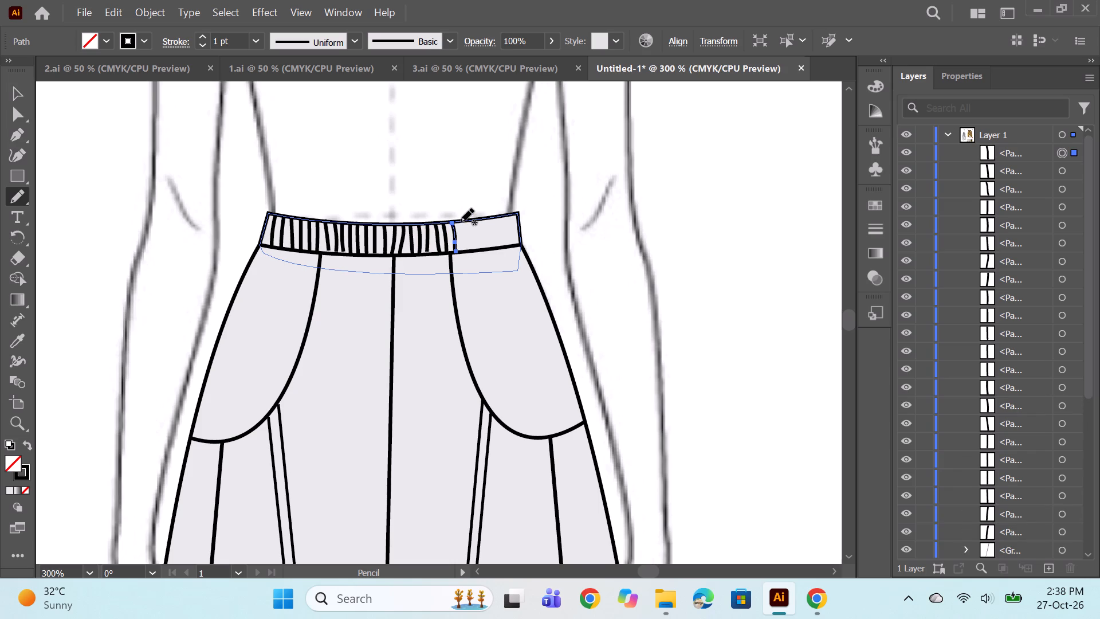
pyautogui.moveTo(461, 221); pyautogui.dragTo(461, 250)
pyautogui.moveTo(467, 220); pyautogui.dragTo(469, 249)
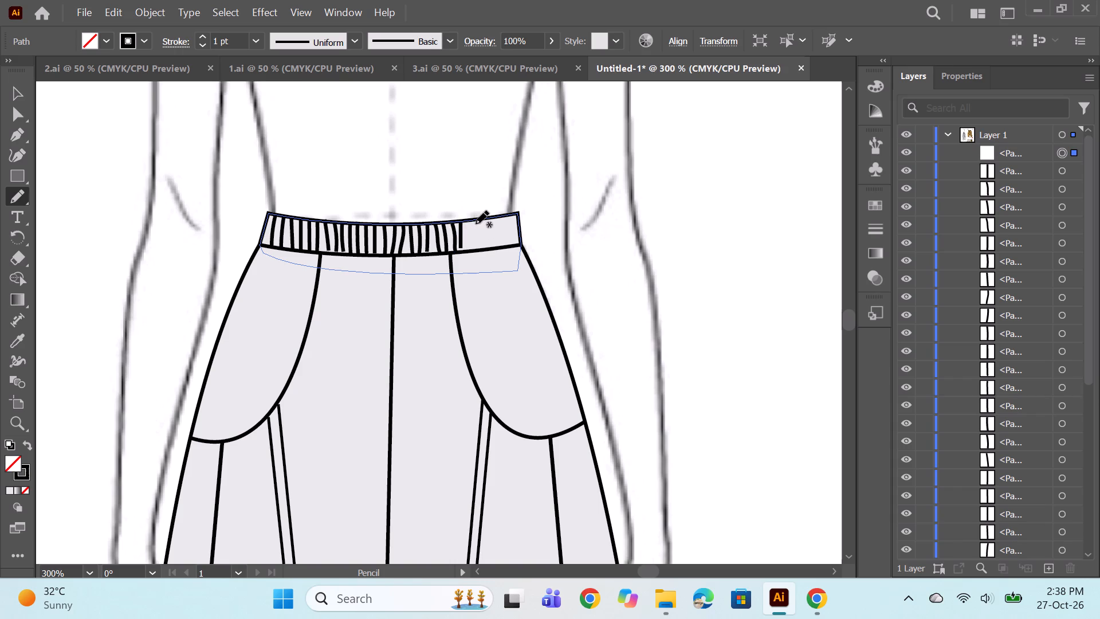
pyautogui.moveTo(476, 218); pyautogui.dragTo(478, 250)
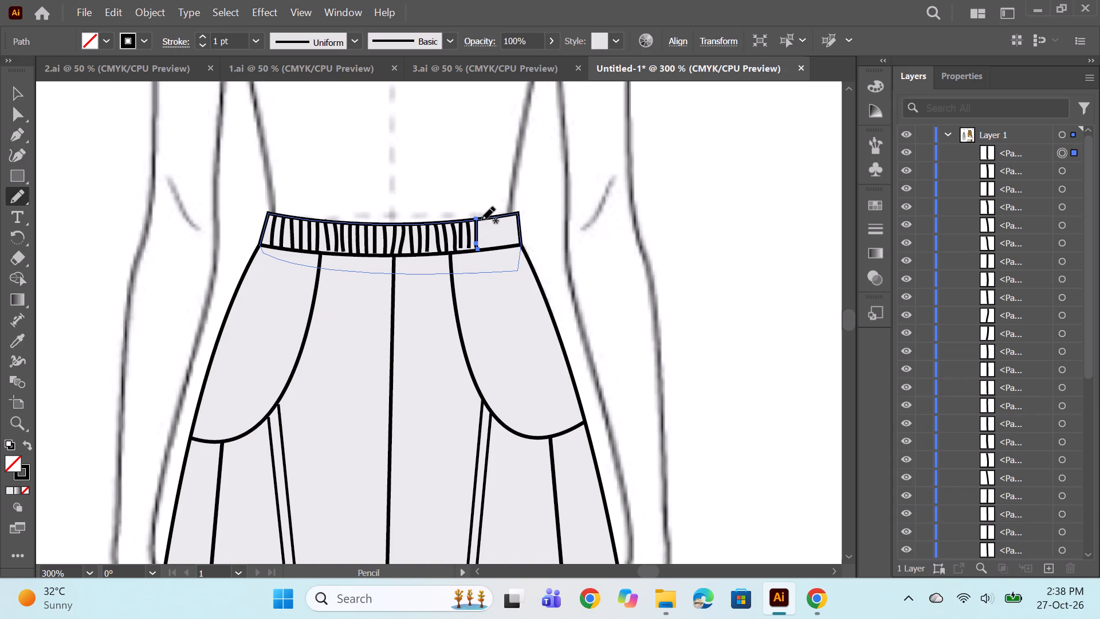
pyautogui.moveTo(486, 218); pyautogui.dragTo(486, 248)
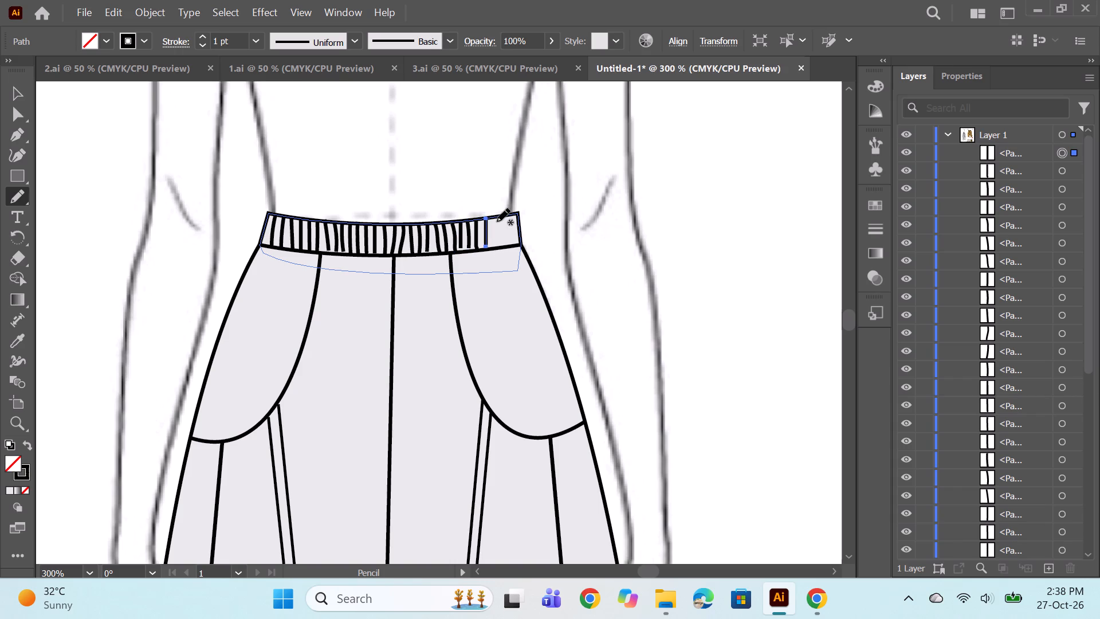
pyautogui.moveTo(493, 218); pyautogui.dragTo(497, 248)
pyautogui.moveTo(502, 216); pyautogui.dragTo(503, 248)
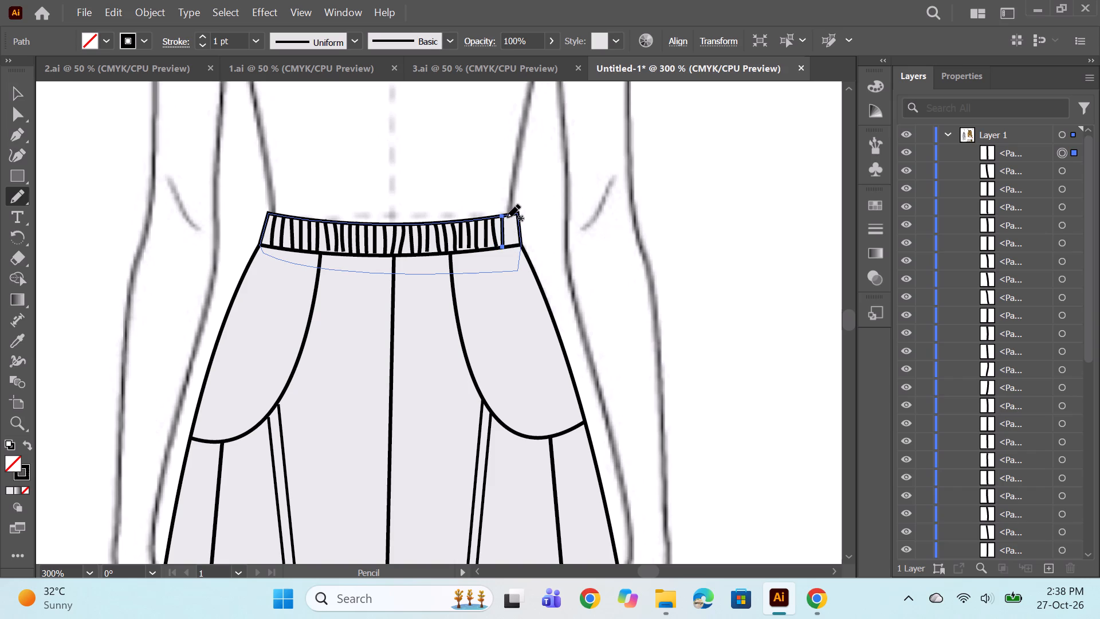
pyautogui.moveTo(510, 214); pyautogui.dragTo(511, 247)
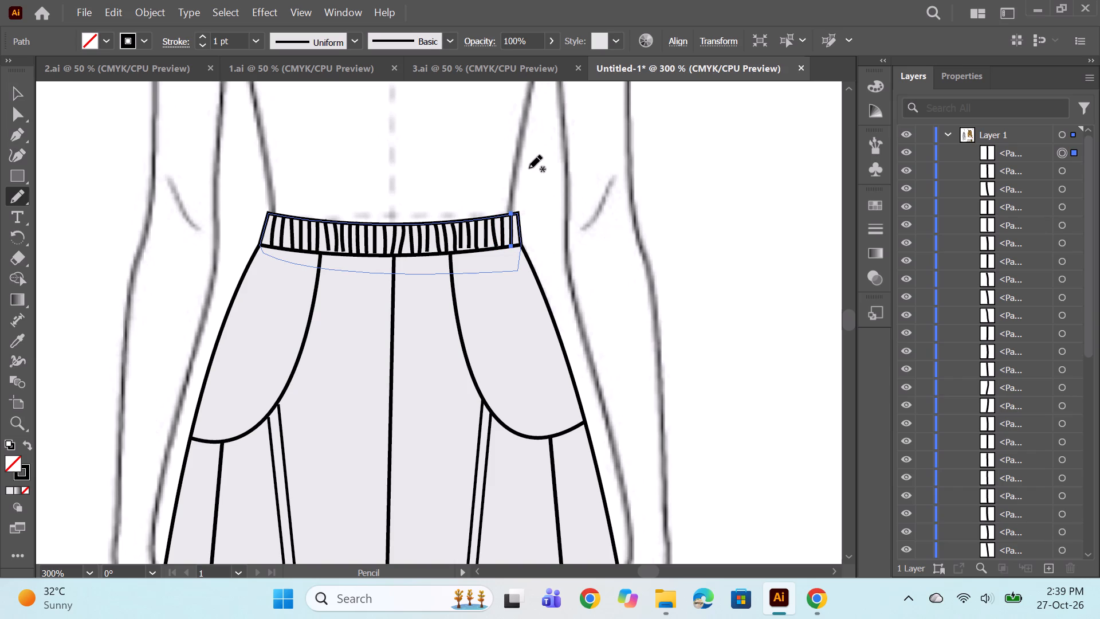
# Select all the waistband gather lines and set their stroke weight to 0.25 pt.
pyautogui.scroll(-1, 526, 170)
pyautogui.scroll(-2, 1015, 261)
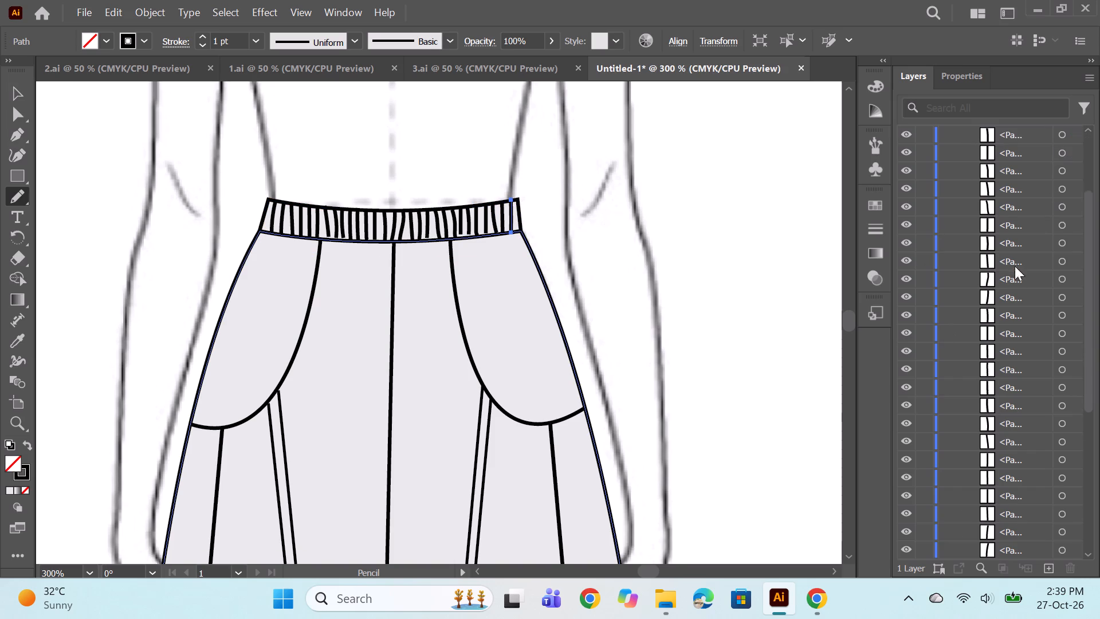
pyautogui.scroll(-3, 1015, 266)
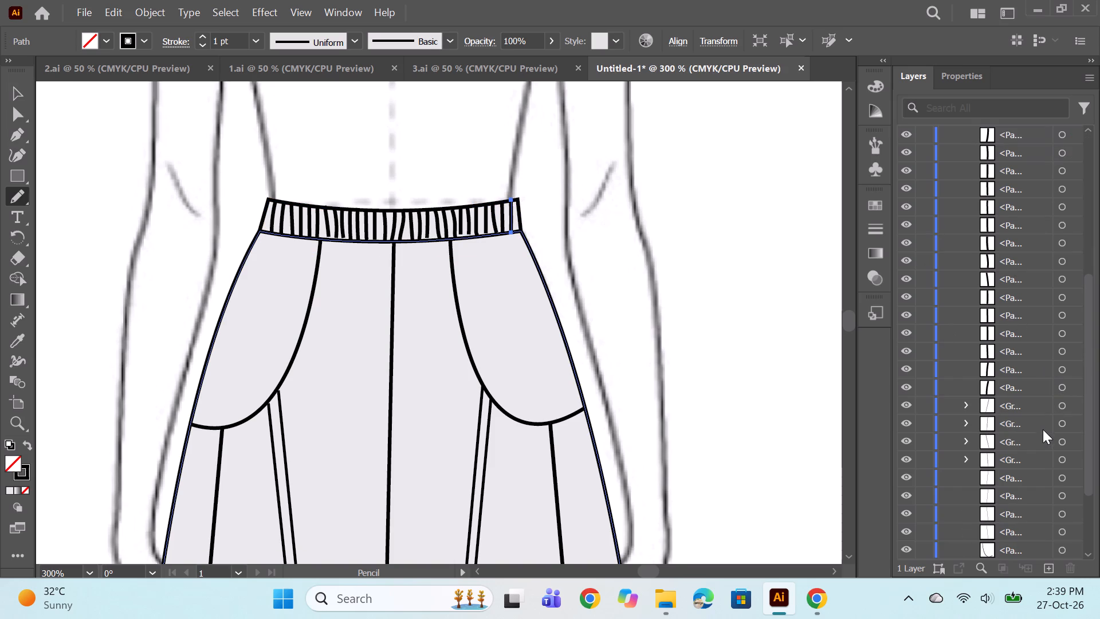
pyautogui.keyDown('shift'); pyautogui.click(1063, 385); pyautogui.keyUp('shift')
pyautogui.scroll(9, 1064, 323)
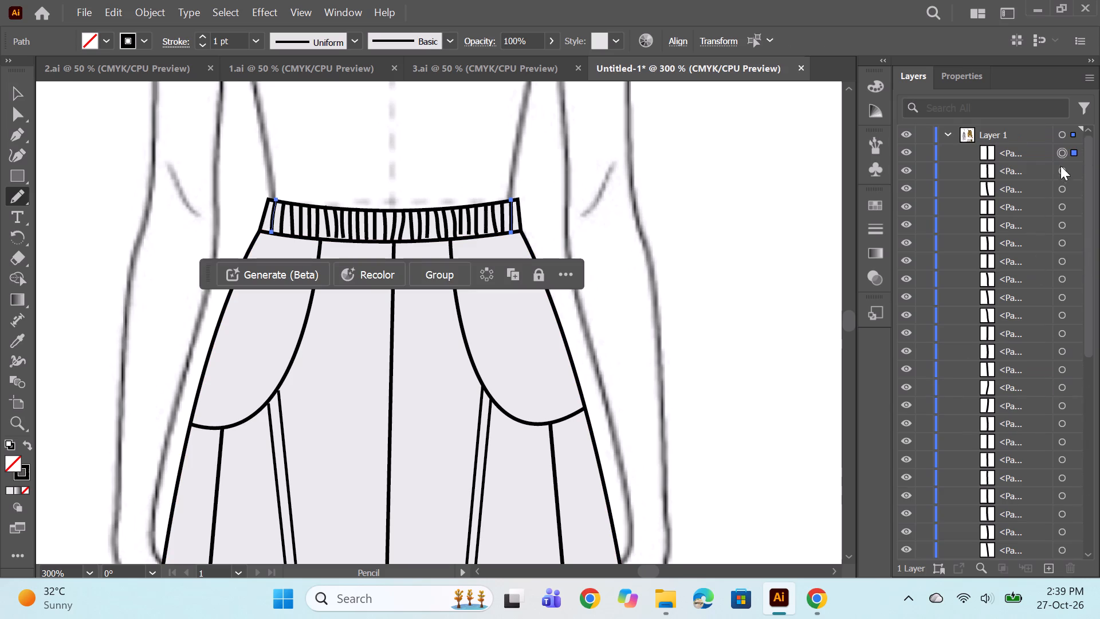
pyautogui.keyDown('shift'); pyautogui.click(1059, 155); pyautogui.keyUp('shift')
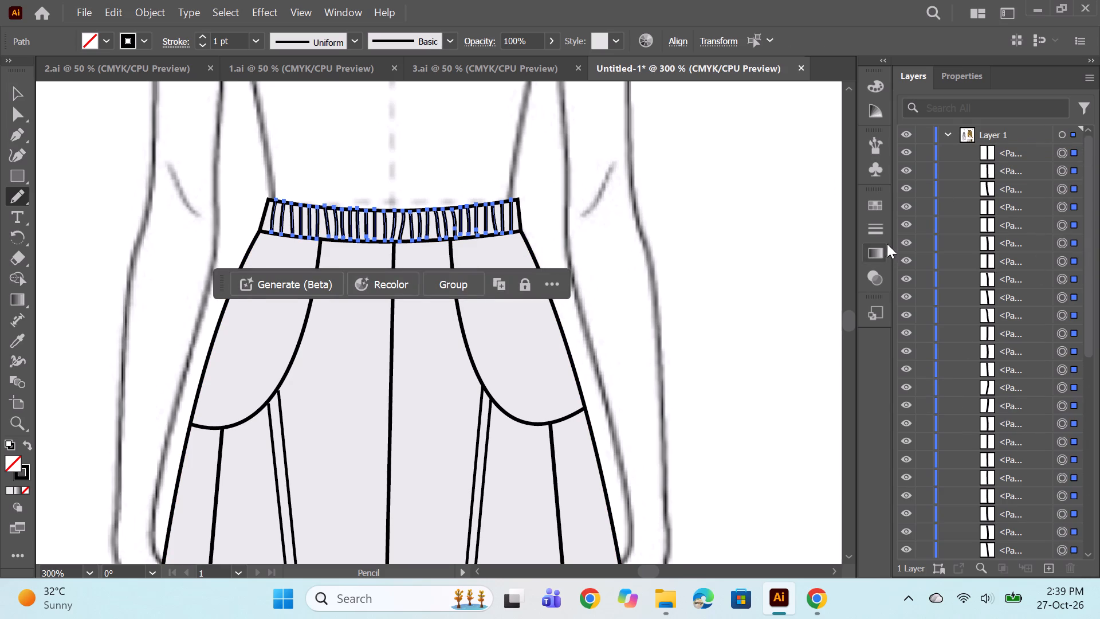
pyautogui.click(877, 230)
pyautogui.doubleClick(719, 228)
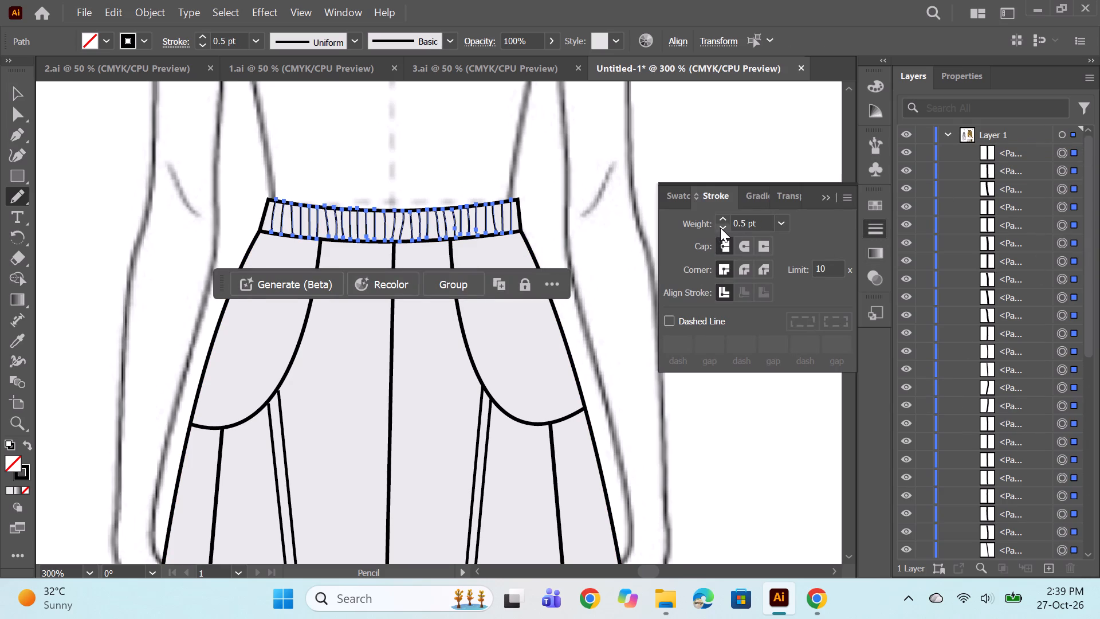
pyautogui.click(720, 228)
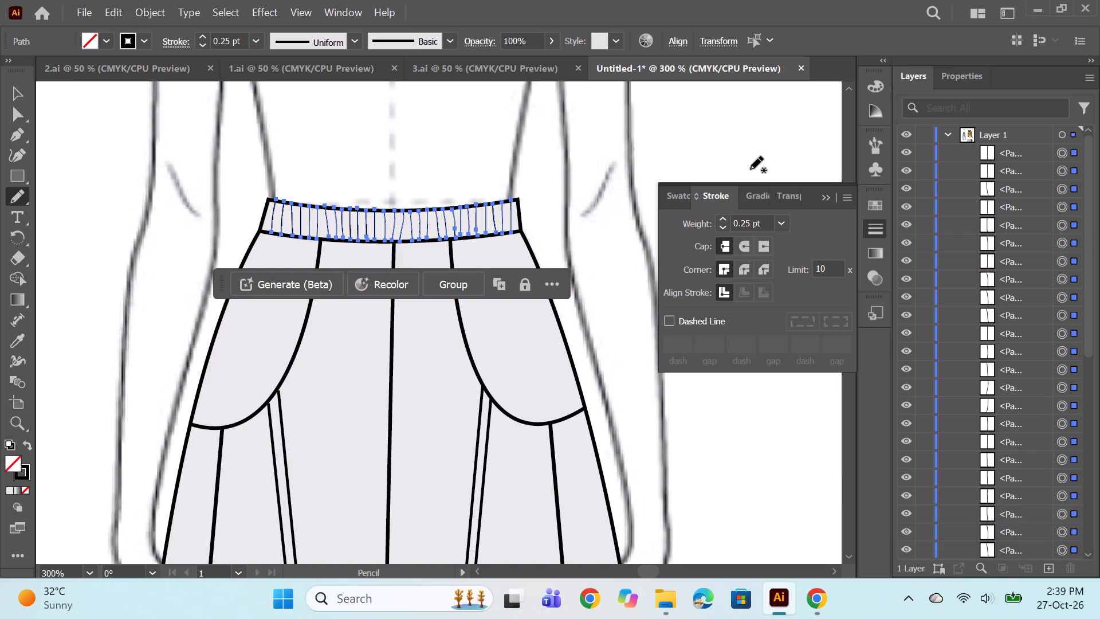
pyautogui.keyDown('ctrl'); pyautogui.click(749, 155); pyautogui.keyUp('ctrl')
# Examine the whole trouser drawing with its gathered waistband and compare it with the mustard trousers in the reference image.
pyautogui.keyDown('alt'); pyautogui.scroll(-2, 524, 249); pyautogui.keyUp('alt')
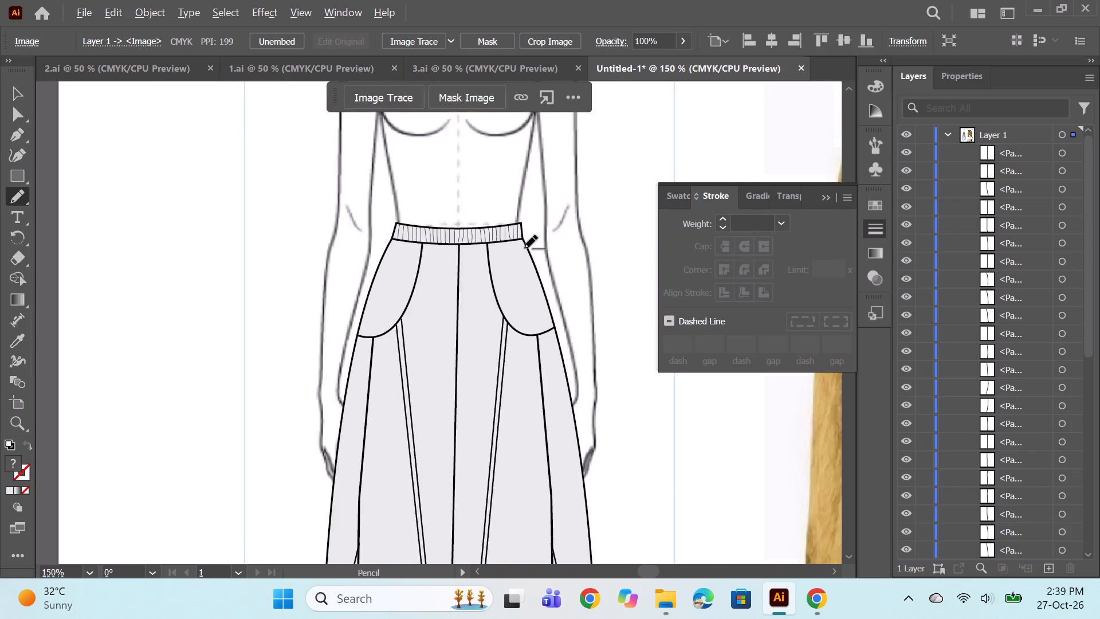
pyautogui.keyDown('alt'); pyautogui.scroll(-2, 524, 249); pyautogui.keyUp('alt')
pyautogui.keyDown('ctrl'); pyautogui.click(364, 246); pyautogui.keyUp('ctrl')
pyautogui.press('space')
pyautogui.press('space')
pyautogui.press('space')
pyautogui.press('space')
pyautogui.press('space')
pyautogui.press('space')
pyautogui.press('space')
pyautogui.press('space')
pyautogui.press('space')
pyautogui.press('space')
pyautogui.press('space')
pyautogui.press('space')
pyautogui.press('space')
pyautogui.press('space')
pyautogui.press('space')
pyautogui.moveTo(603, 415); pyautogui.dragTo(489, 394)
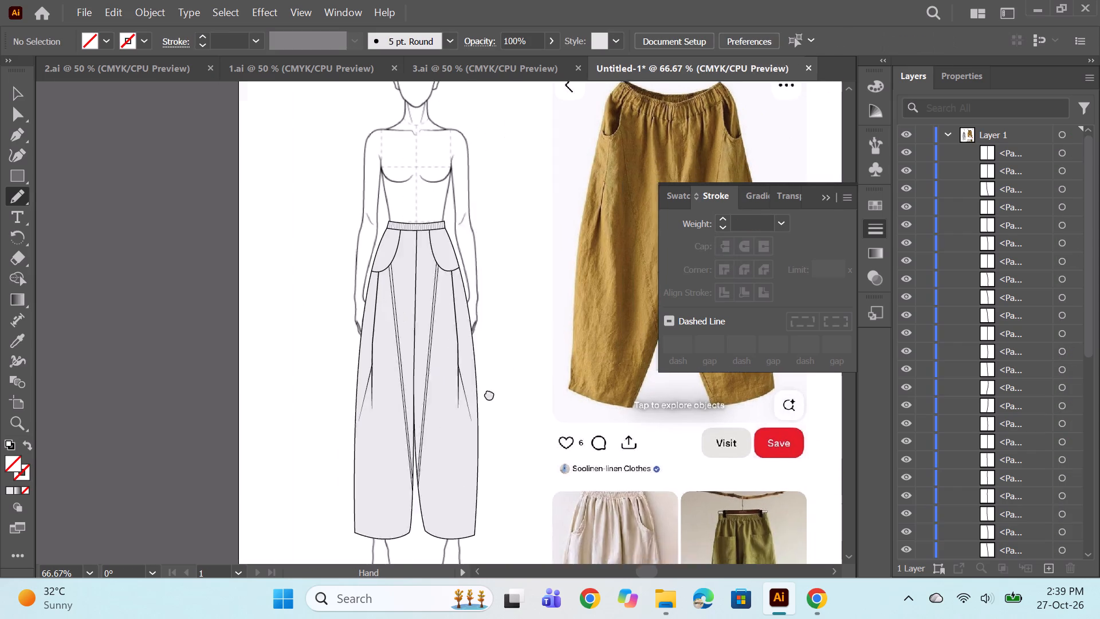
pyautogui.moveTo(489, 394); pyautogui.dragTo(425, 424)
pyautogui.keyDown('alt'); pyautogui.scroll(-1, 380, 309); pyautogui.keyUp('alt')
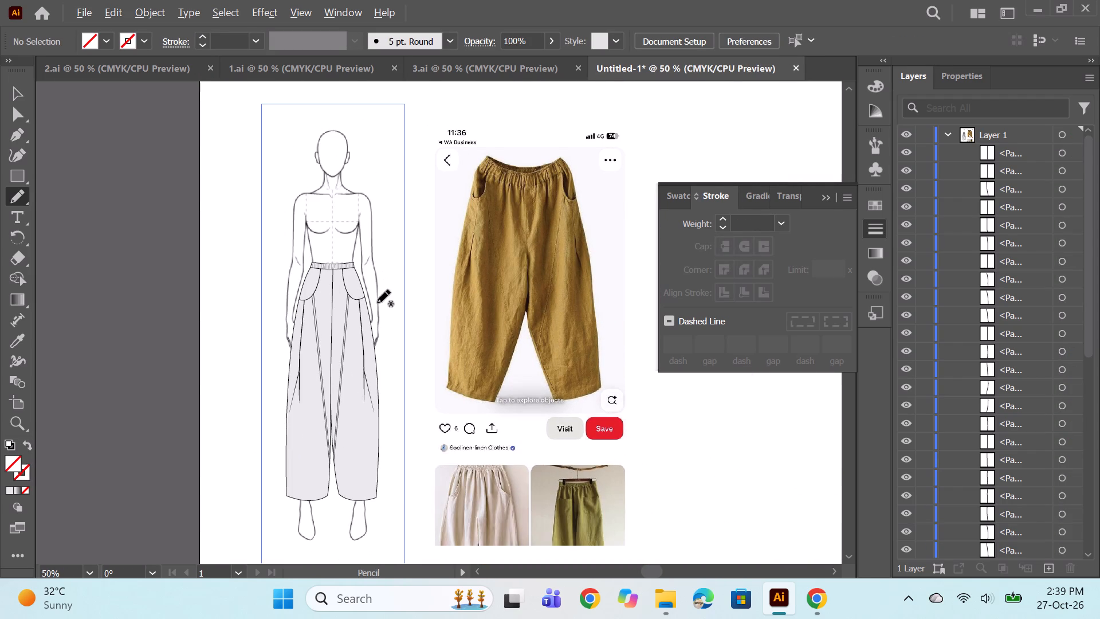
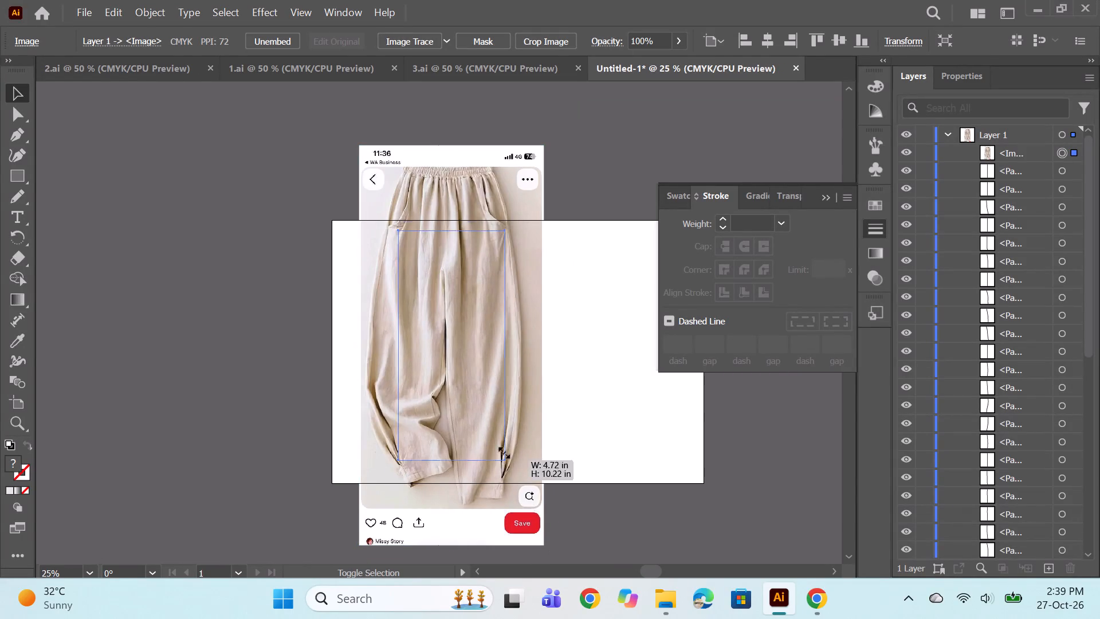
# Scale the beige trouser reference image to about half size and place it on the artboard's empty right side, away from the croquis figure.
pyautogui.keyDown('alt'); pyautogui.keyDown('shift'); pyautogui.moveTo(502, 451); pyautogui.dragTo(522, 448); pyautogui.keyUp('shift'); pyautogui.keyUp('alt')
pyautogui.moveTo(451, 335); pyautogui.dragTo(591, 363)
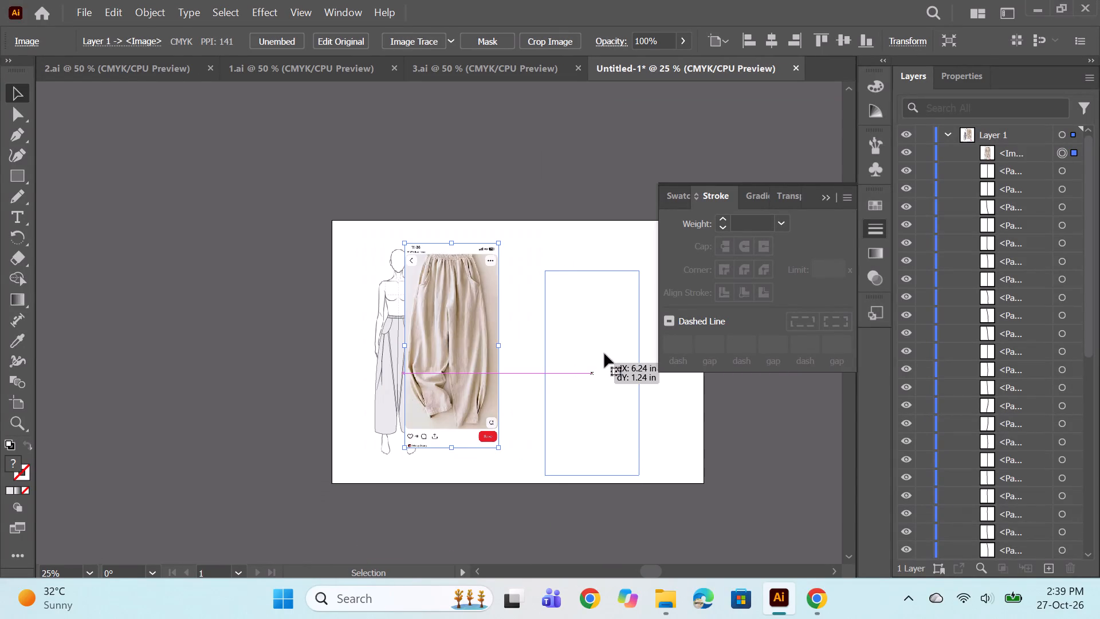
pyautogui.moveTo(618, 403); pyautogui.dragTo(641, 374)
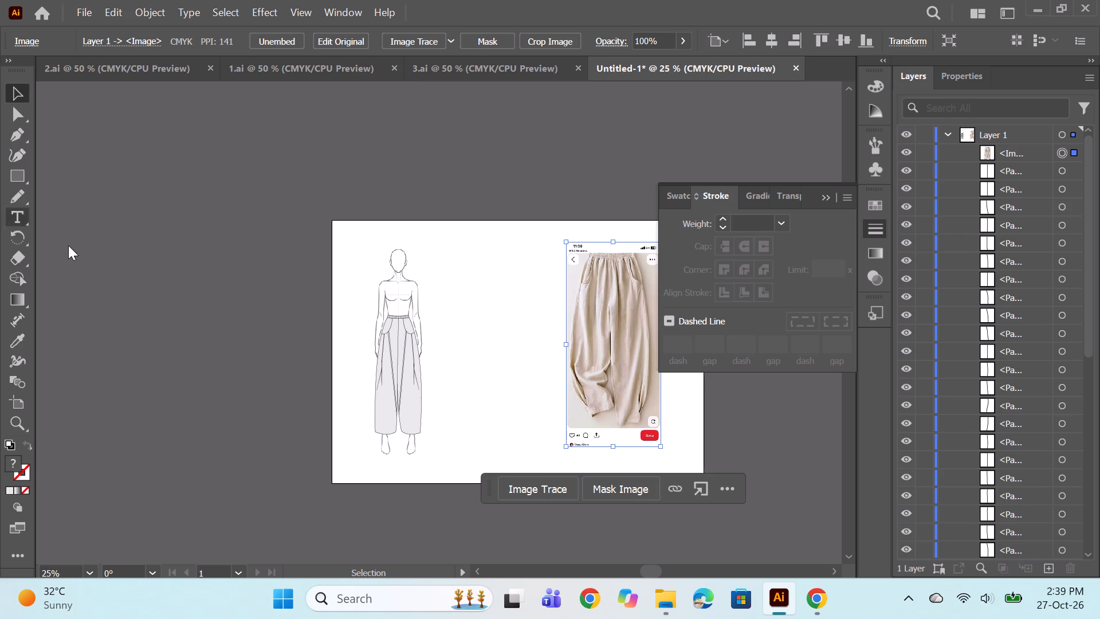
pyautogui.moveTo(599, 330); pyautogui.dragTo(599, 348)
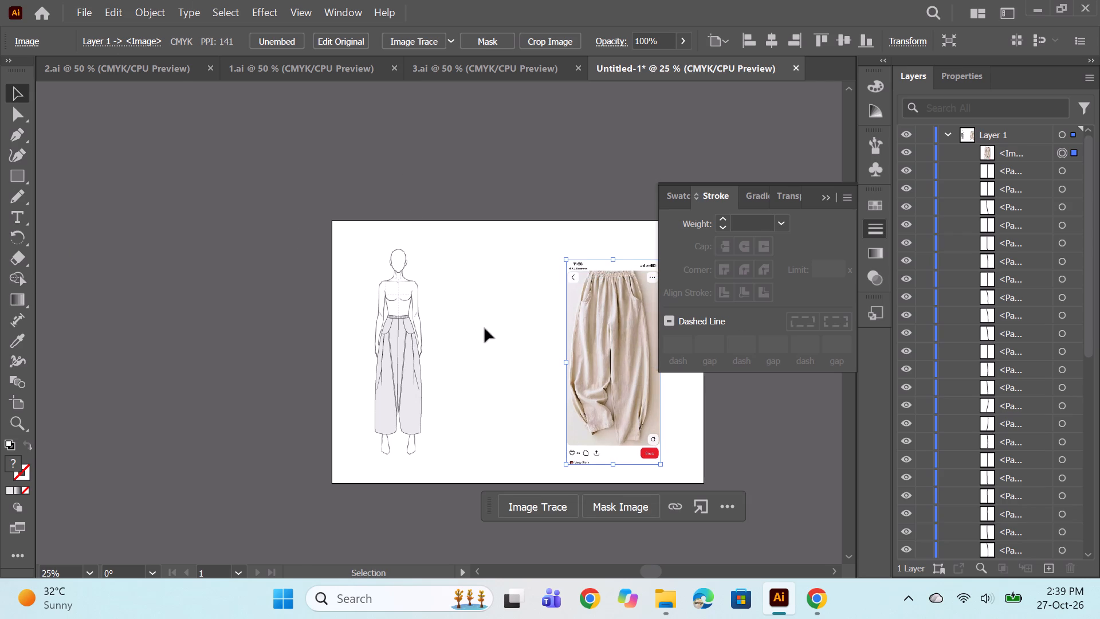
# Examine the drawn trousers beside the beige reference image, and check the 3.ai document before returning to the untitled drawing.
pyautogui.keyDown('alt'); pyautogui.scroll(1, 485, 328); pyautogui.keyUp('alt')
pyautogui.press('space')
pyautogui.press('space')
pyautogui.press('space')
pyautogui.press('space')
pyautogui.press('space')
pyautogui.press('space')
pyautogui.press('space')
pyautogui.press('space')
pyautogui.press('space')
pyautogui.press('space')
pyautogui.moveTo(499, 373); pyautogui.dragTo(403, 367)
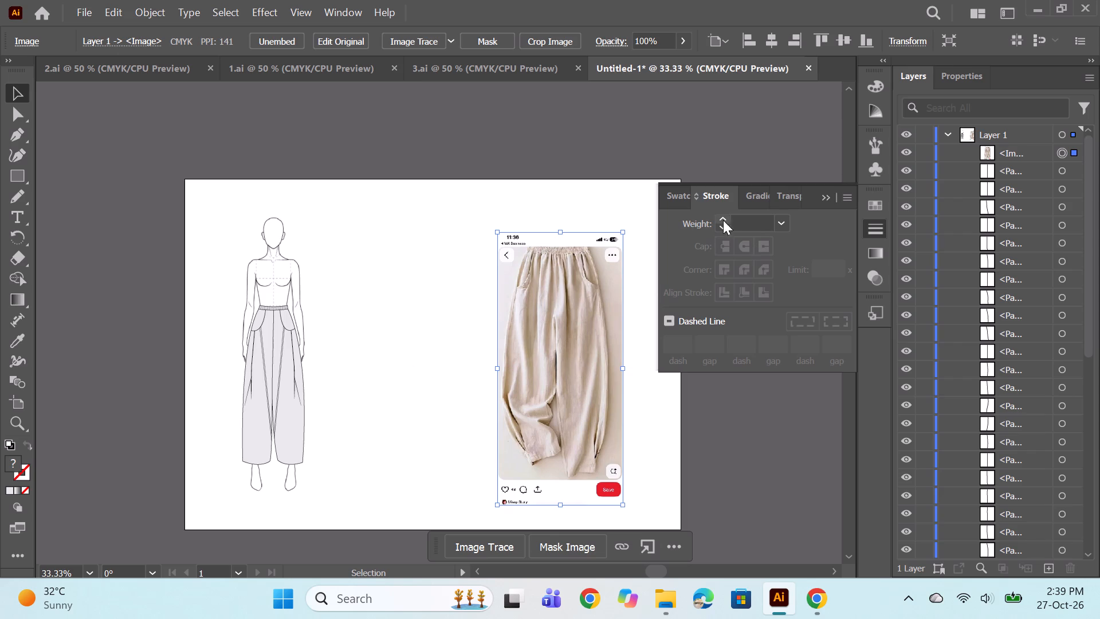
pyautogui.click(461, 64)
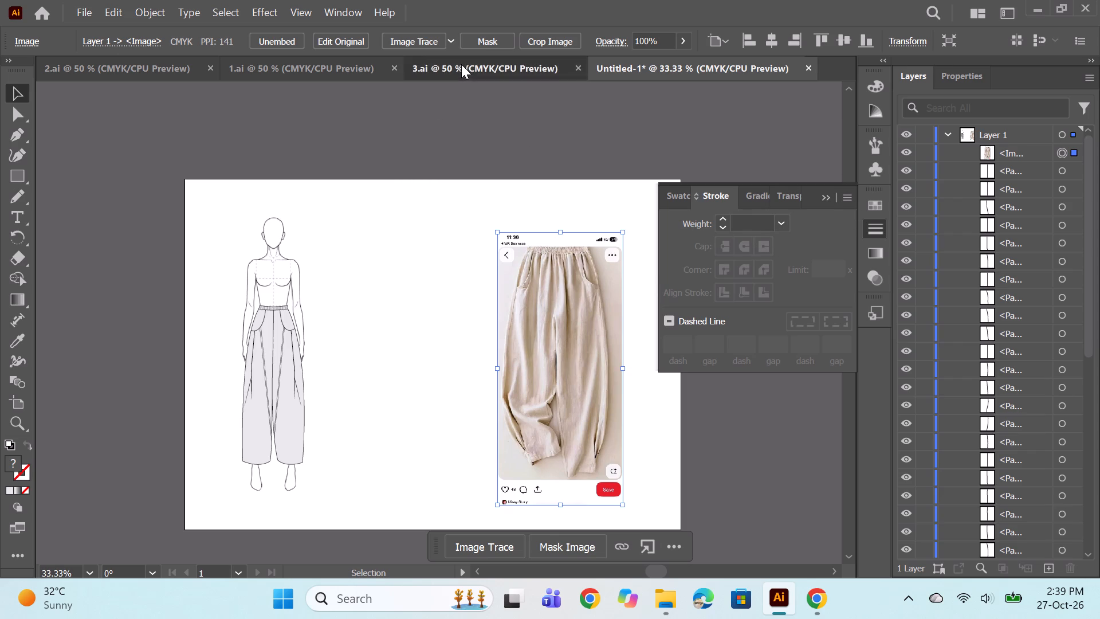
pyautogui.click(658, 77)
pyautogui.scroll(-1, 533, 351)
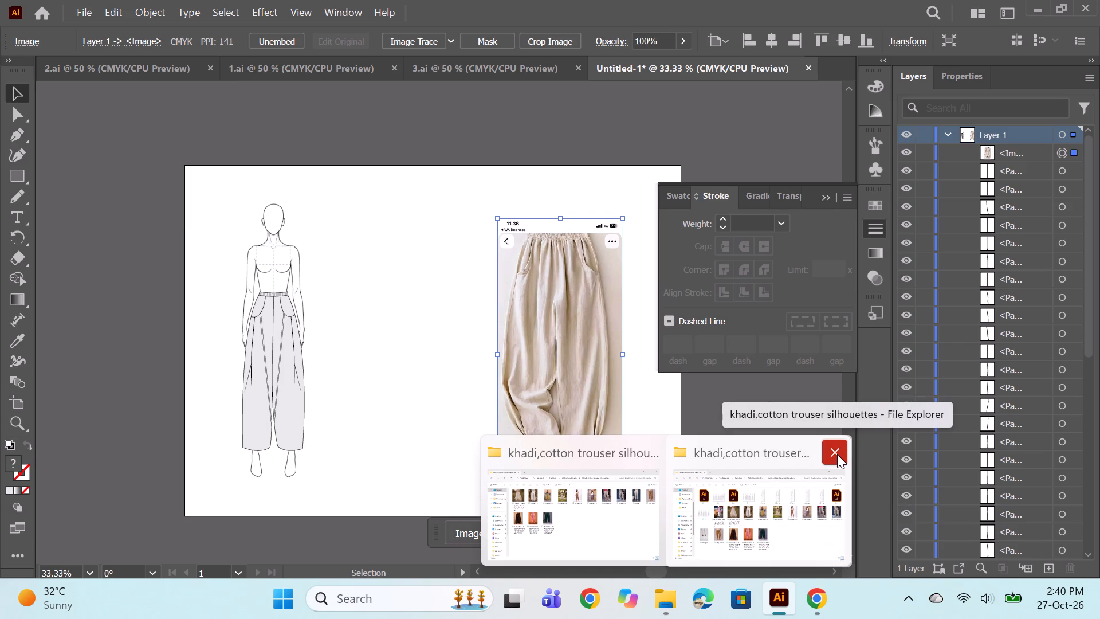
# Close the second File Explorer window for the khadi,cotton trouser silhouettes folder.
pyautogui.click(837, 454)
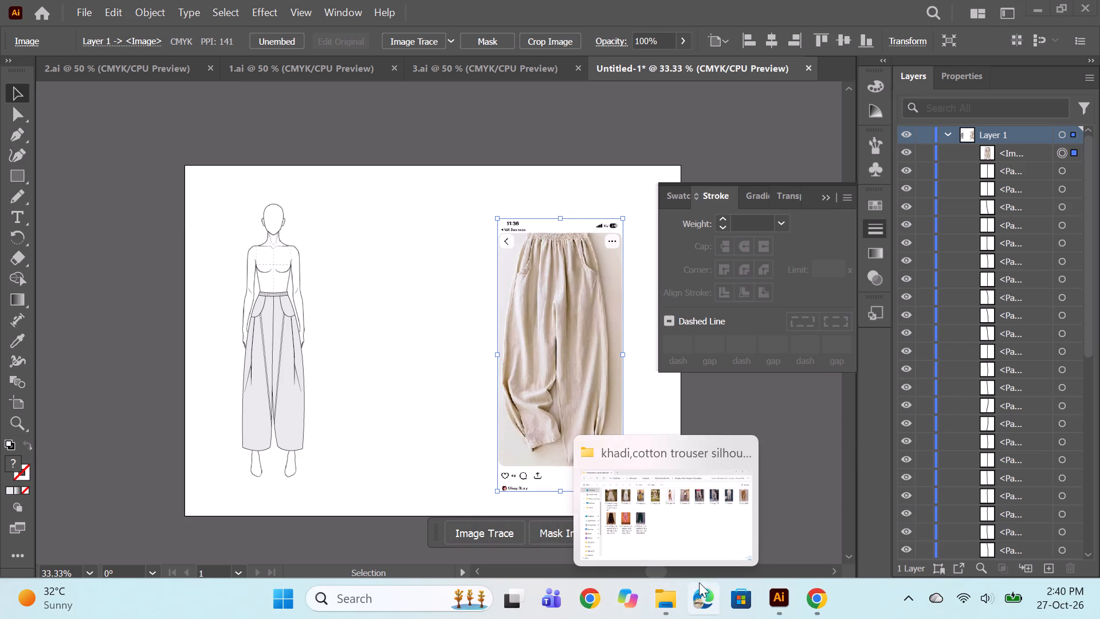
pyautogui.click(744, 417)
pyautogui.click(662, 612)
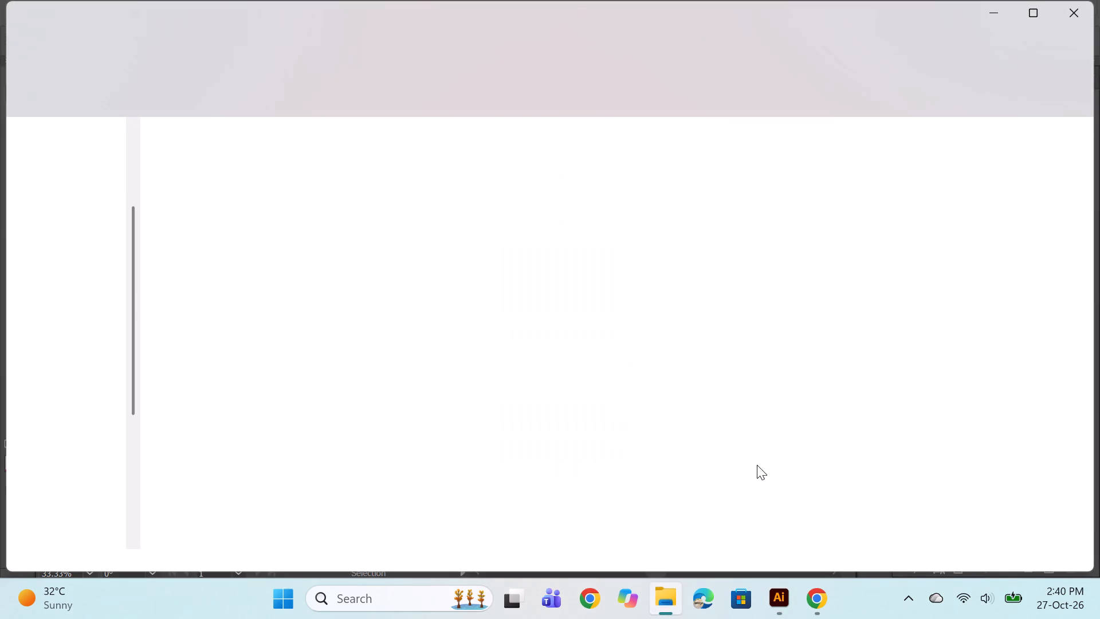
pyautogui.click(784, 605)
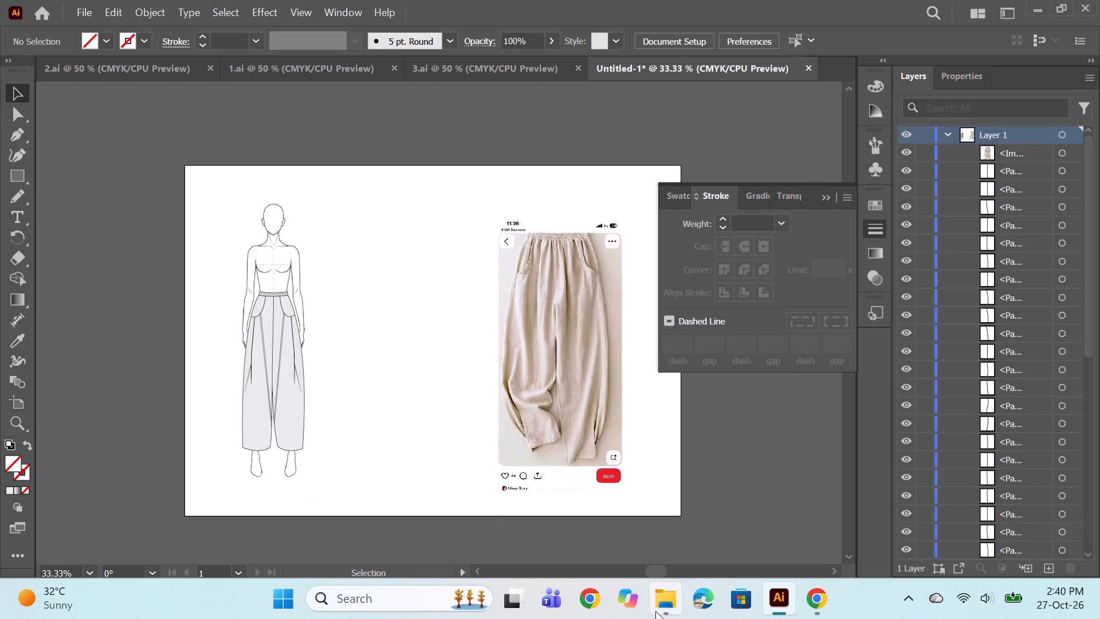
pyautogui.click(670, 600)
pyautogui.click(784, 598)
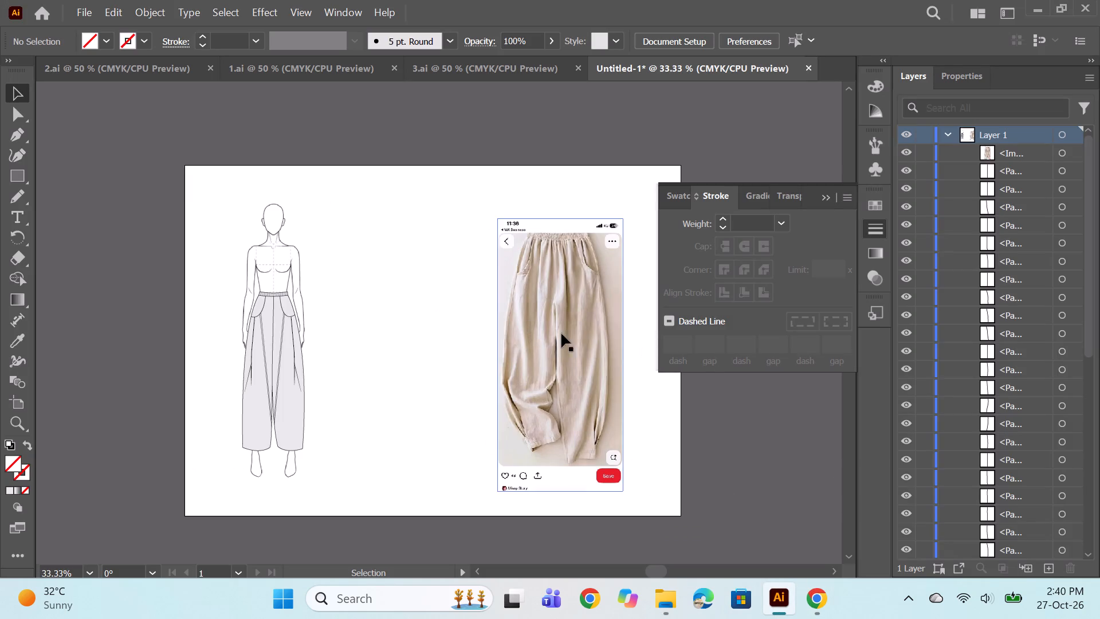
# Select the beige trouser reference image on the artboard.
pyautogui.click(577, 375)
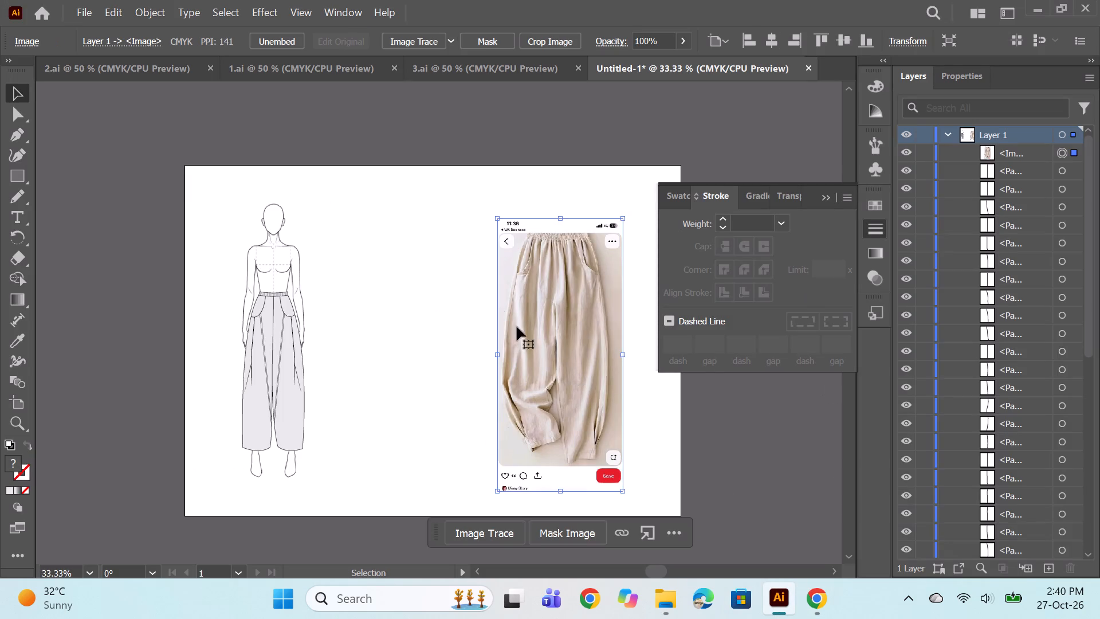
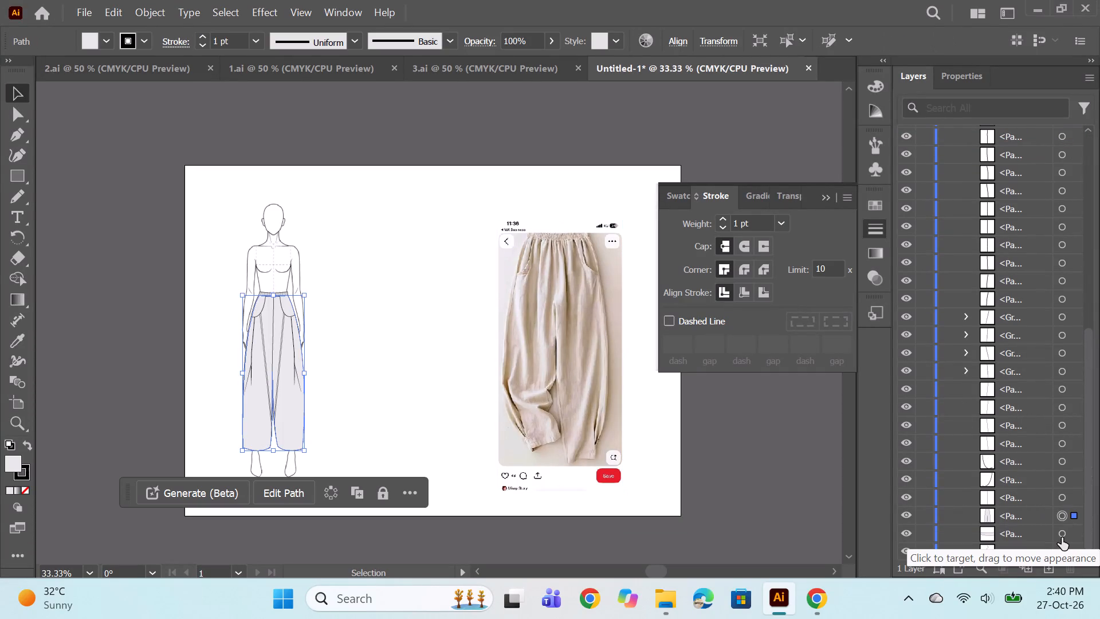
# Duplicate the blank croquis figure image from beneath the drawn trousers.
pyautogui.click(1064, 552)
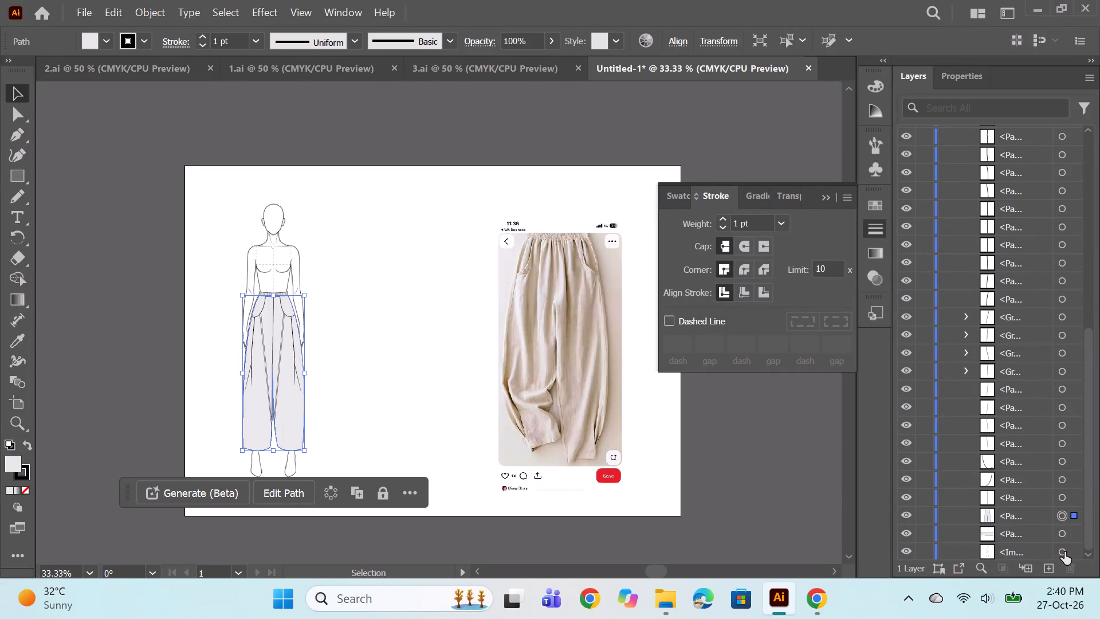
pyautogui.hotkey('ctrl', 'c')
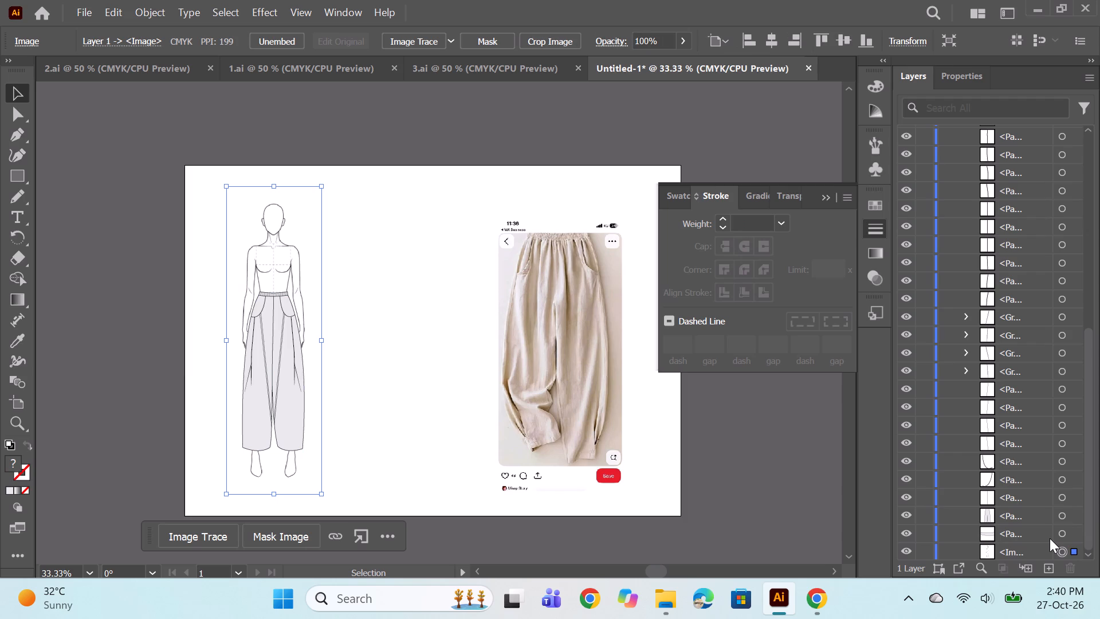
pyautogui.hotkey('ctrl', 'v')
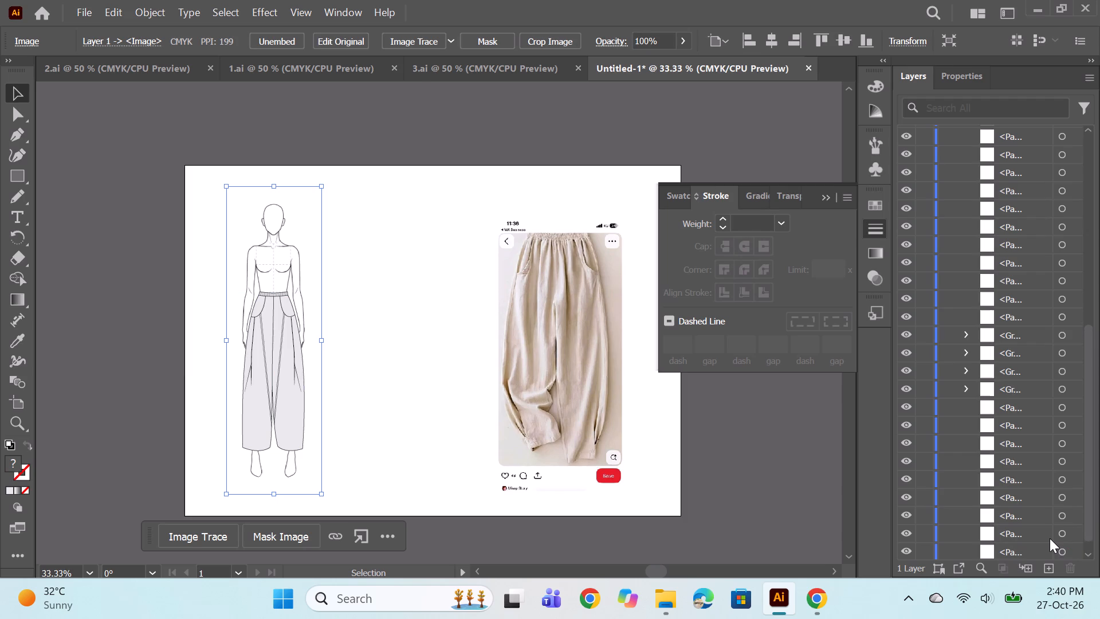
# Group the original croquis figure image with all the drawn trouser paths on it.
pyautogui.scroll(17, 1003, 322)
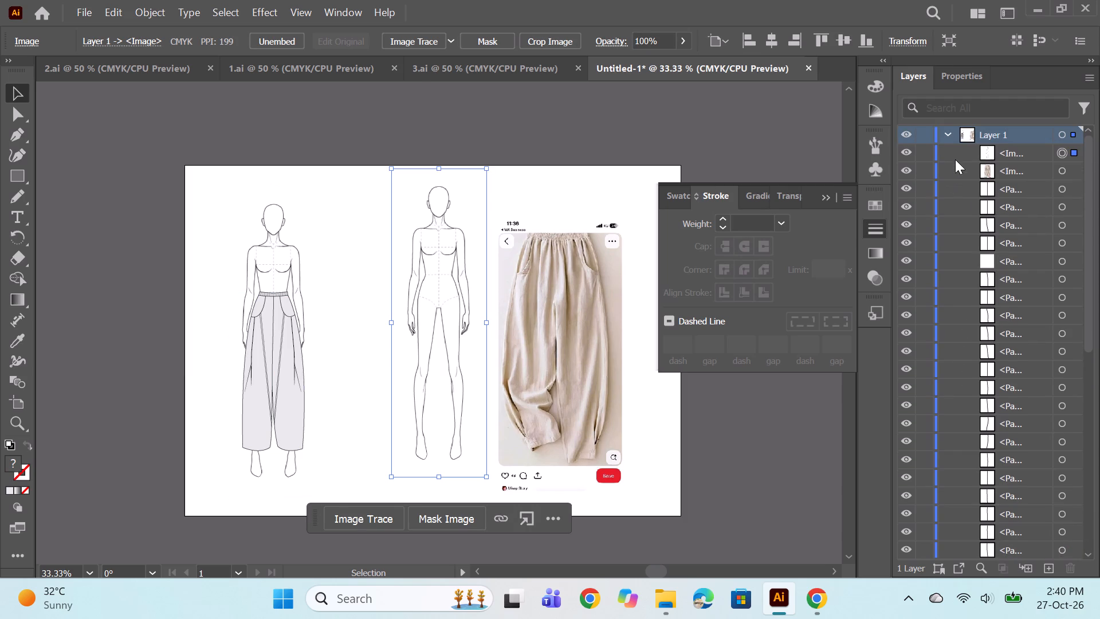
pyautogui.click(1015, 150)
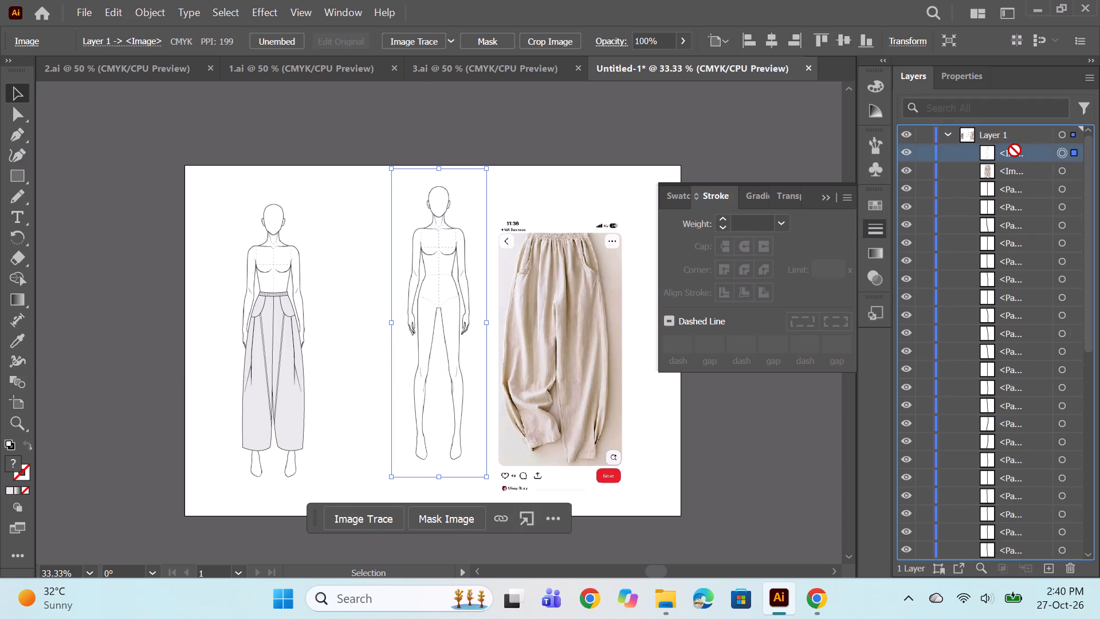
pyautogui.click(1059, 189)
pyautogui.scroll(-11, 1012, 285)
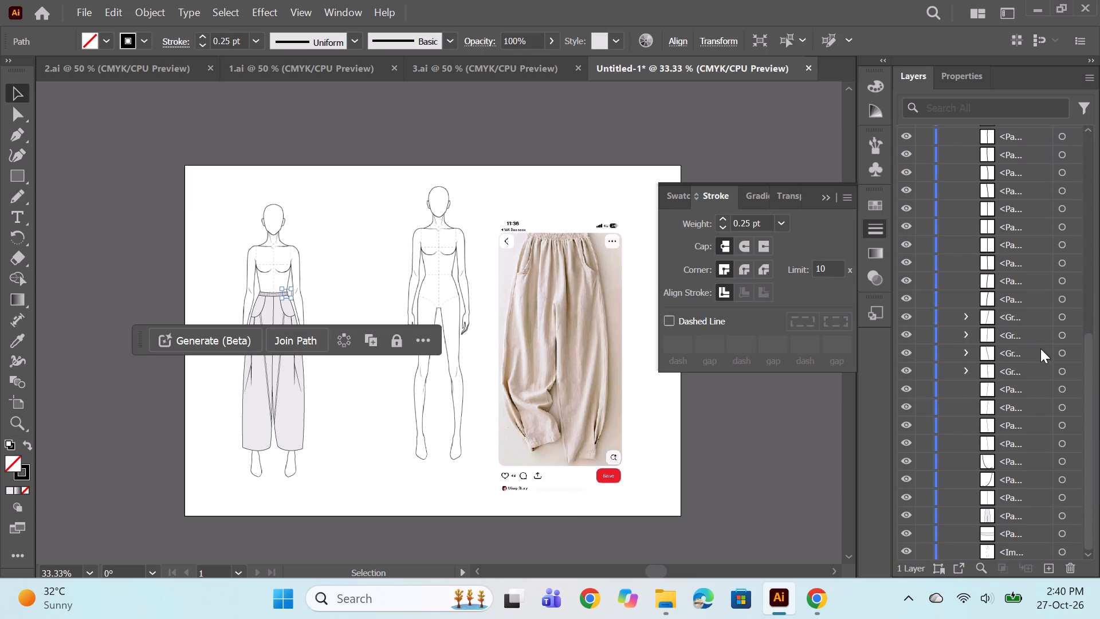
pyautogui.scroll(-16, 1040, 348)
pyautogui.keyDown('shift'); pyautogui.click(1064, 545); pyautogui.keyUp('shift')
pyautogui.scroll(7, 1056, 403)
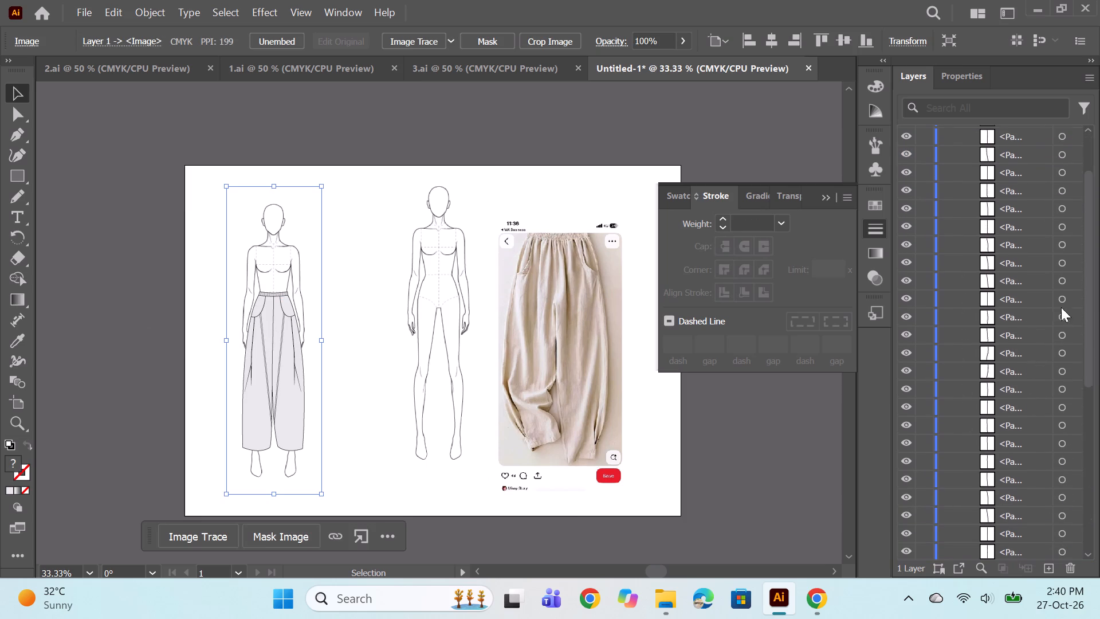
pyautogui.scroll(7, 1061, 307)
pyautogui.keyDown('shift'); pyautogui.click(1063, 194); pyautogui.keyUp('shift')
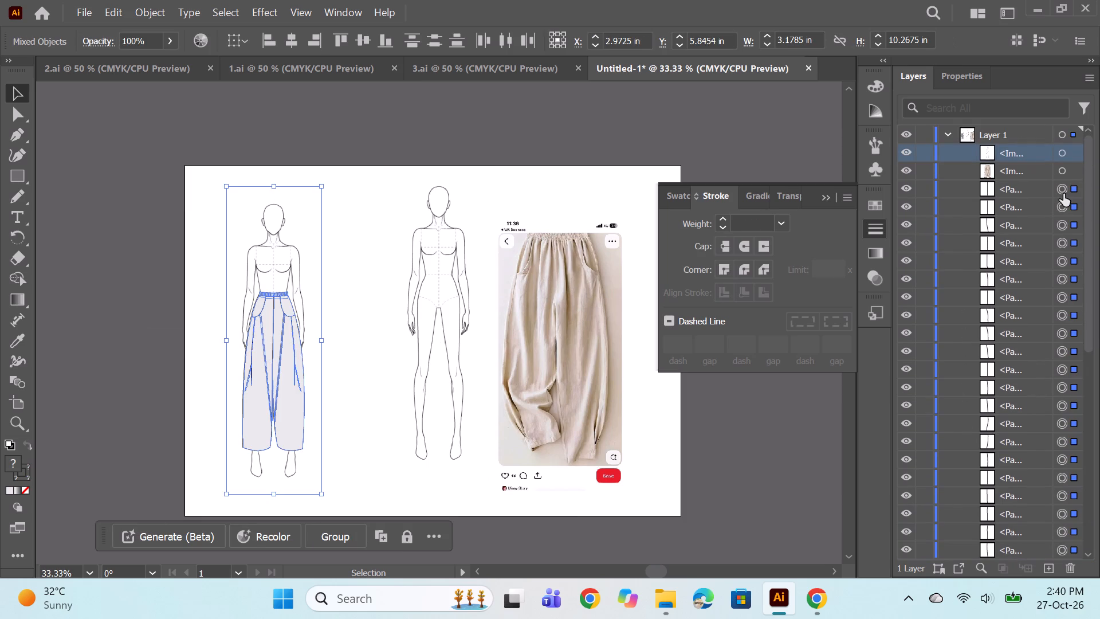
pyautogui.hotkey('ctrl', 'g')
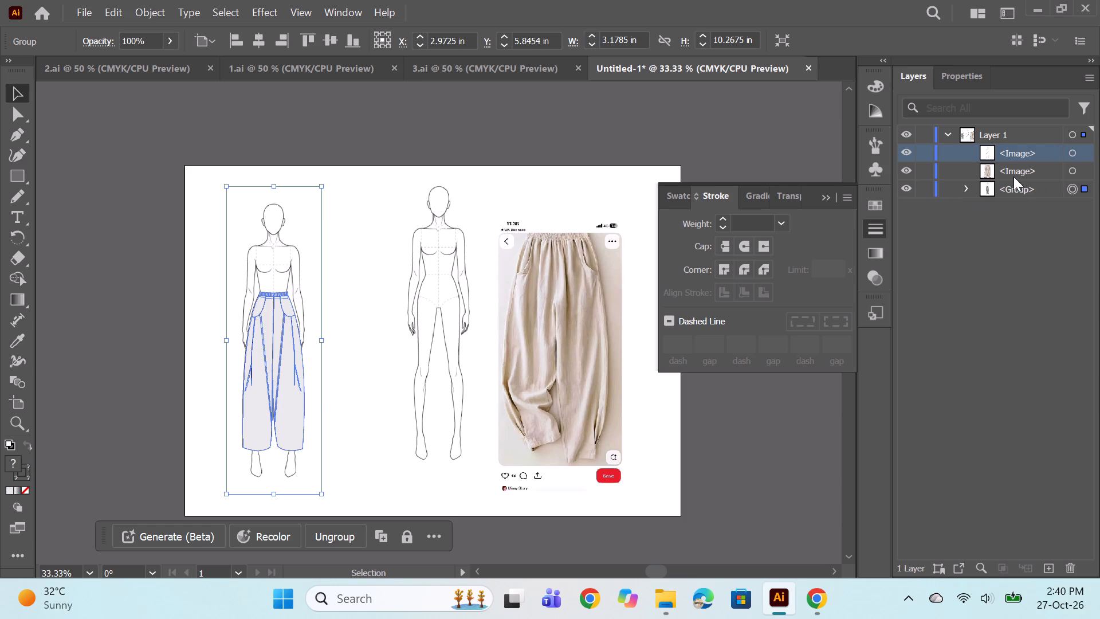
# Place the duplicate croquis beside the finished trouser figure, with the two figures level.
pyautogui.click(1023, 171)
pyautogui.click(1028, 160)
pyautogui.click(9, 97)
pyautogui.moveTo(431, 308); pyautogui.dragTo(377, 320)
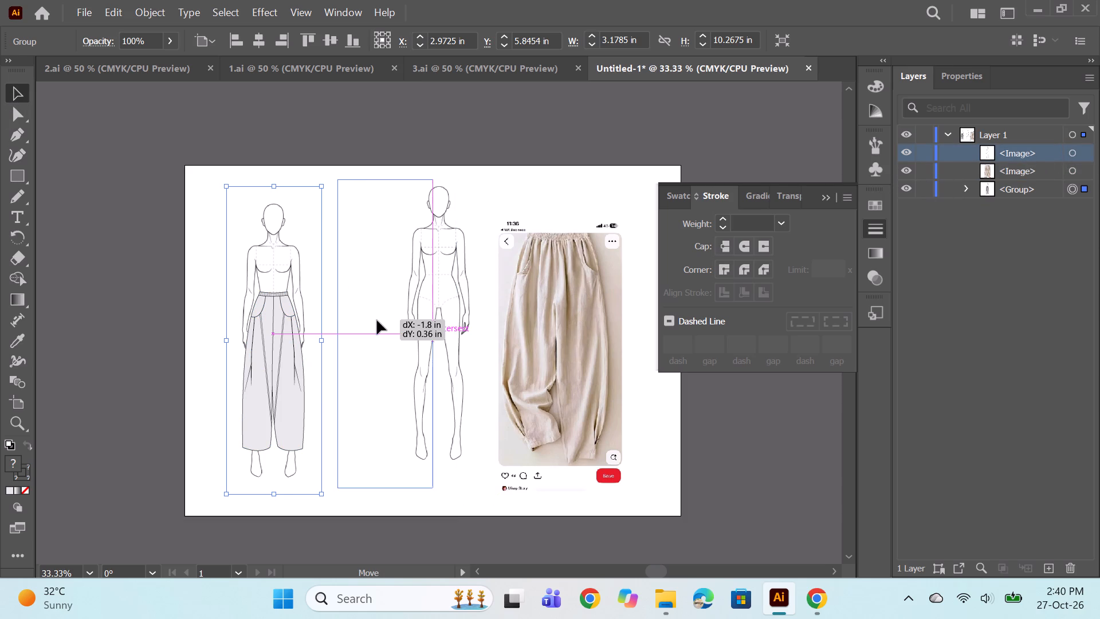
pyautogui.moveTo(377, 320); pyautogui.dragTo(368, 331)
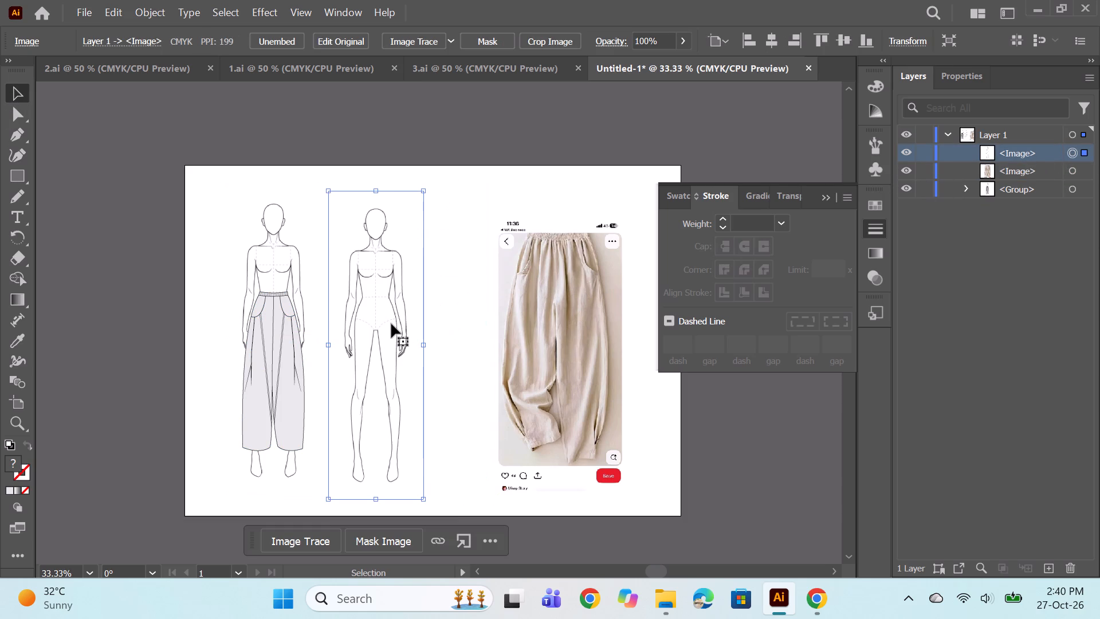
pyautogui.click(382, 321)
pyautogui.click(481, 229)
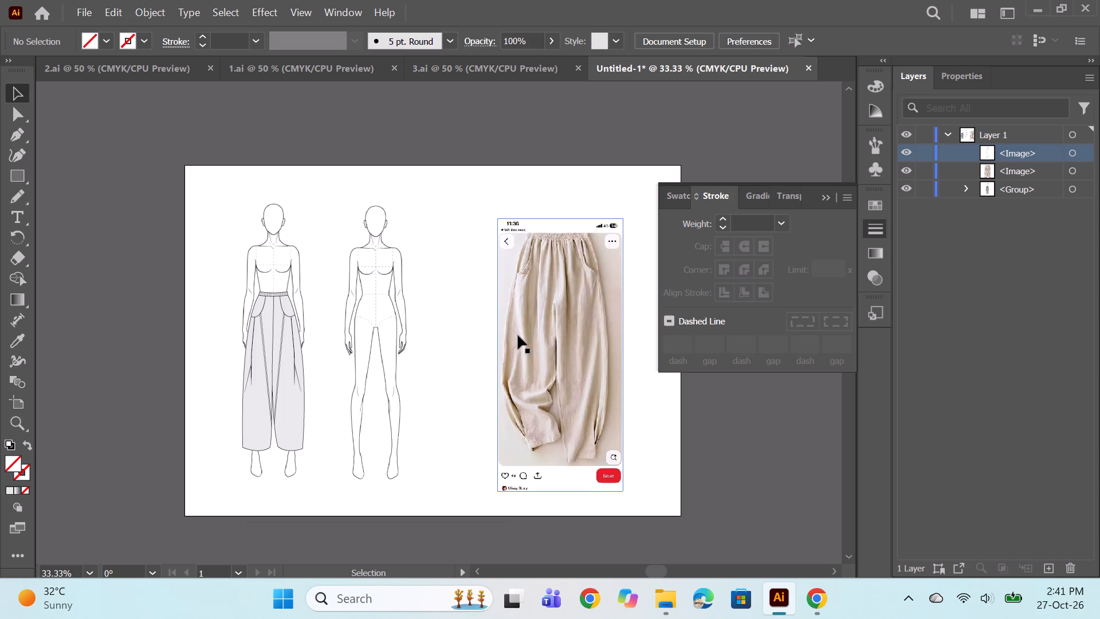
# Move the beige trouser reference image close beside the blank croquis figure.
pyautogui.moveTo(549, 419); pyautogui.dragTo(474, 418)
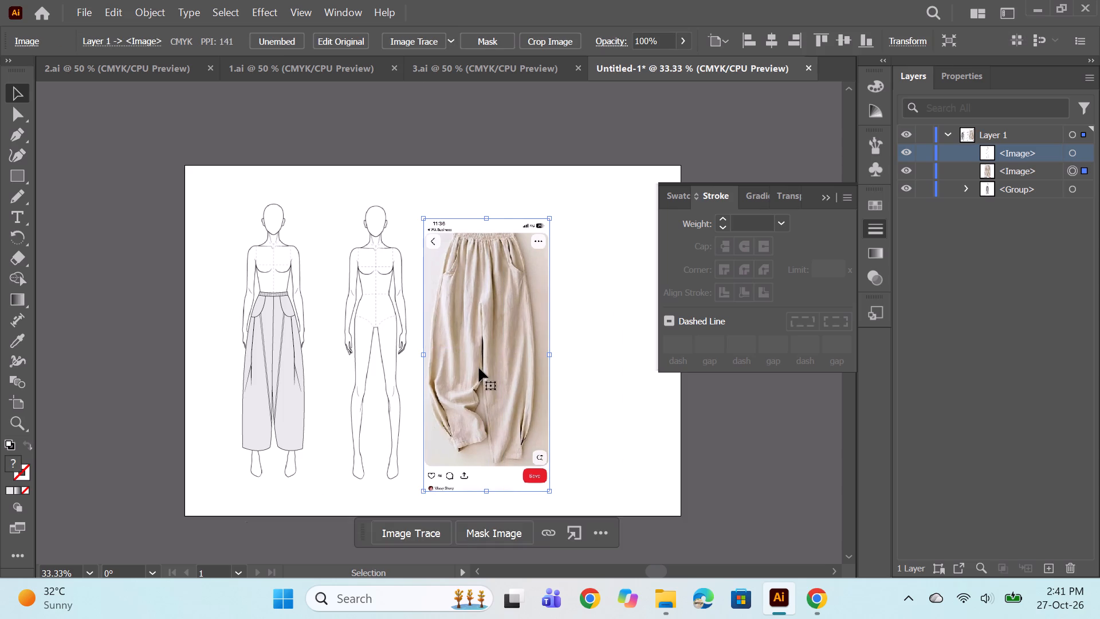
# Start the new trouser outline with the Pen tool, drawing a slightly curved waistline about 1 in wide across the blank croquis.
pyautogui.keyDown('alt'); pyautogui.scroll(2, 419, 327); pyautogui.keyUp('alt')
pyautogui.scroll(-3, 477, 325)
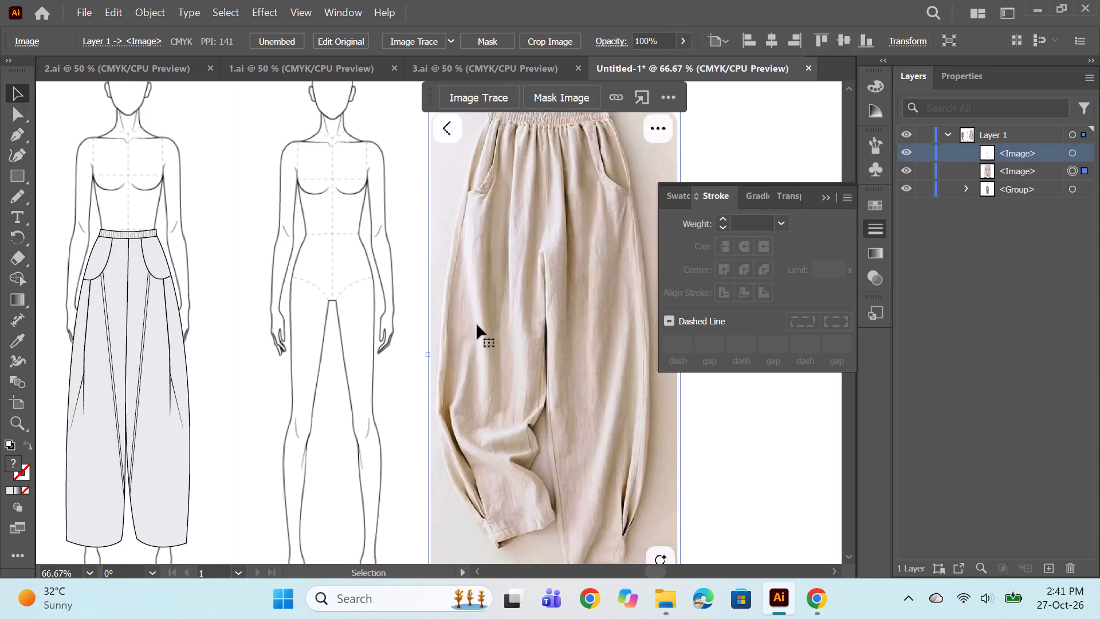
pyautogui.scroll(-4, 477, 325)
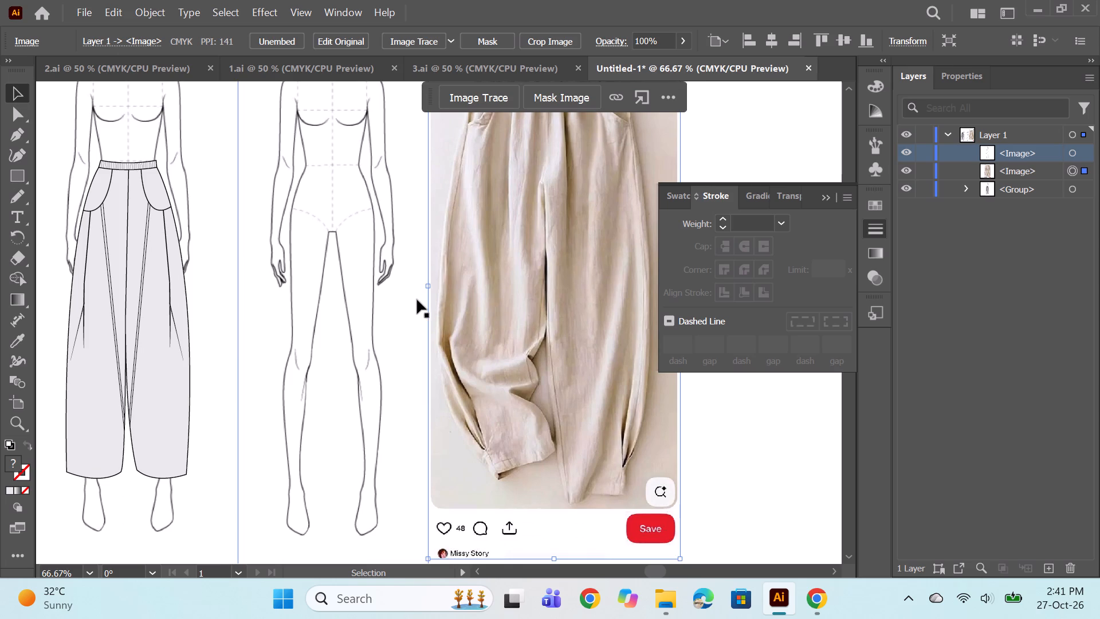
pyautogui.scroll(-1, 430, 345)
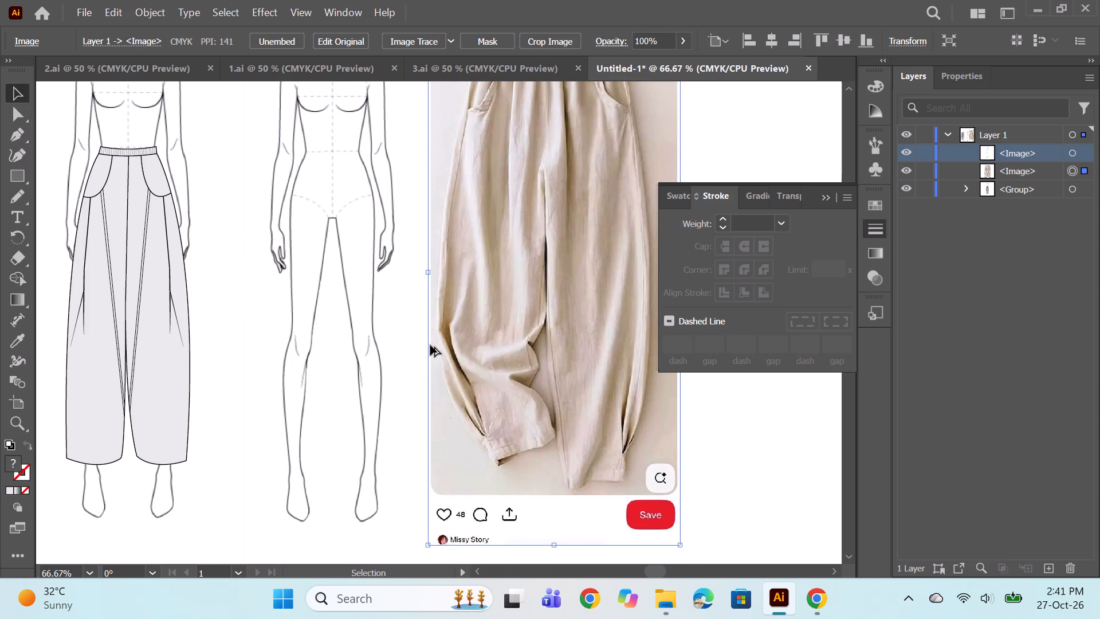
pyautogui.keyDown('alt'); pyautogui.scroll(-1, 430, 345); pyautogui.keyUp('alt')
pyautogui.scroll(3, 431, 344)
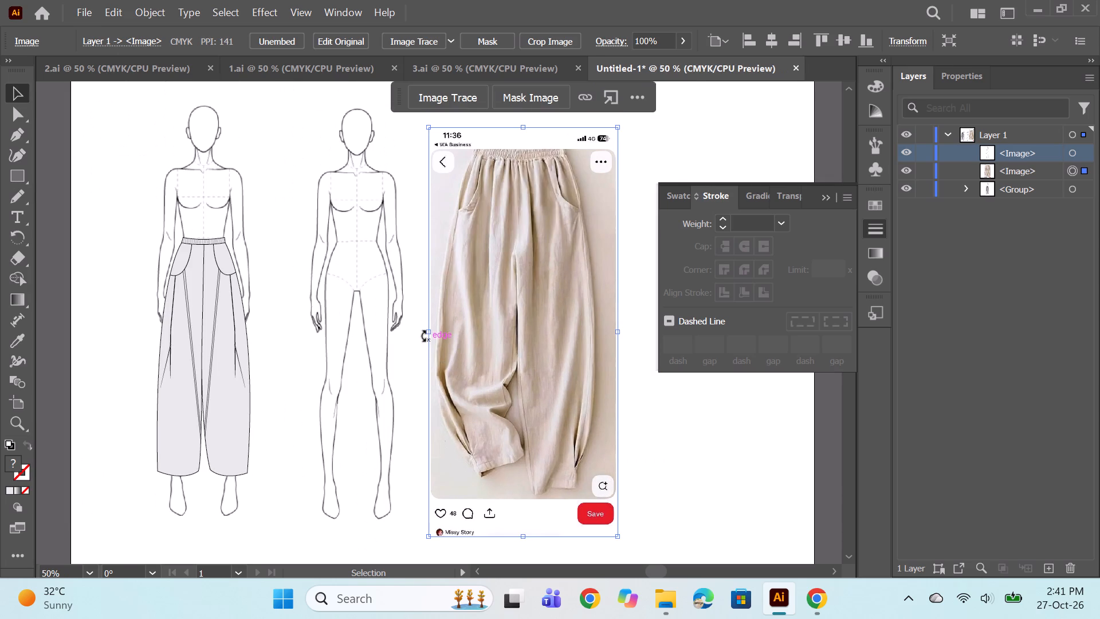
pyautogui.click(16, 139)
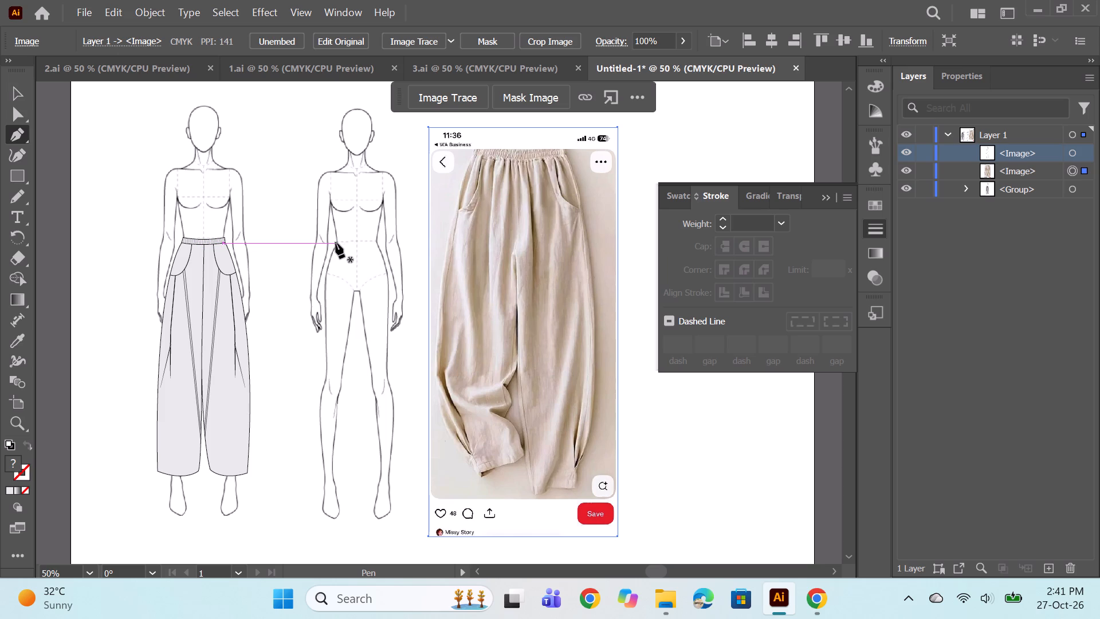
pyautogui.click(334, 245)
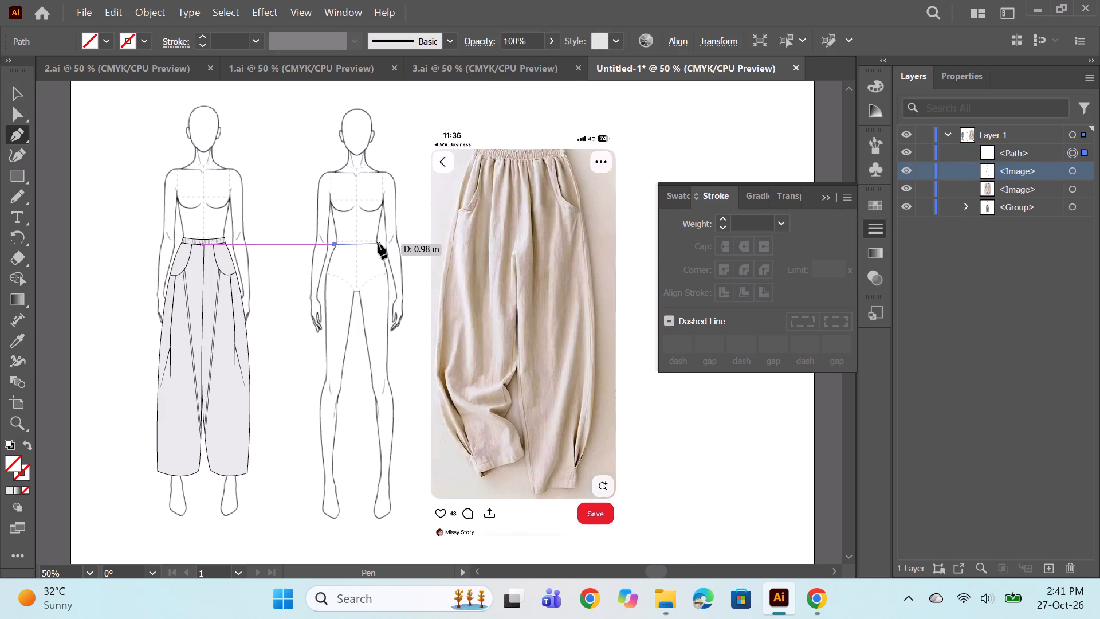
pyautogui.moveTo(378, 244); pyautogui.dragTo(394, 238)
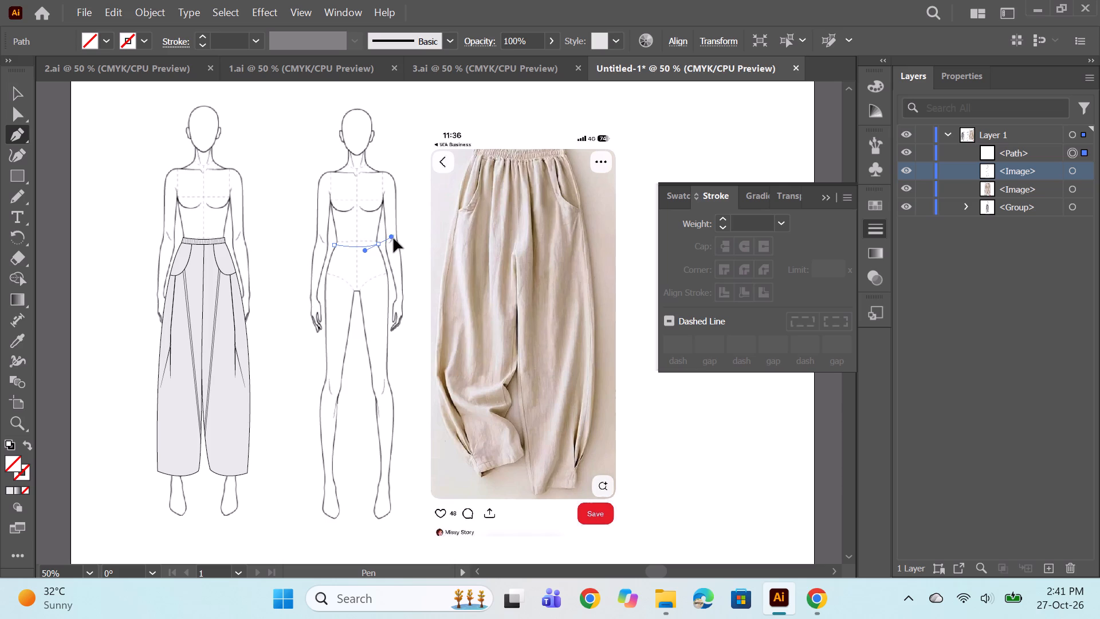
pyautogui.moveTo(394, 238); pyautogui.dragTo(396, 238)
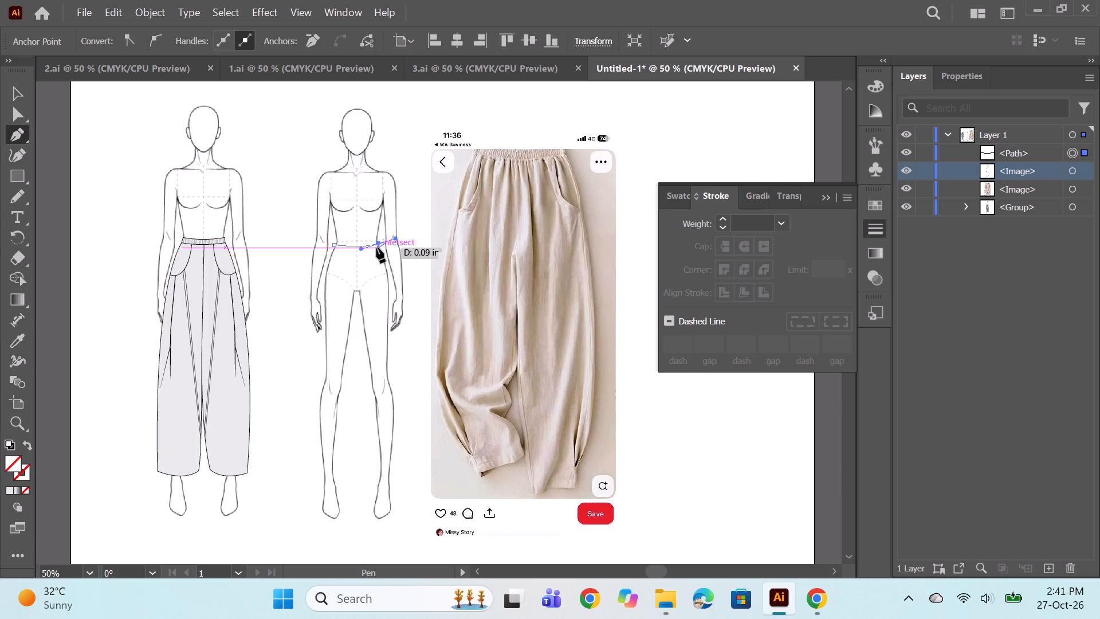
pyautogui.keyDown('alt'); pyautogui.click(377, 245); pyautogui.keyUp('alt')
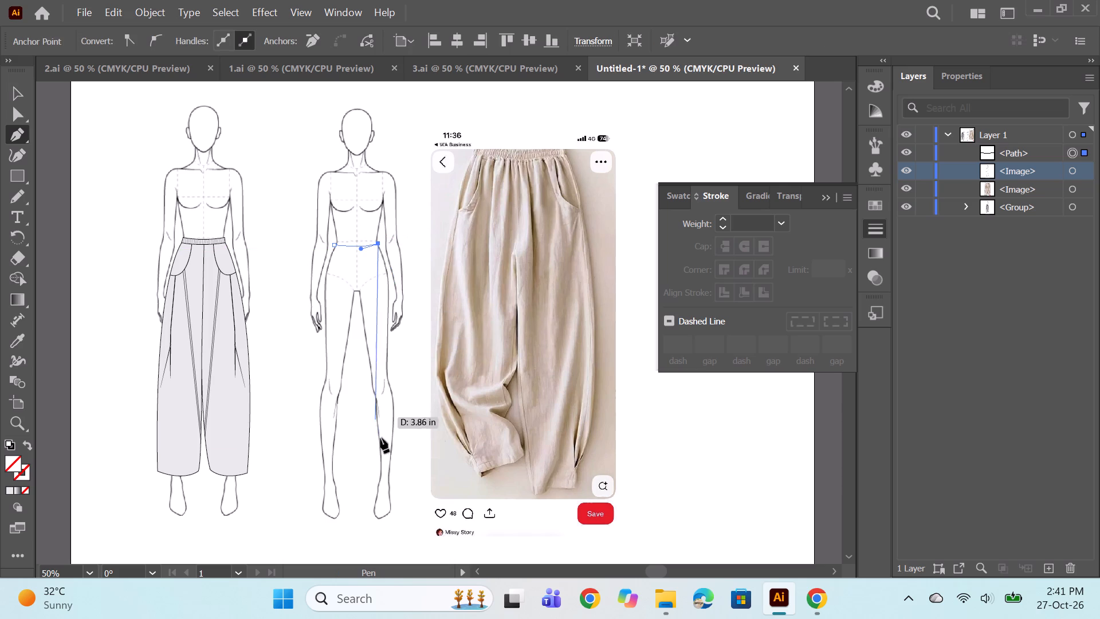
# Continue the outline with a curved outer seam about 5 in long, from the waist to the ankle nearest the reference image.
pyautogui.scroll(-2, 407, 359)
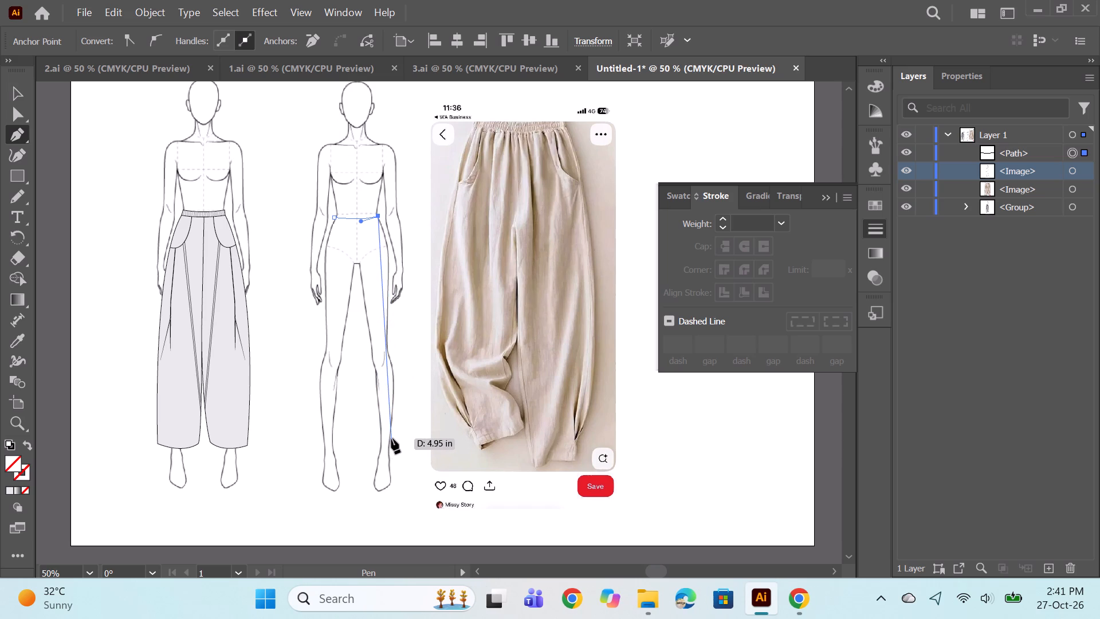
pyautogui.moveTo(390, 437); pyautogui.dragTo(382, 520)
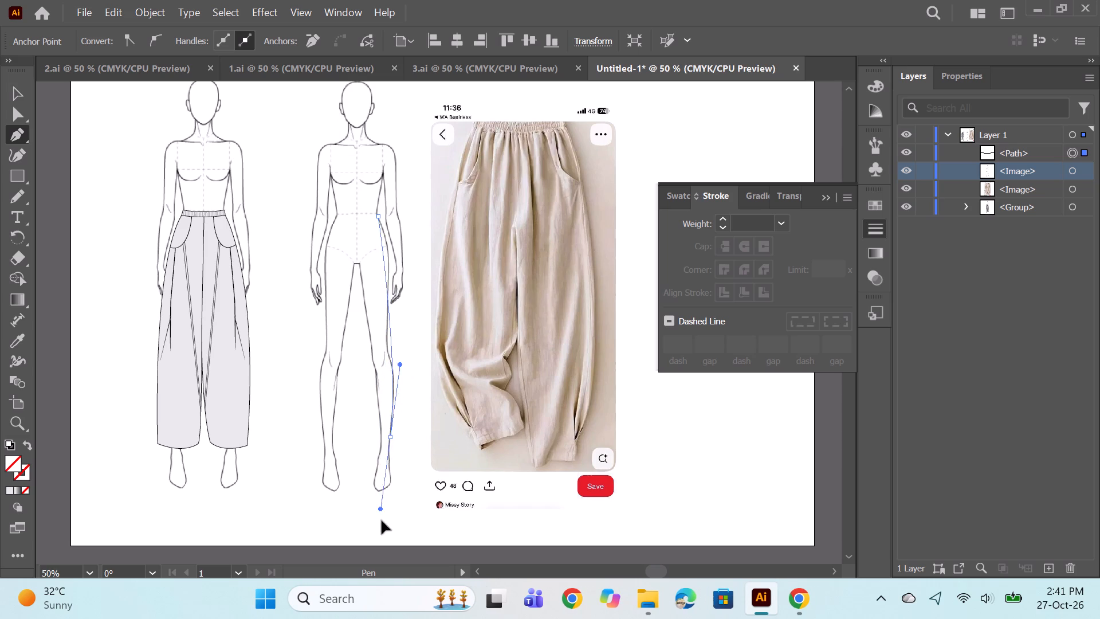
pyautogui.moveTo(382, 520); pyautogui.dragTo(378, 543)
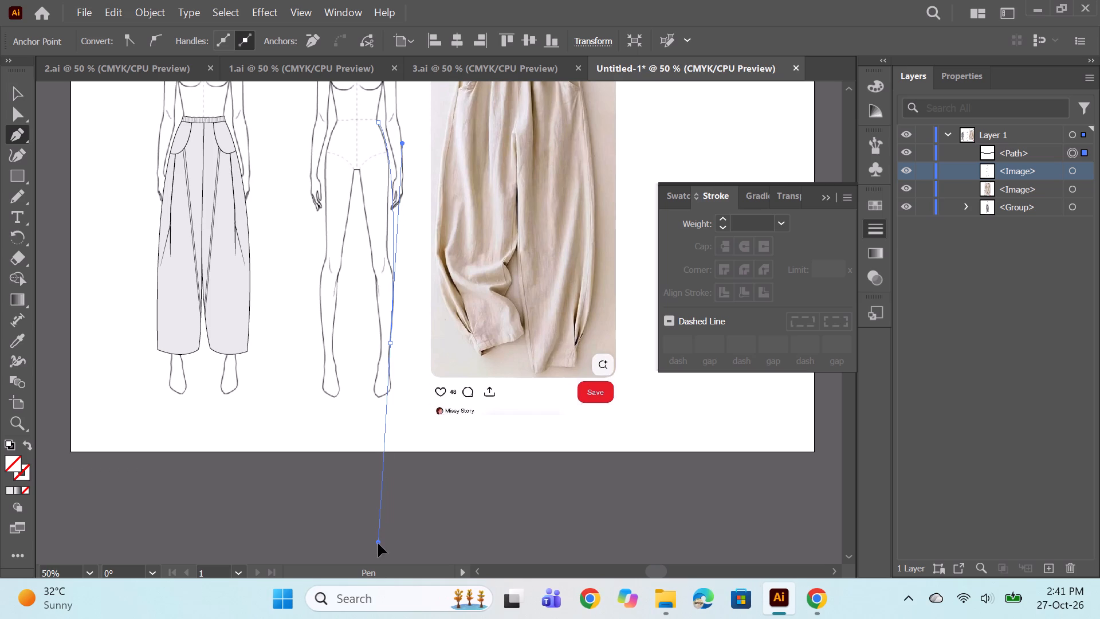
pyautogui.moveTo(378, 543); pyautogui.dragTo(376, 553)
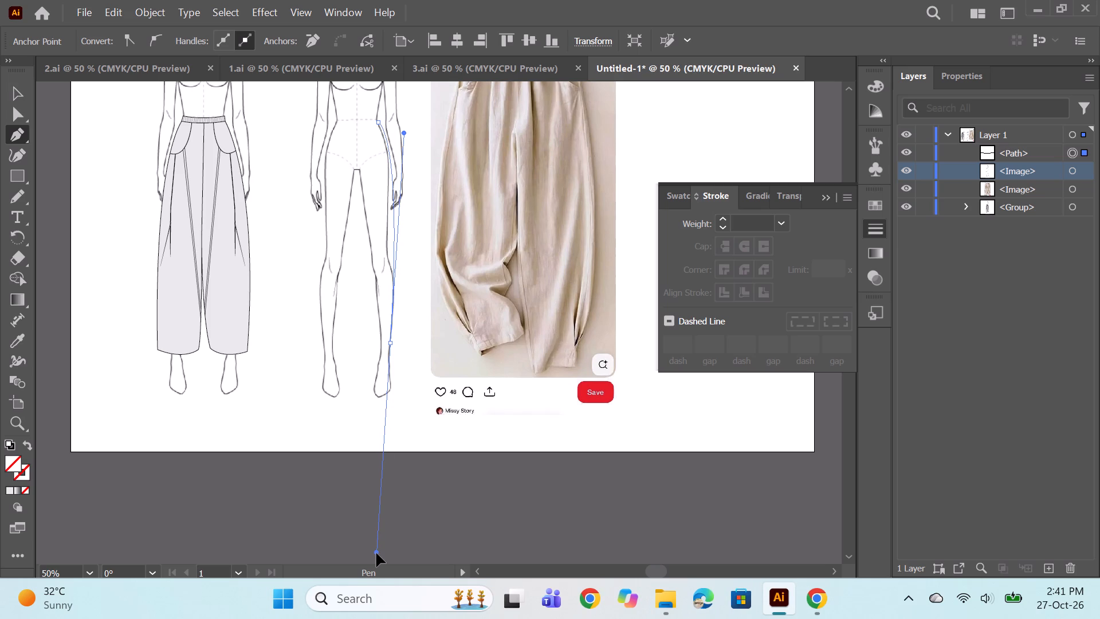
pyautogui.moveTo(376, 553); pyautogui.dragTo(365, 532)
pyautogui.scroll(3, 466, 376)
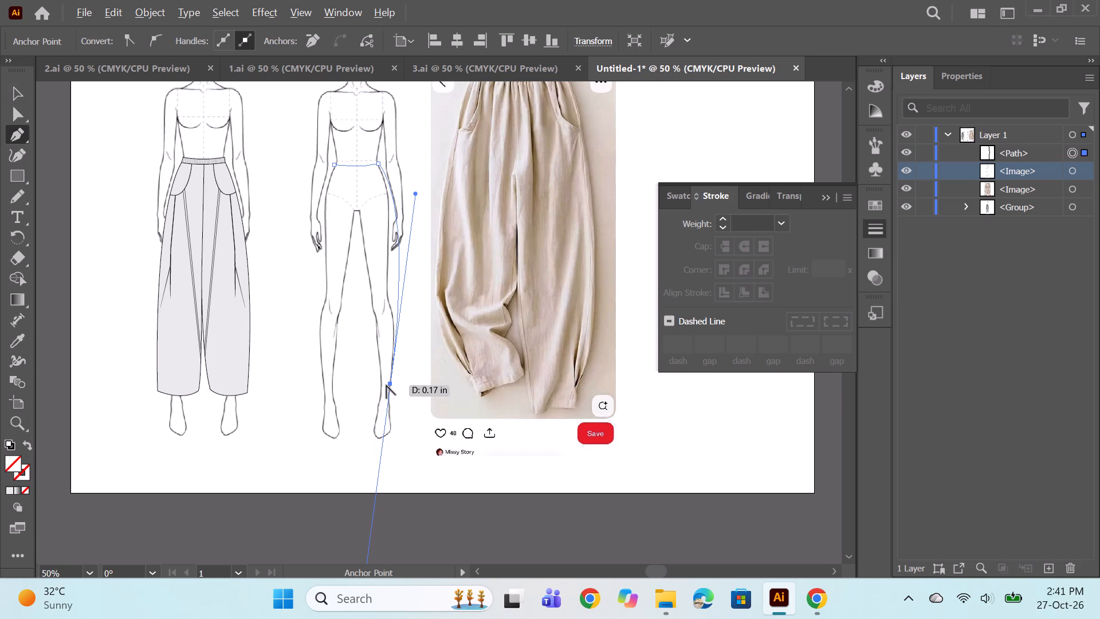
pyautogui.keyDown('alt'); pyautogui.click(388, 385); pyautogui.keyUp('alt')
# Draw a short, slightly curved hem across the ankle from the outer seam to the inner leg.
pyautogui.keyDown('alt'); pyautogui.scroll(2, 389, 386); pyautogui.keyUp('alt')
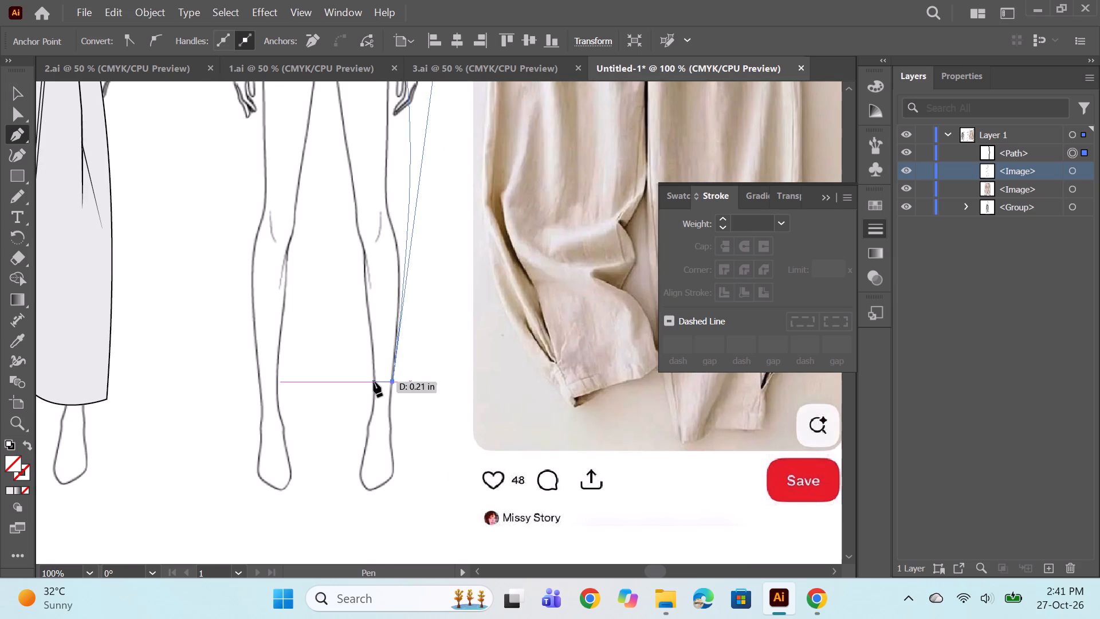
pyautogui.moveTo(368, 381); pyautogui.dragTo(360, 375)
pyautogui.keyDown('alt'); pyautogui.click(368, 382); pyautogui.keyUp('alt')
# Draw the curved inseam about 3.5 in long from the hem up to the crotch, ending in a corner point.
pyautogui.keyDown('alt'); pyautogui.scroll(-1, 447, 326); pyautogui.keyUp('alt')
pyautogui.scroll(8, 380, 295)
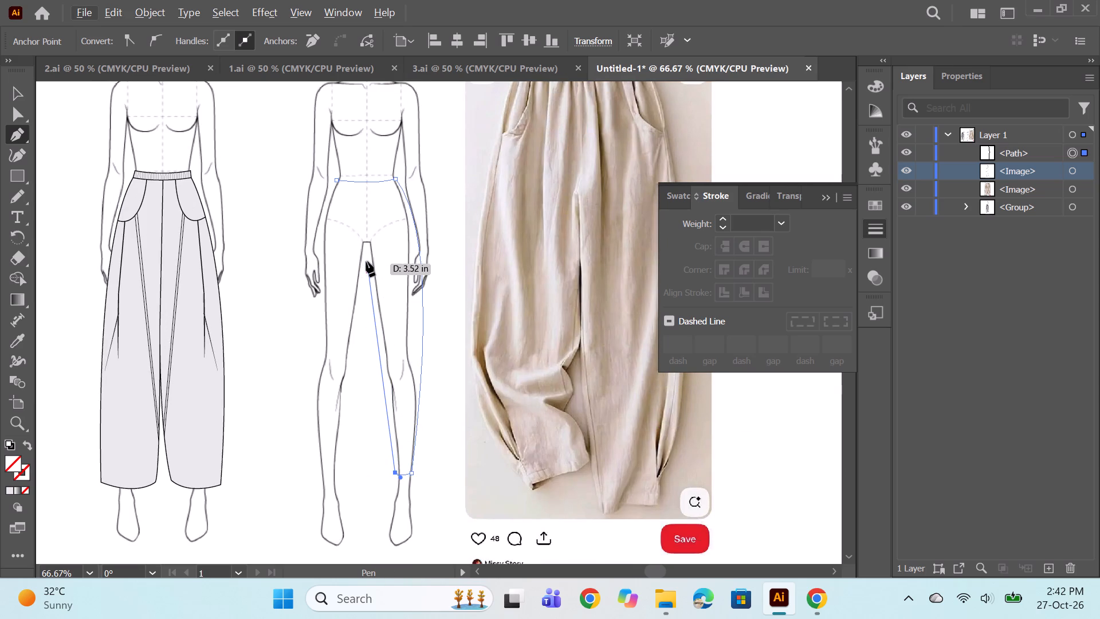
pyautogui.moveTo(366, 261); pyautogui.dragTo(357, 157)
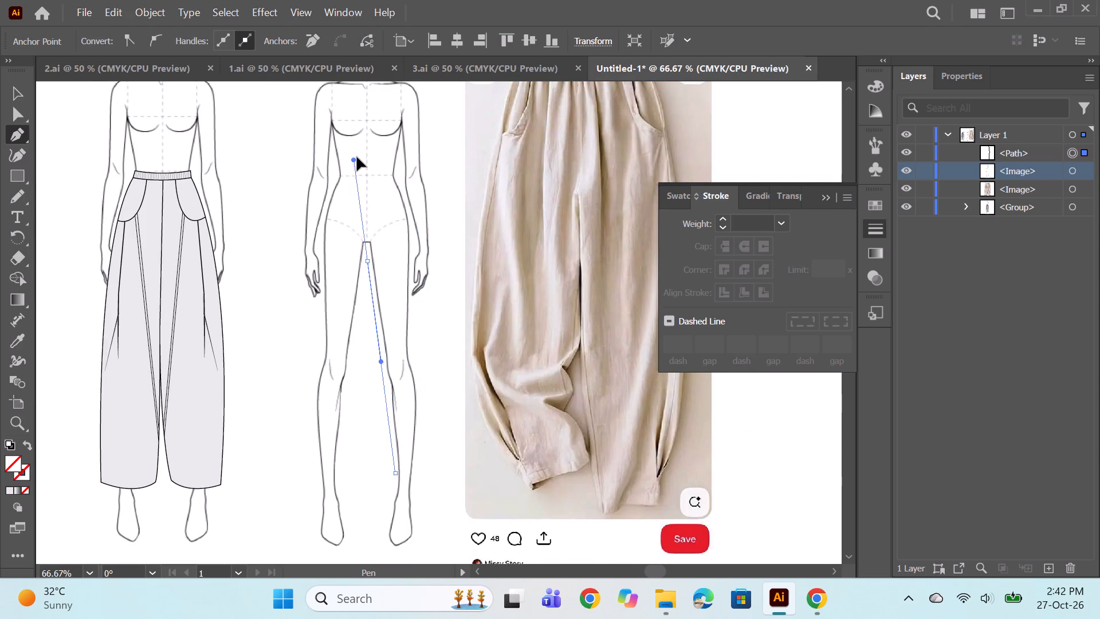
pyautogui.moveTo(357, 157); pyautogui.dragTo(360, 151)
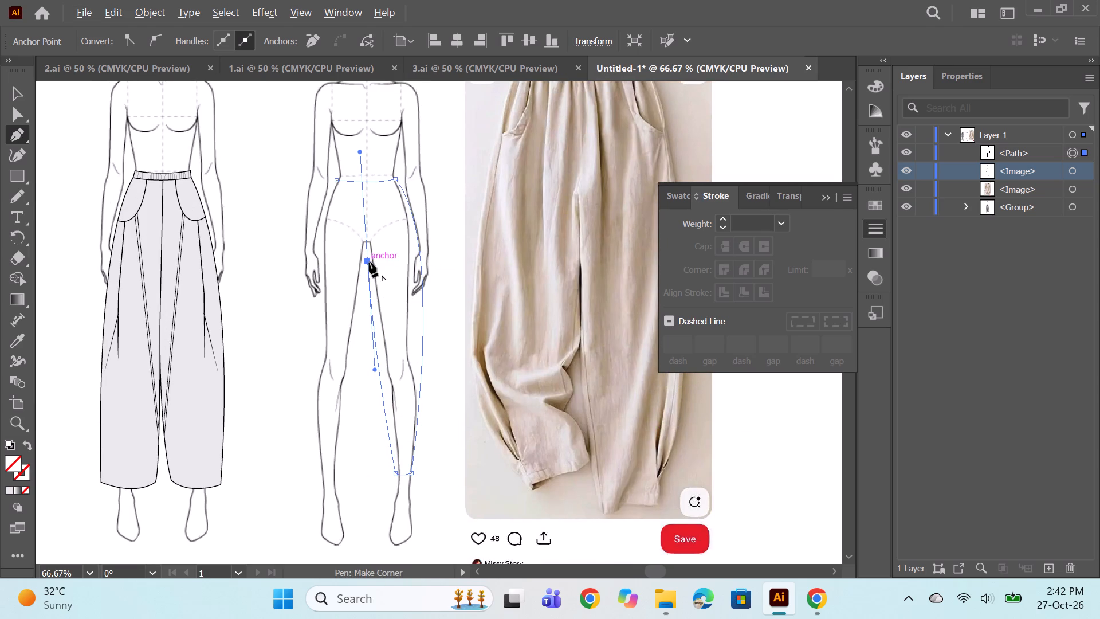
pyautogui.keyDown('alt'); pyautogui.click(369, 262); pyautogui.keyUp('alt')
# Continue the outline with a second inseam about 3.6 in long to the other ankle and a slightly curved hem about 0.33 in wide.
pyautogui.scroll(-4, 387, 296)
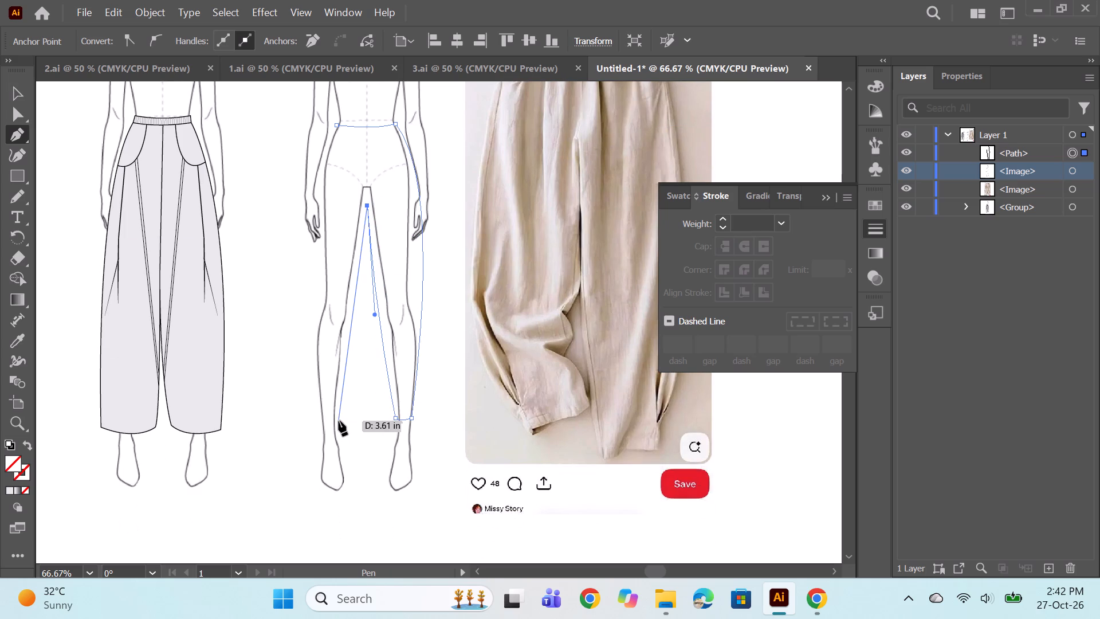
pyautogui.moveTo(339, 421); pyautogui.dragTo(329, 465)
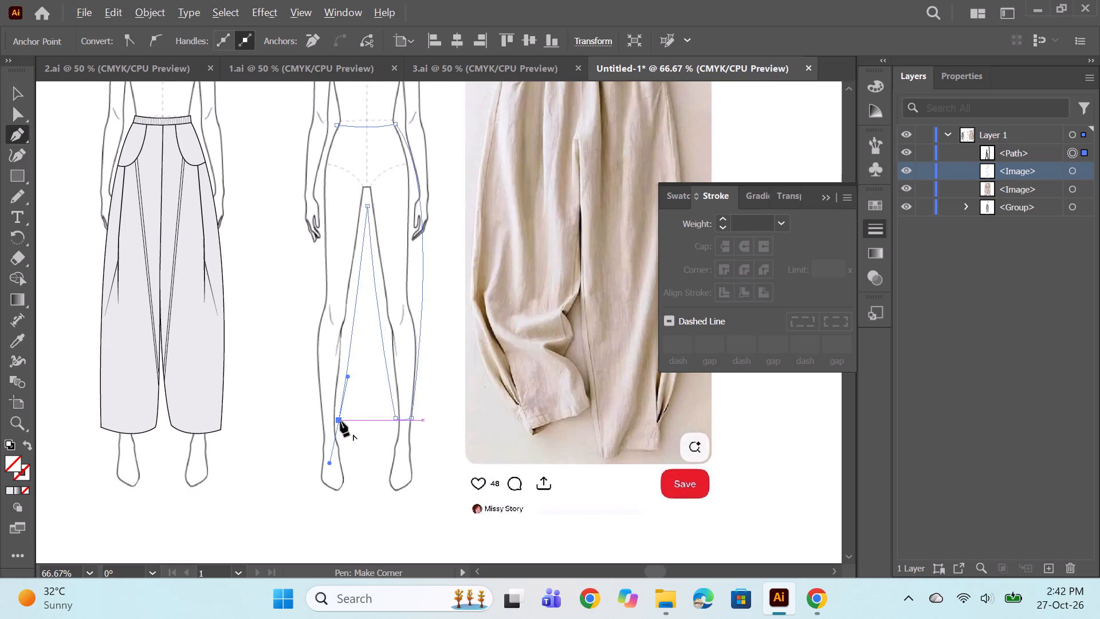
pyautogui.keyDown('alt'); pyautogui.click(340, 421); pyautogui.keyUp('alt')
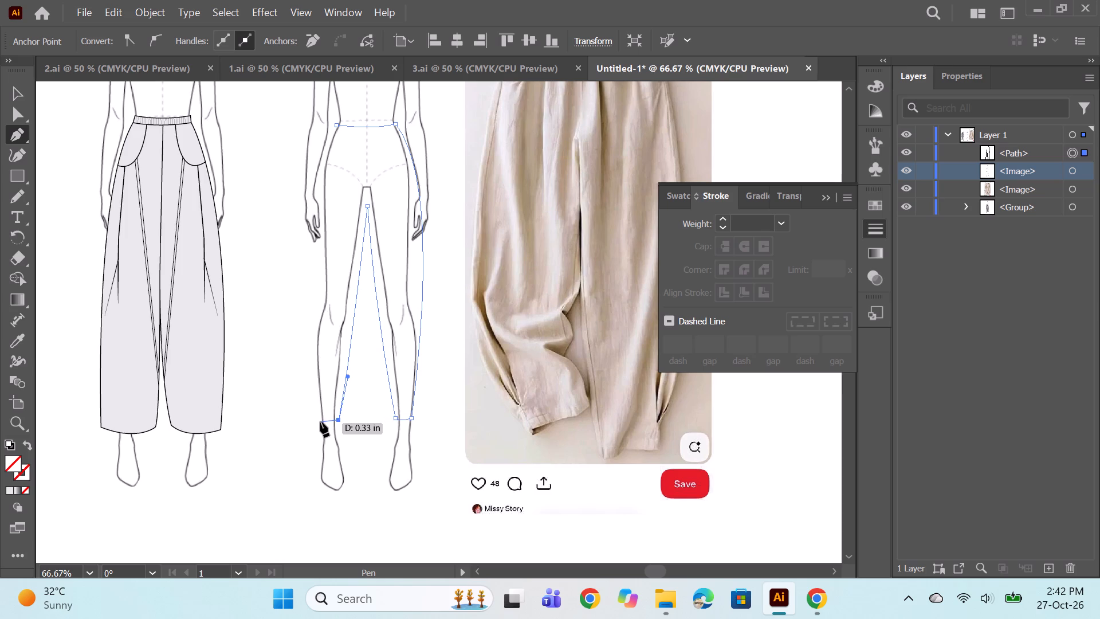
pyautogui.moveTo(320, 422); pyautogui.dragTo(315, 417)
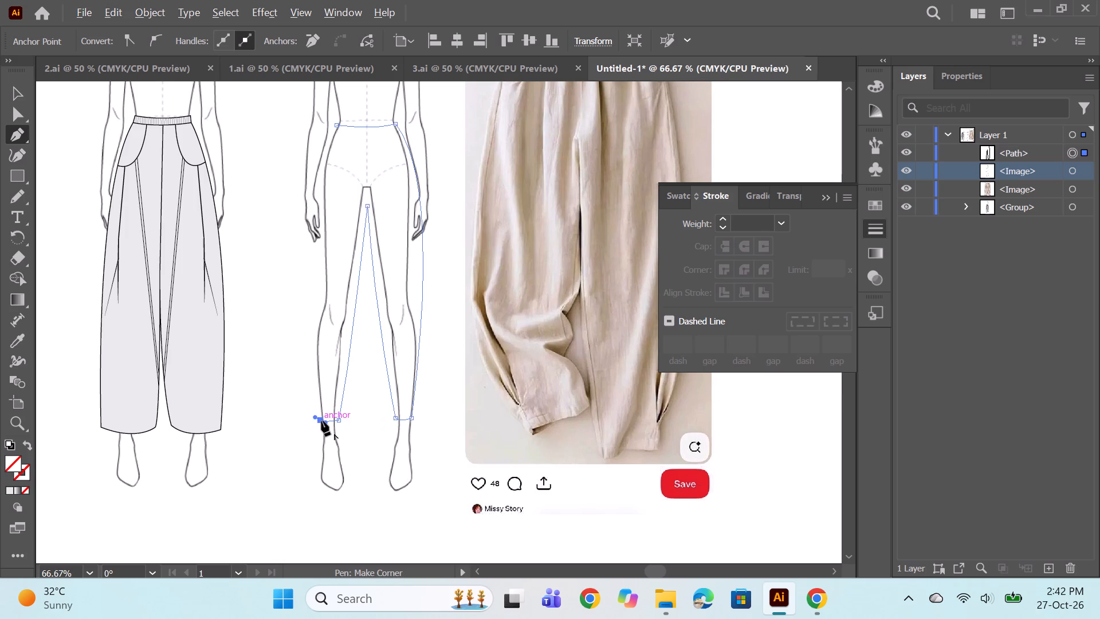
pyautogui.keyDown('alt'); pyautogui.click(321, 421); pyautogui.keyUp('alt')
# Close the trouser outline with a curved outer seam about 5 in long from the hem up to the waistline's starting point.
pyautogui.scroll(3, 324, 264)
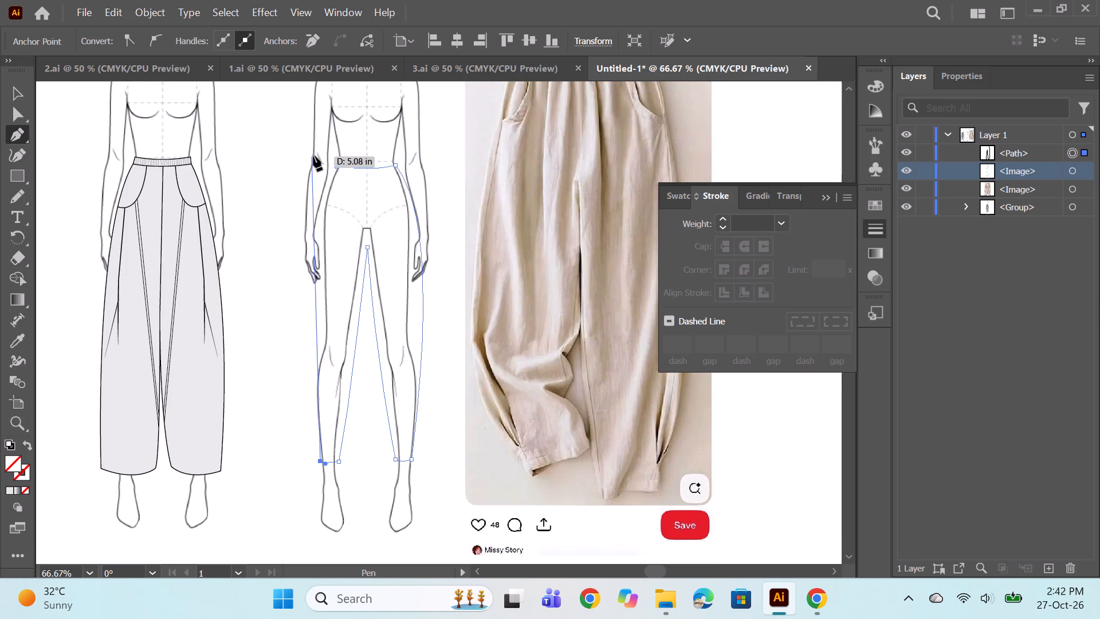
pyautogui.moveTo(334, 166); pyautogui.dragTo(383, 90)
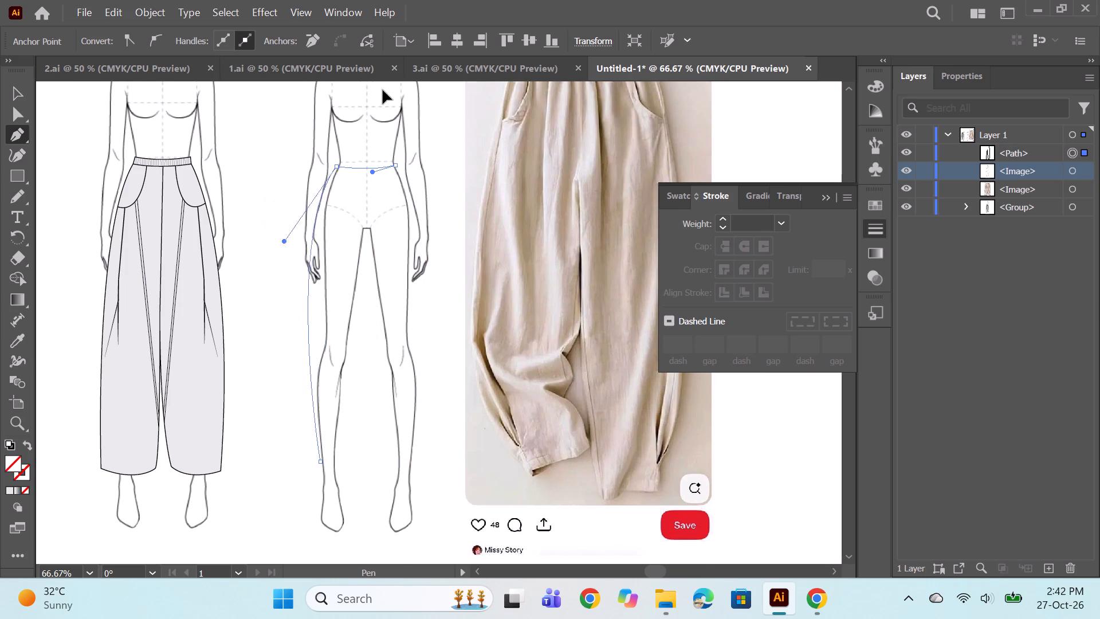
pyautogui.moveTo(383, 90); pyautogui.dragTo(392, 178)
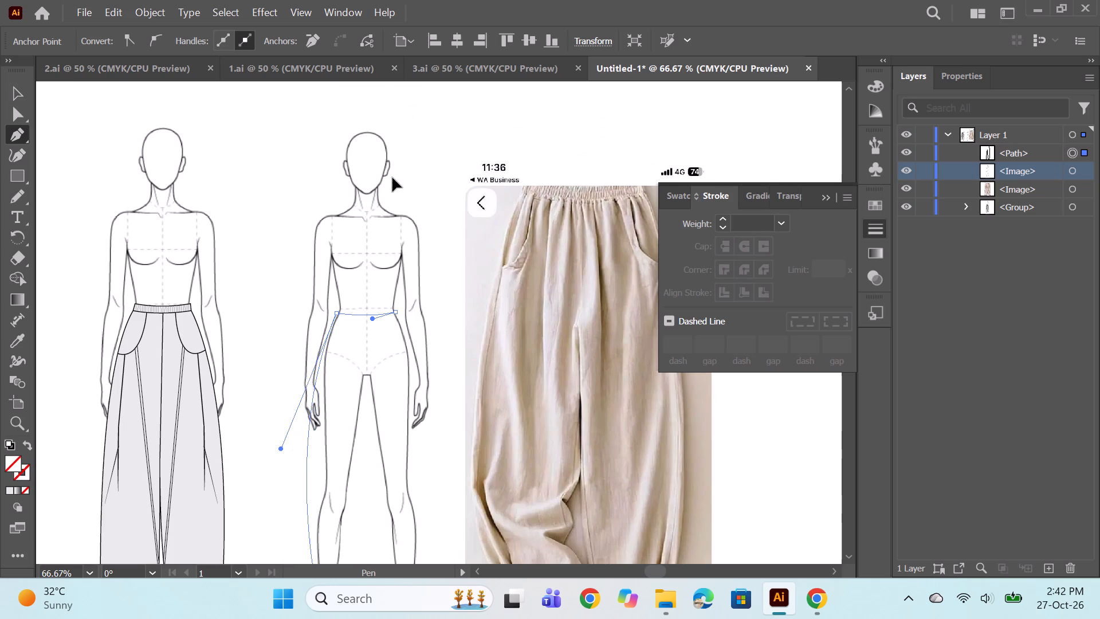
pyautogui.moveTo(392, 178); pyautogui.dragTo(393, 177)
pyautogui.scroll(-9, 403, 310)
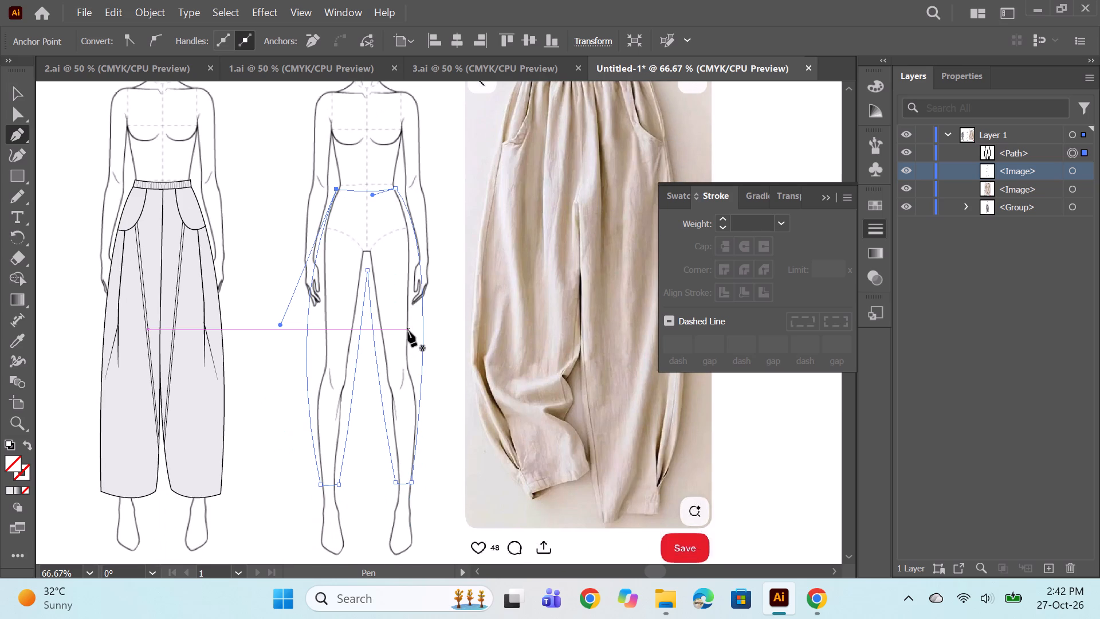
# Set the closed trouser outline's stroke weight to 1 pt and deselect the outline.
pyautogui.doubleClick(720, 218)
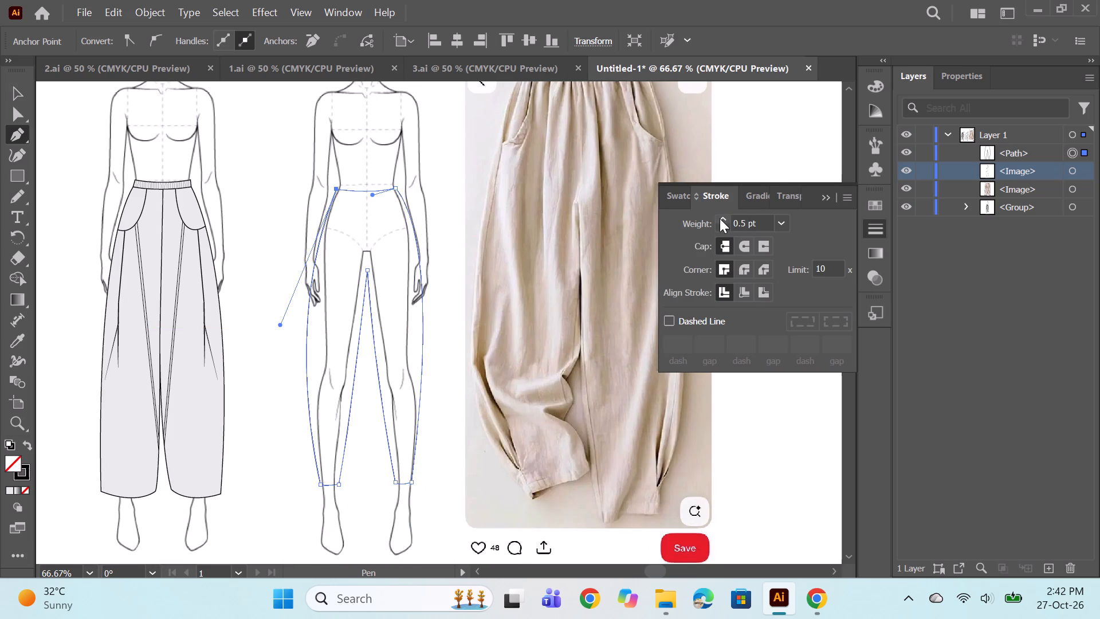
pyautogui.click(720, 218)
pyautogui.click(721, 218)
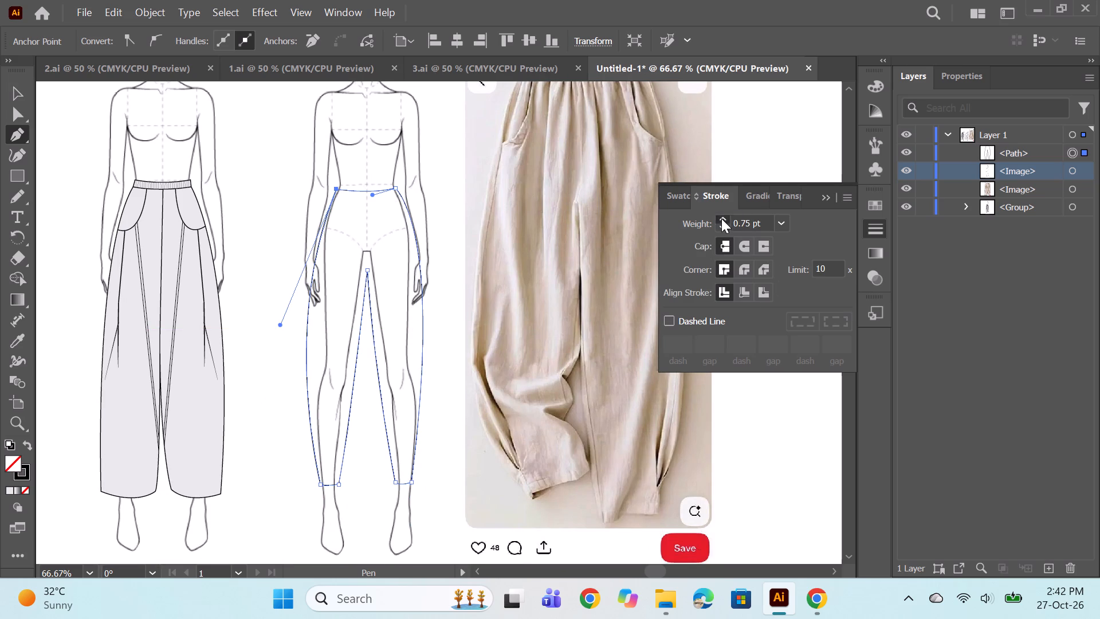
pyautogui.keyDown('ctrl'); pyautogui.click(450, 207); pyautogui.keyUp('ctrl')
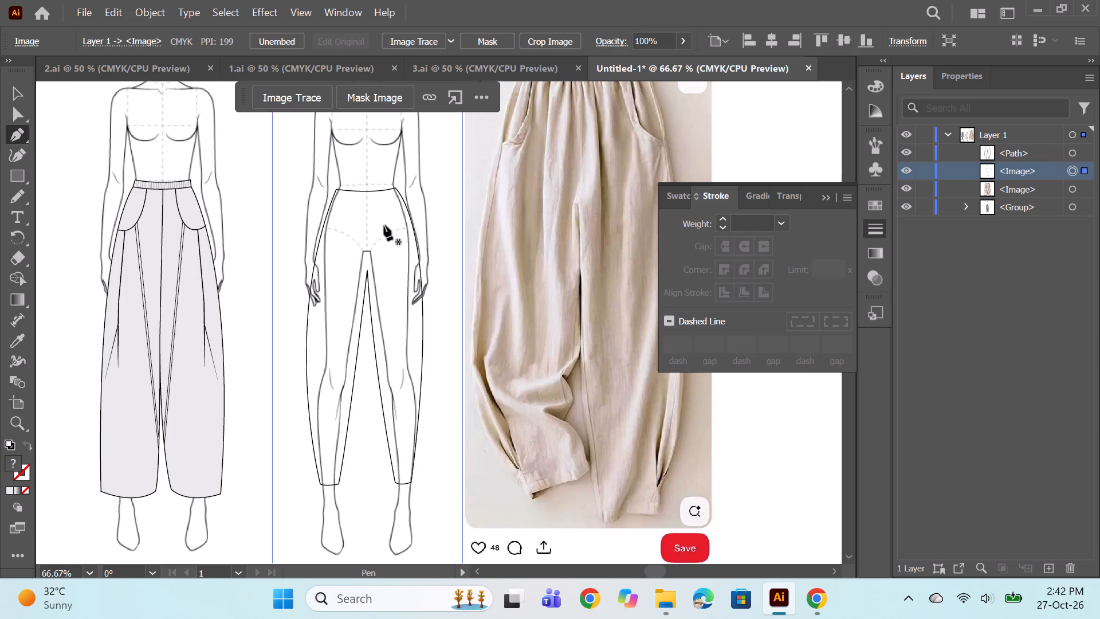
# Reshape the outer seam nearest the reference image by moving its lower curve handle inward and down.
pyautogui.press('space')
pyautogui.moveTo(424, 187); pyautogui.dragTo(391, 241)
pyautogui.keyDown('alt'); pyautogui.scroll(2, 374, 253); pyautogui.keyUp('alt')
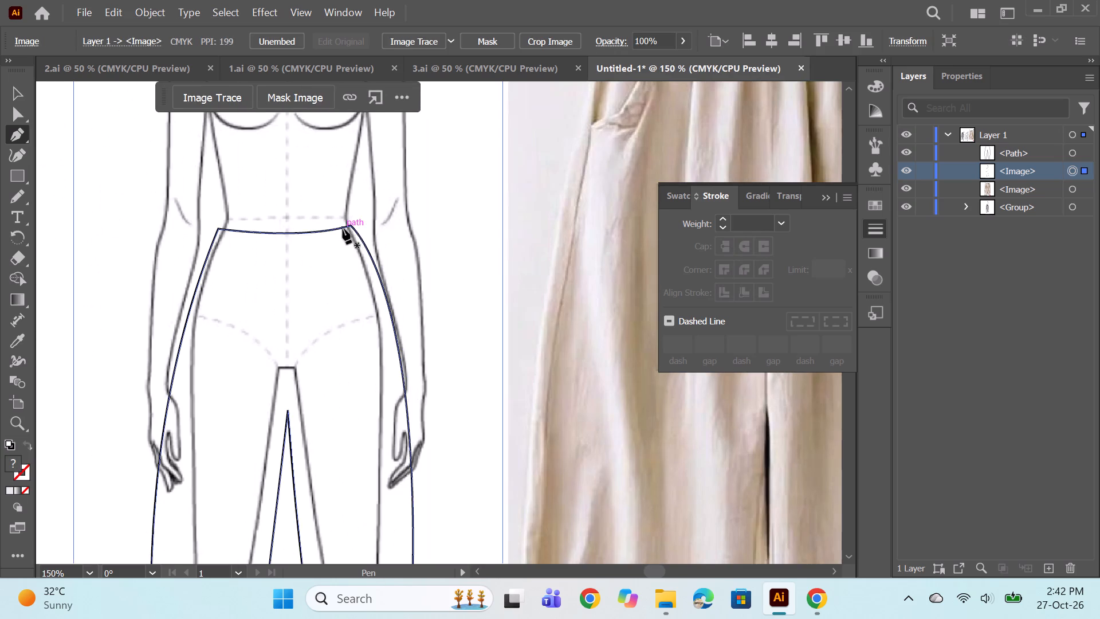
pyautogui.keyDown('ctrl'); pyautogui.click(352, 226); pyautogui.keyUp('ctrl')
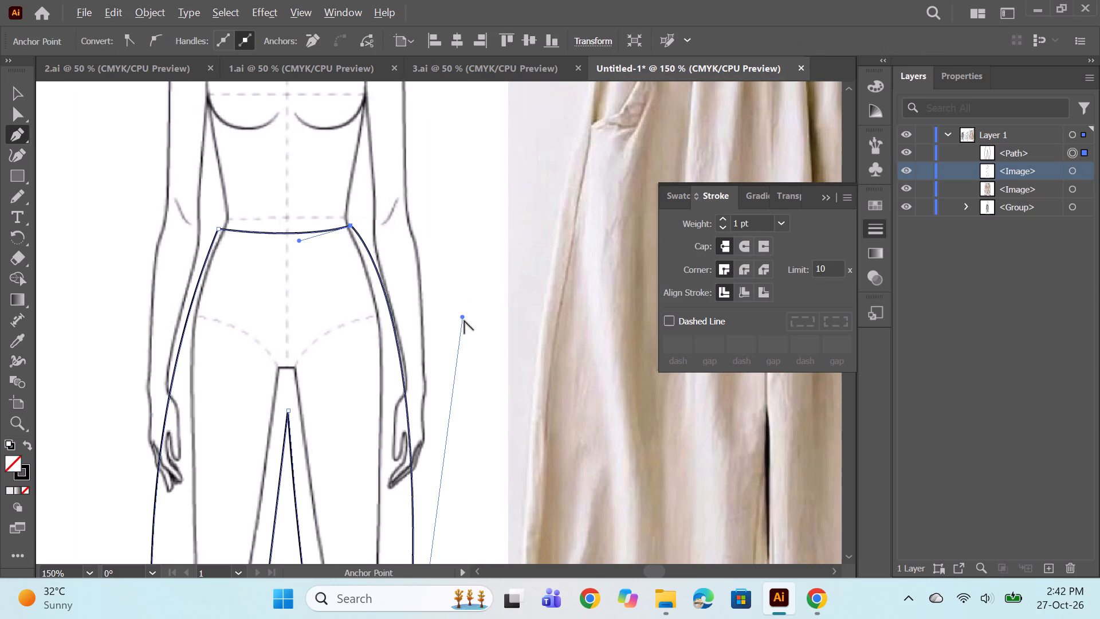
pyautogui.keyDown('alt'); pyautogui.click(463, 319); pyautogui.keyUp('alt')
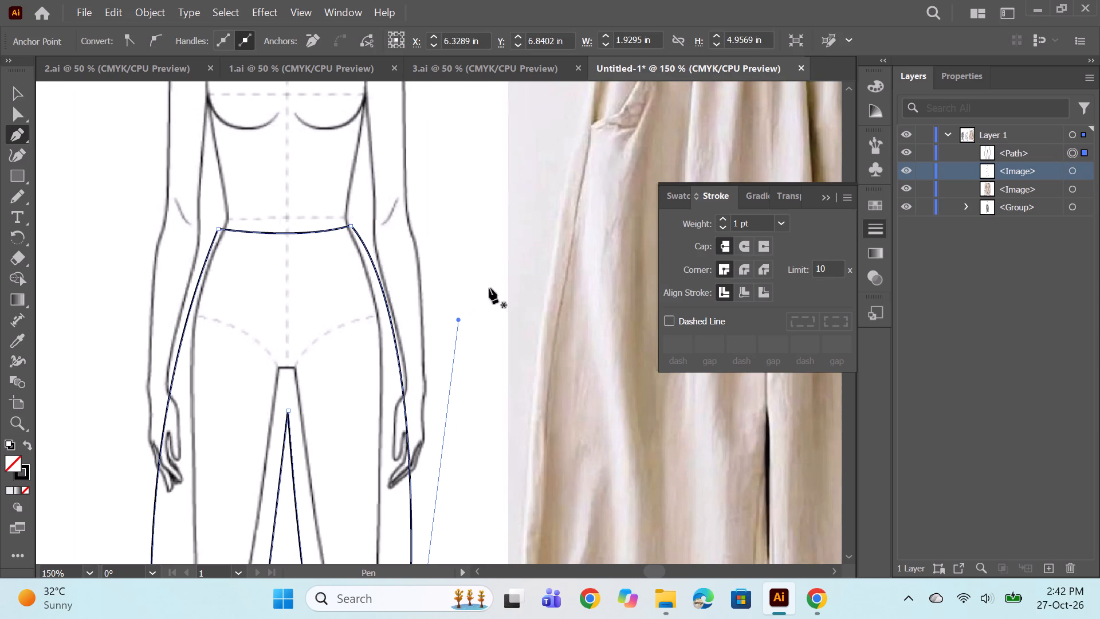
pyautogui.keyDown('alt'); pyautogui.moveTo(459, 318); pyautogui.dragTo(457, 382); pyautogui.keyUp('alt')
pyautogui.keyDown('alt'); pyautogui.scroll(-1, 498, 261); pyautogui.keyUp('alt')
pyautogui.scroll(-4, 498, 261)
pyautogui.keyDown('ctrl'); pyautogui.click(485, 242); pyautogui.keyUp('ctrl')
# Draw a curved pocket opening about 1.4 in long from the waistline to the outer seam farthest from the reference image.
pyautogui.scroll(-5, 421, 241)
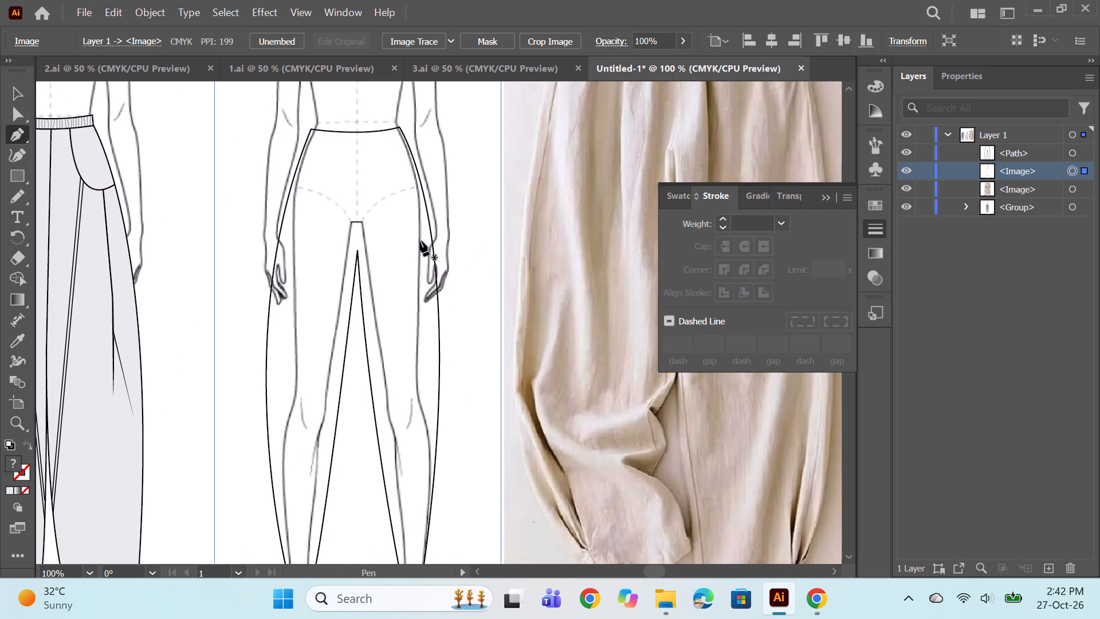
pyautogui.scroll(-3, 379, 238)
pyautogui.keyDown('alt'); pyautogui.scroll(-2, 363, 267); pyautogui.keyUp('alt')
pyautogui.keyDown('alt'); pyautogui.scroll(3, 360, 192); pyautogui.keyUp('alt')
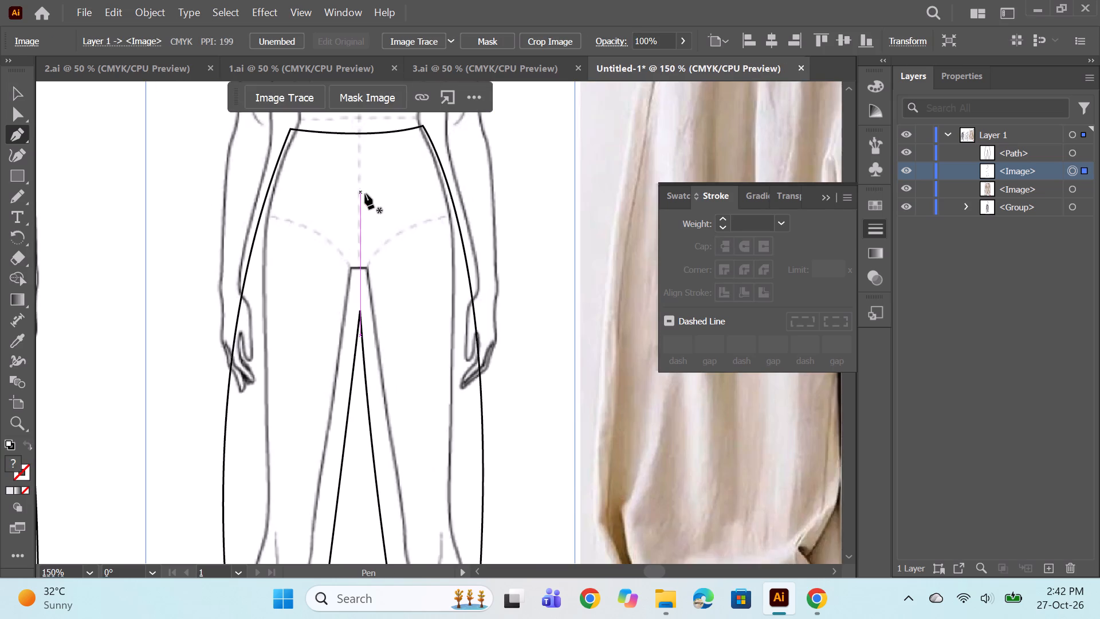
pyautogui.scroll(3, 396, 193)
pyautogui.keyDown('alt'); pyautogui.scroll(-1, 395, 184); pyautogui.keyUp('alt')
pyautogui.scroll(-4, 395, 183)
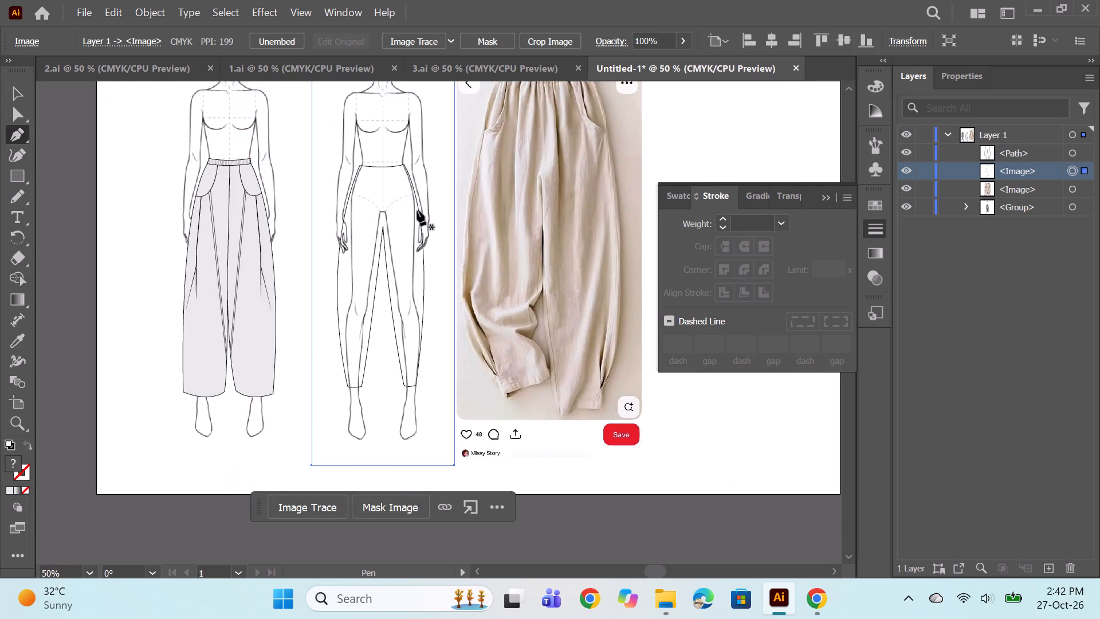
pyautogui.press('space')
pyautogui.moveTo(428, 203); pyautogui.dragTo(394, 265)
pyautogui.scroll(4, 349, 228)
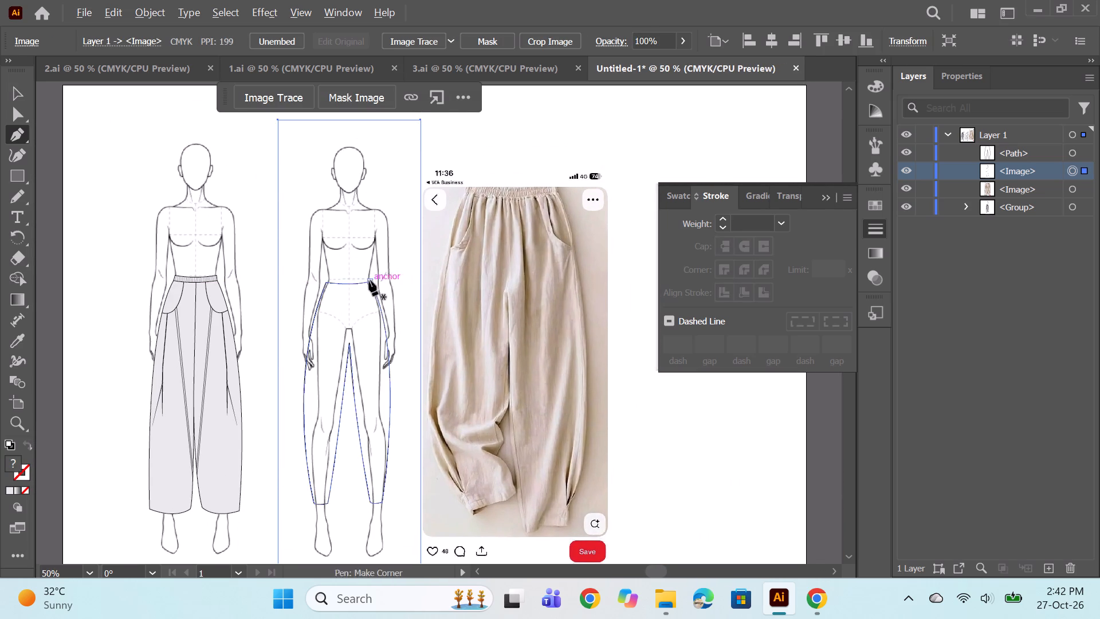
pyautogui.keyDown('alt'); pyautogui.scroll(2, 349, 269); pyautogui.keyUp('alt')
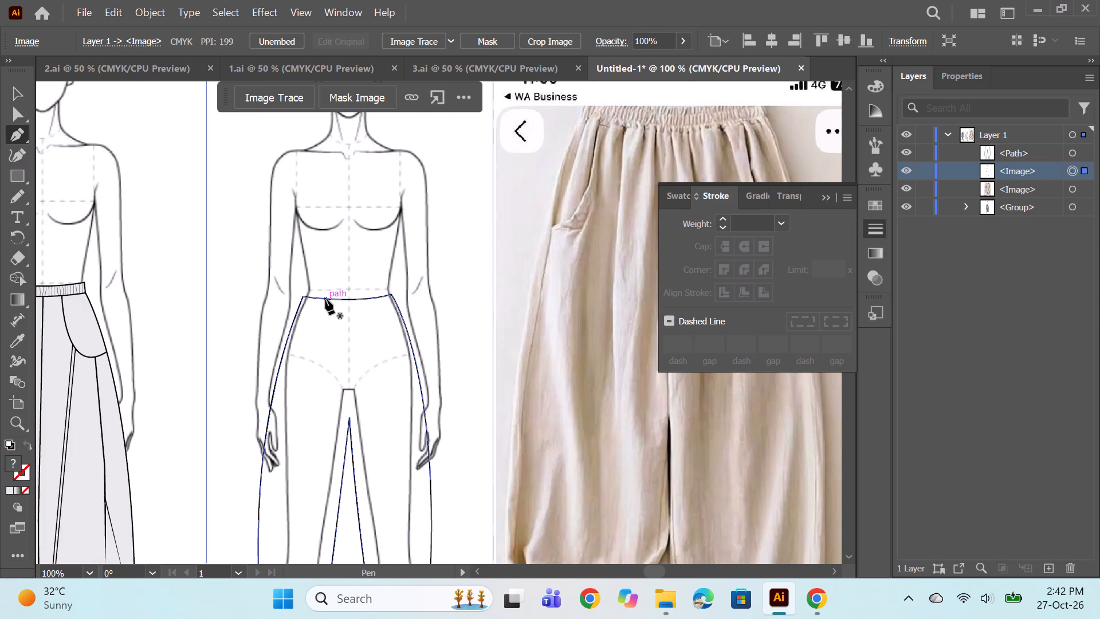
pyautogui.click(326, 300)
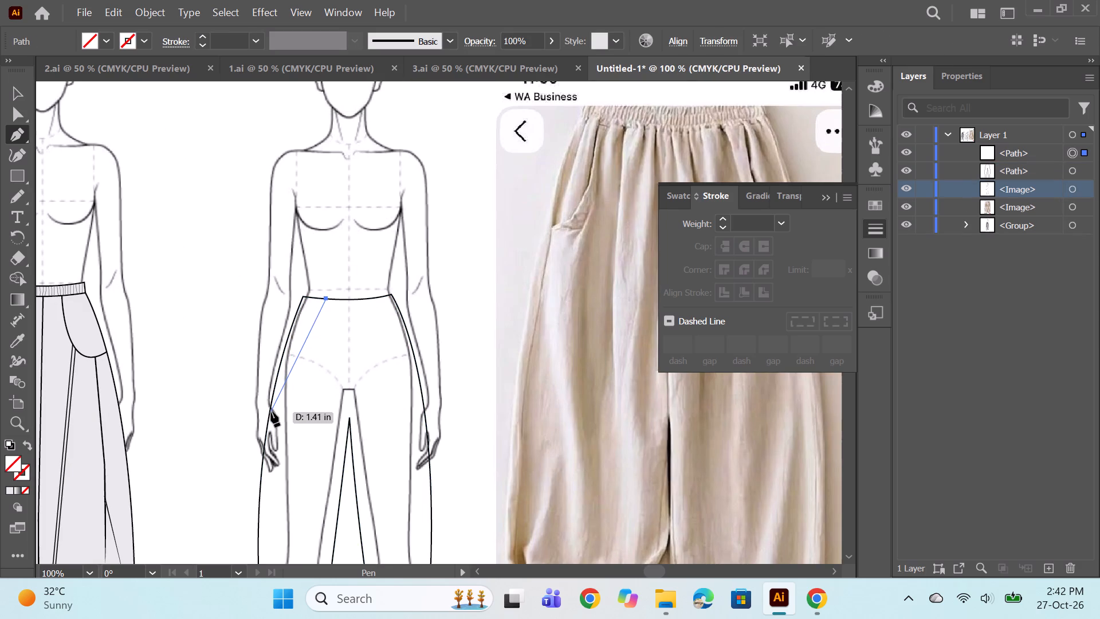
pyautogui.moveTo(270, 412); pyautogui.dragTo(209, 446)
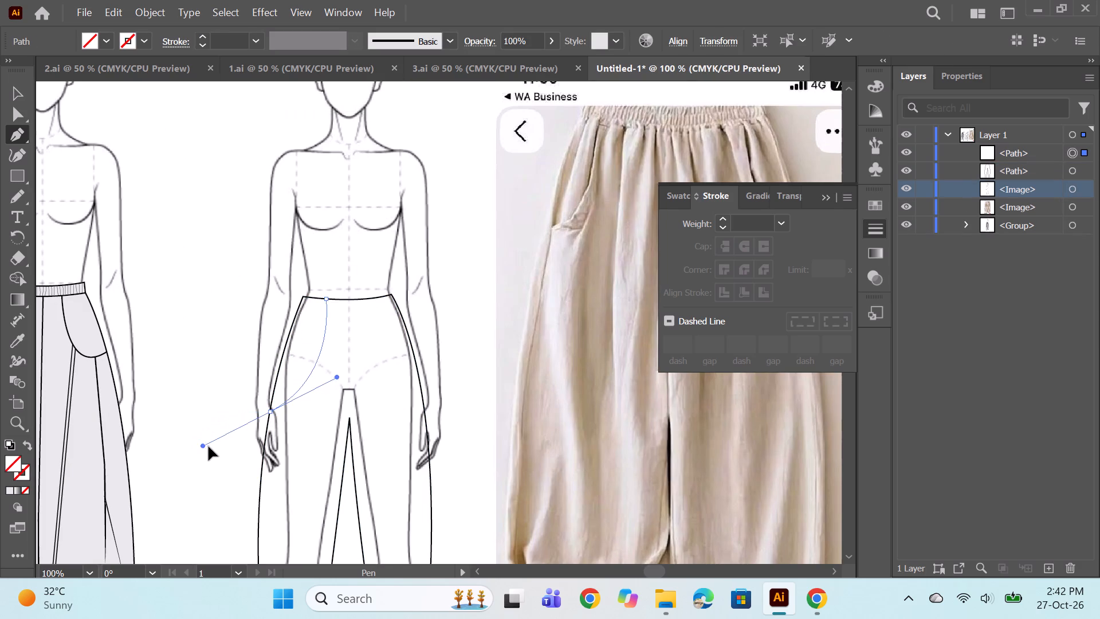
pyautogui.moveTo(209, 446); pyautogui.dragTo(219, 450)
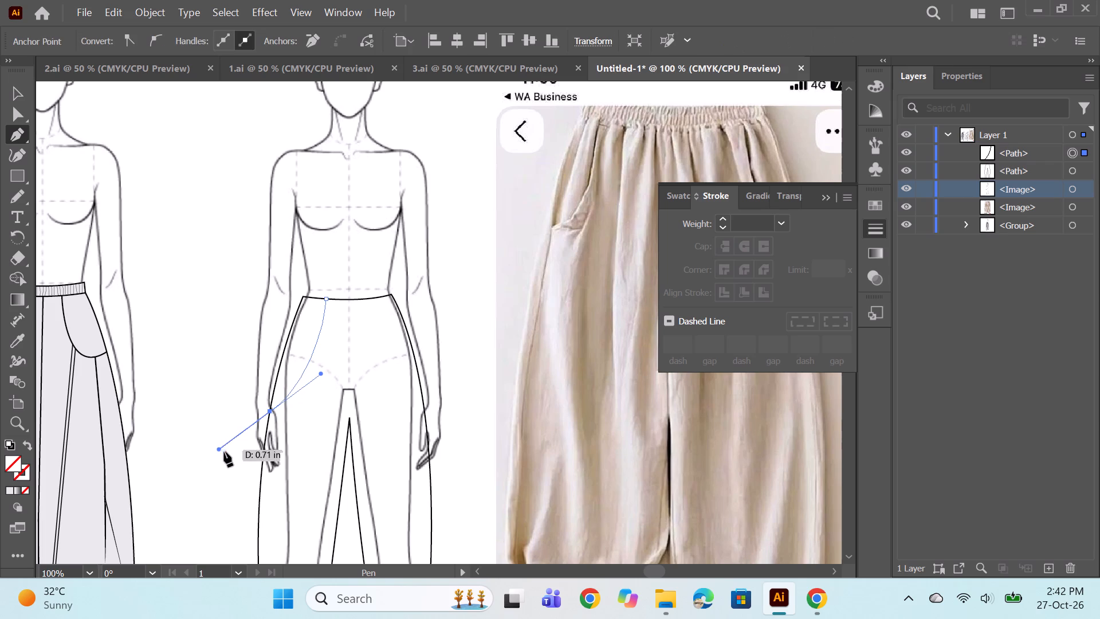
# Give the pocket curve a thin black stroke like the trouser outline's and deselect it.
pyautogui.tripleClick(723, 224)
pyautogui.doubleClick(724, 221)
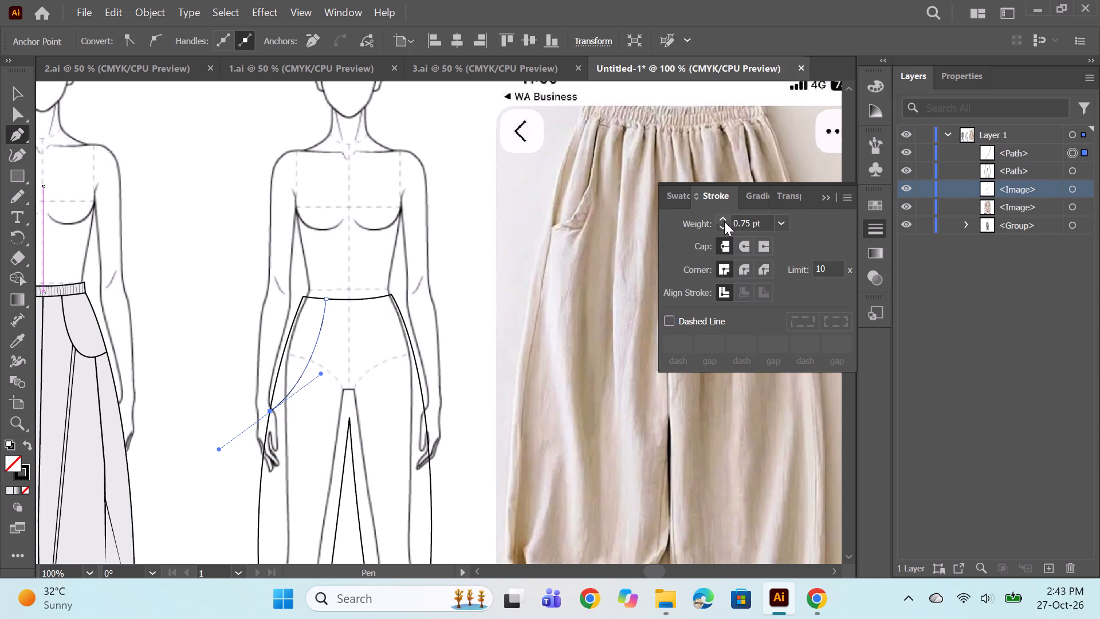
pyautogui.keyDown('ctrl'); pyautogui.click(465, 247); pyautogui.keyUp('ctrl')
# Draw the opposite curved pocket opening about 1.3 in long from the waistline to the outer seam nearest the reference image.
pyautogui.press('space')
pyautogui.moveTo(459, 344); pyautogui.dragTo(439, 316)
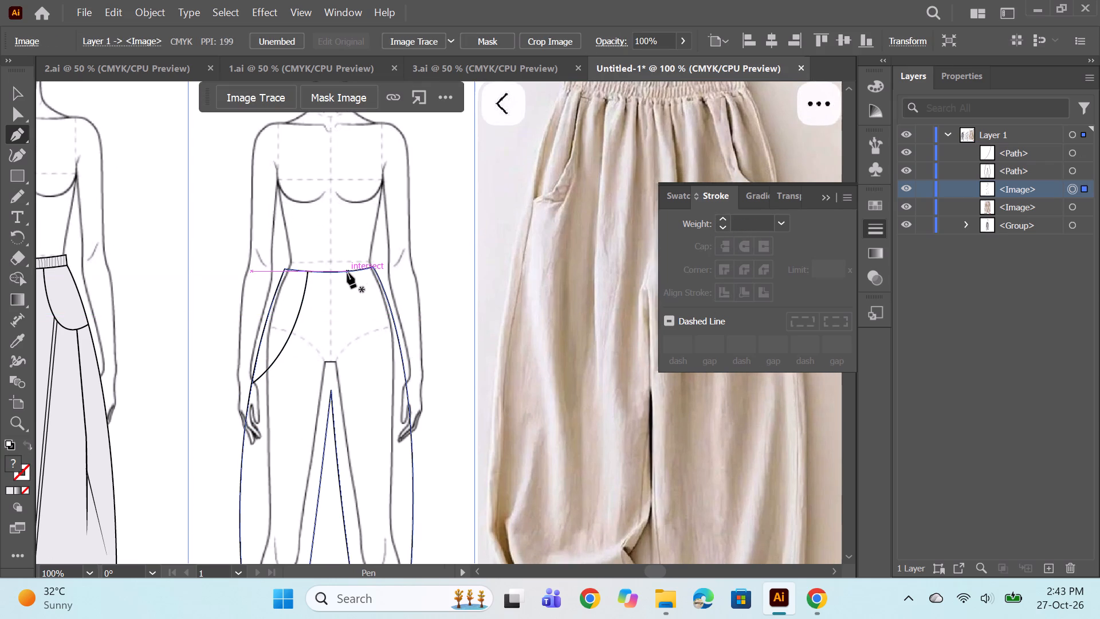
pyautogui.click(350, 271)
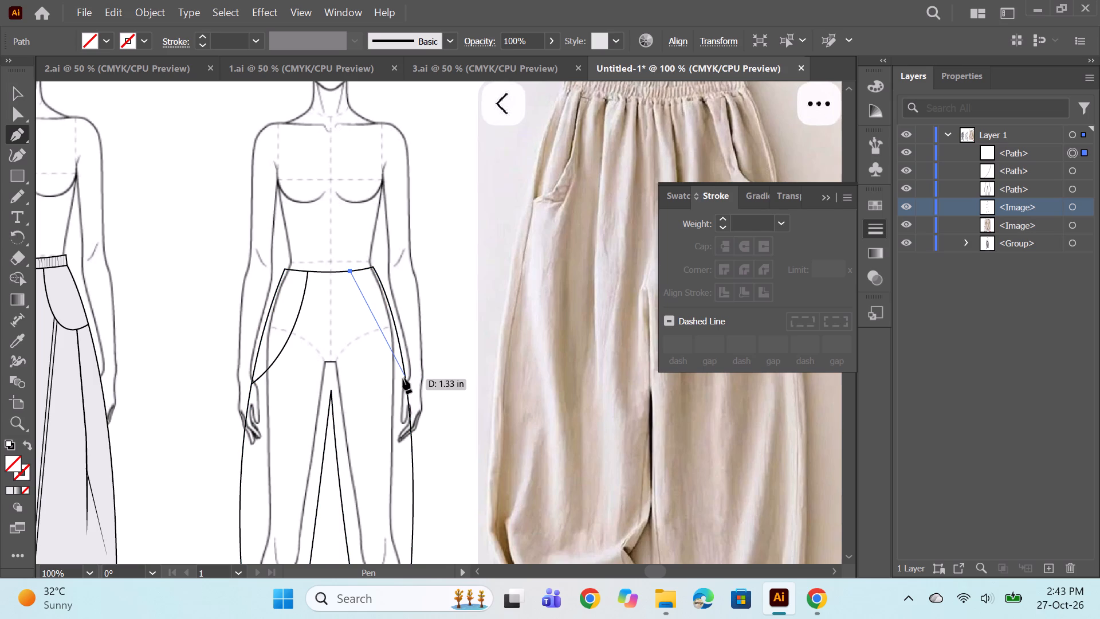
pyautogui.moveTo(403, 378); pyautogui.dragTo(454, 390)
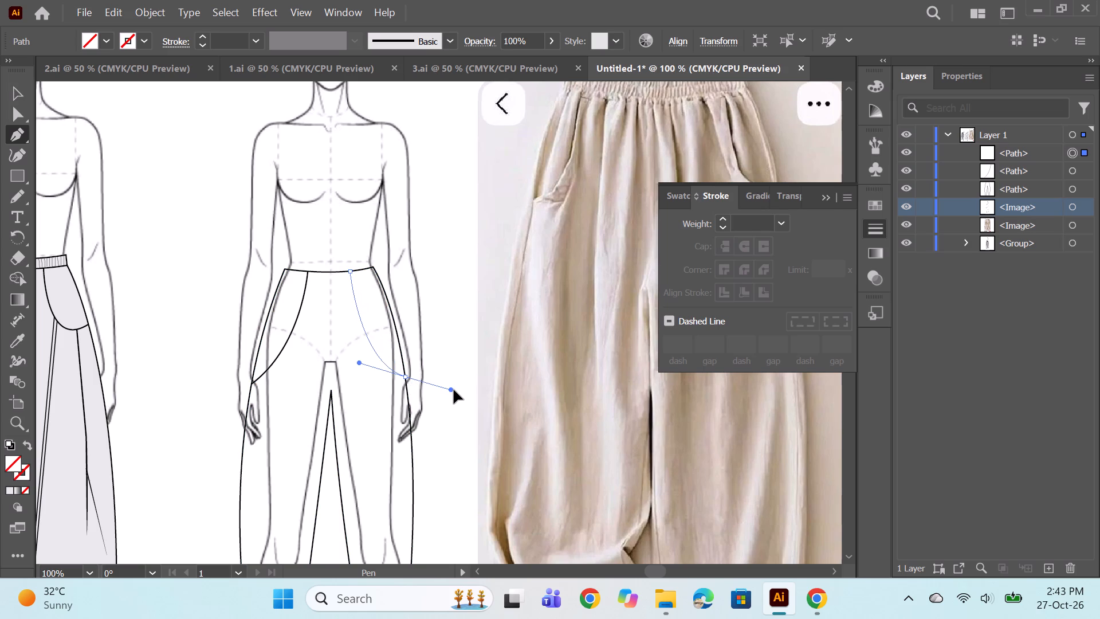
pyautogui.moveTo(454, 390); pyautogui.dragTo(455, 390)
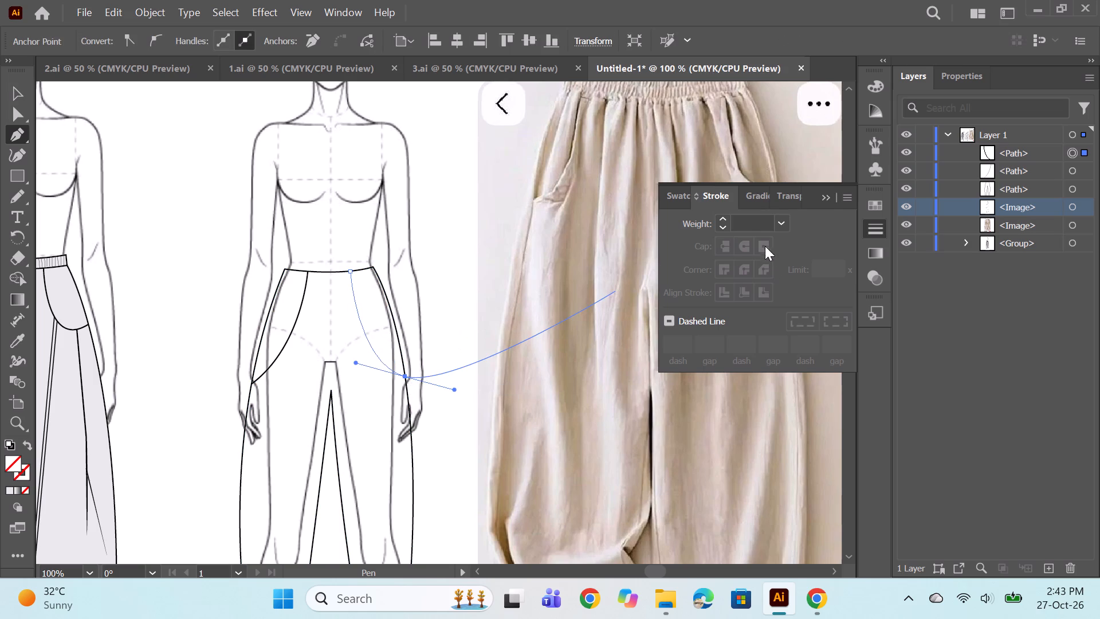
# Set the second pocket curve's stroke weight to 1 pt and deselect it.
pyautogui.doubleClick(726, 216)
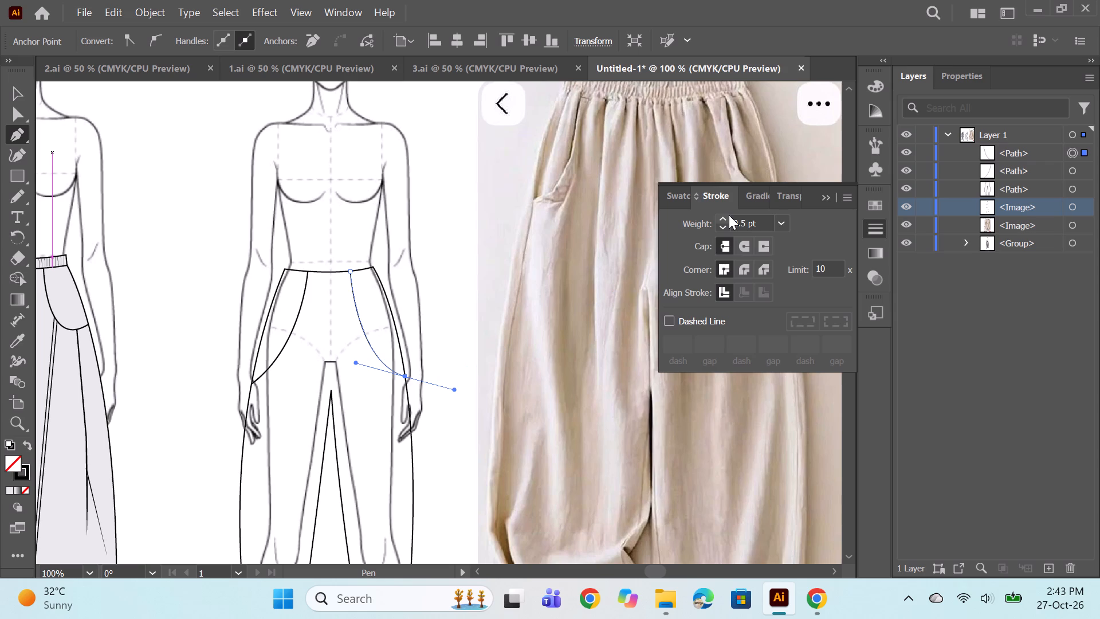
pyautogui.click(720, 221)
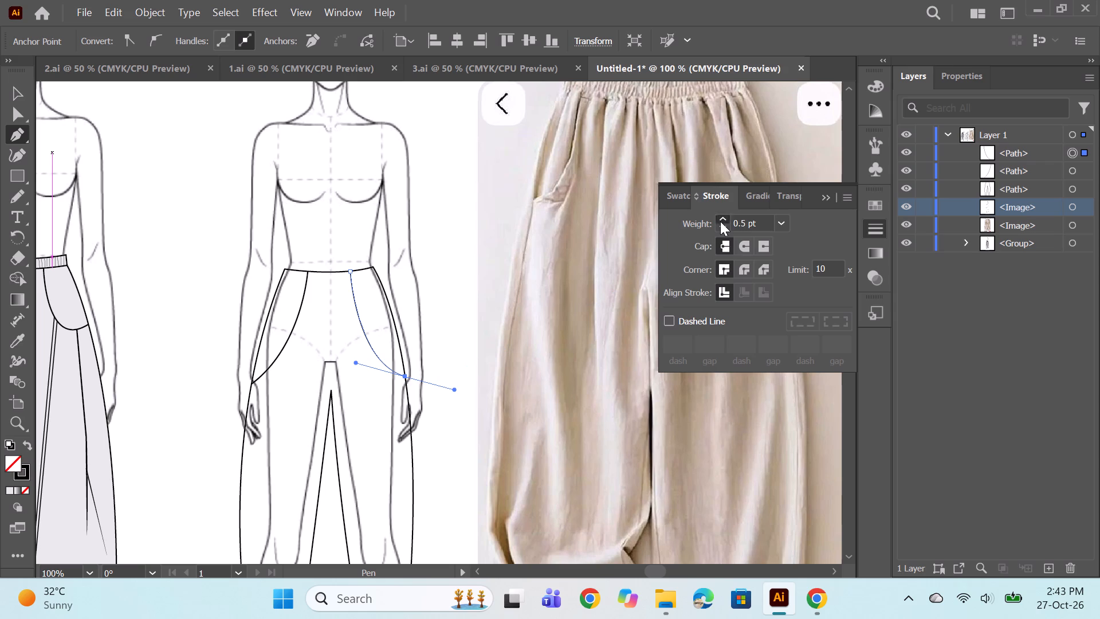
pyautogui.click(720, 220)
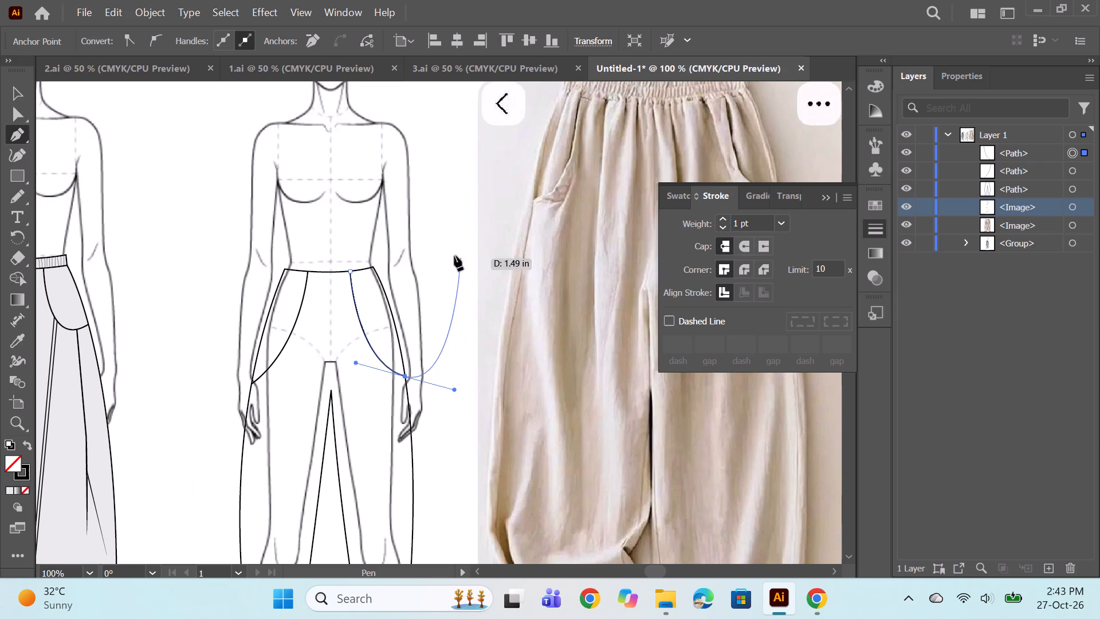
pyautogui.keyDown('ctrl'); pyautogui.click(454, 256); pyautogui.keyUp('ctrl')
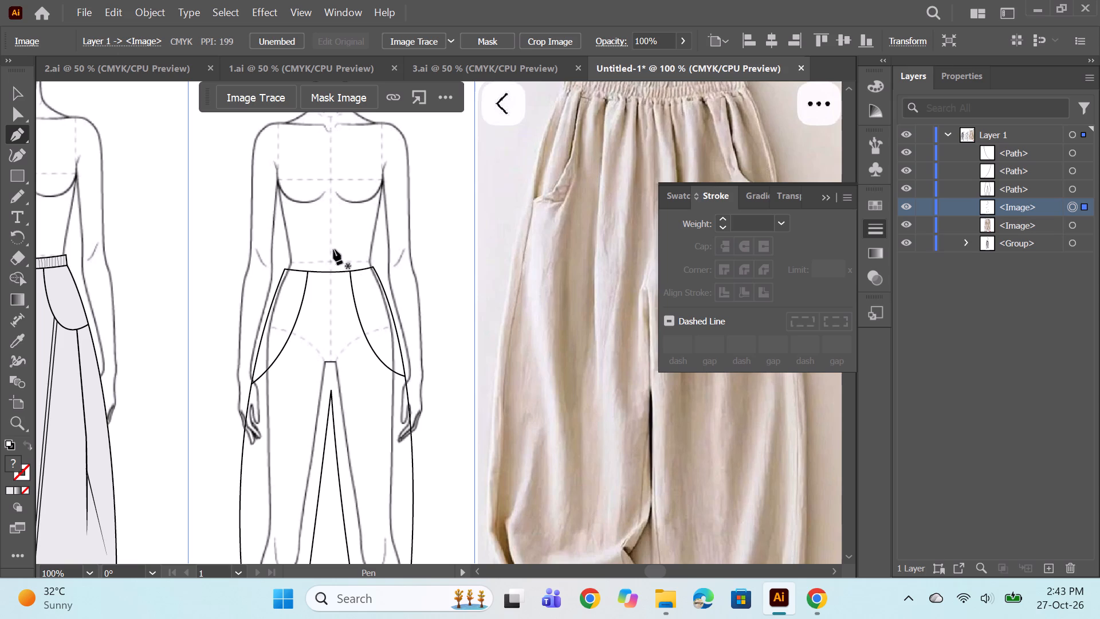
# Draw a closed ankle cuff about 0.15 in deep below the hem of the leg farthest from the reference image, with a curved bottom edge.
pyautogui.scroll(-1, 447, 329)
pyautogui.keyDown('ctrl'); pyautogui.click(179, 279); pyautogui.keyUp('ctrl')
pyautogui.keyDown('alt'); pyautogui.scroll(-1, 306, 283); pyautogui.keyUp('alt')
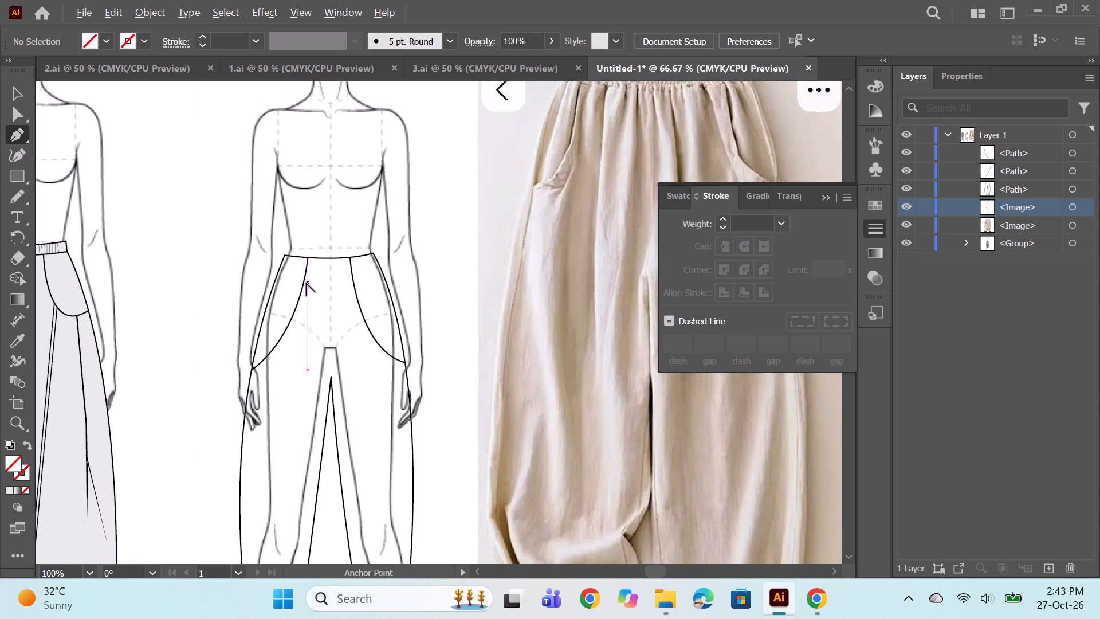
pyautogui.scroll(-6, 311, 301)
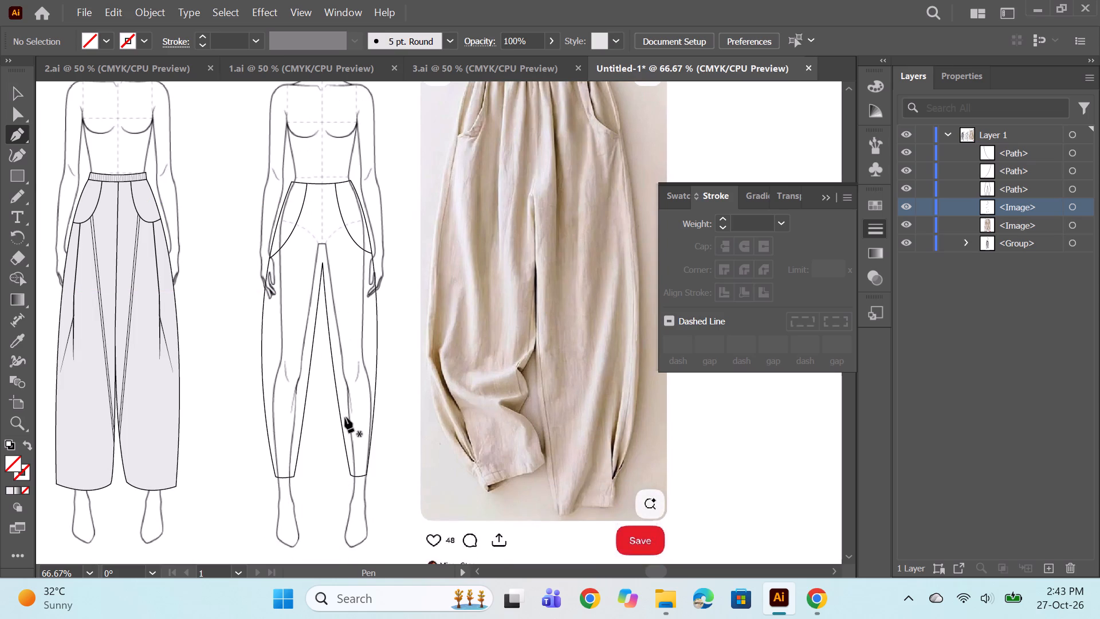
pyautogui.scroll(1, 324, 406)
pyautogui.scroll(-5, 324, 406)
pyautogui.keyDown('alt'); pyautogui.scroll(3, 300, 433); pyautogui.keyUp('alt')
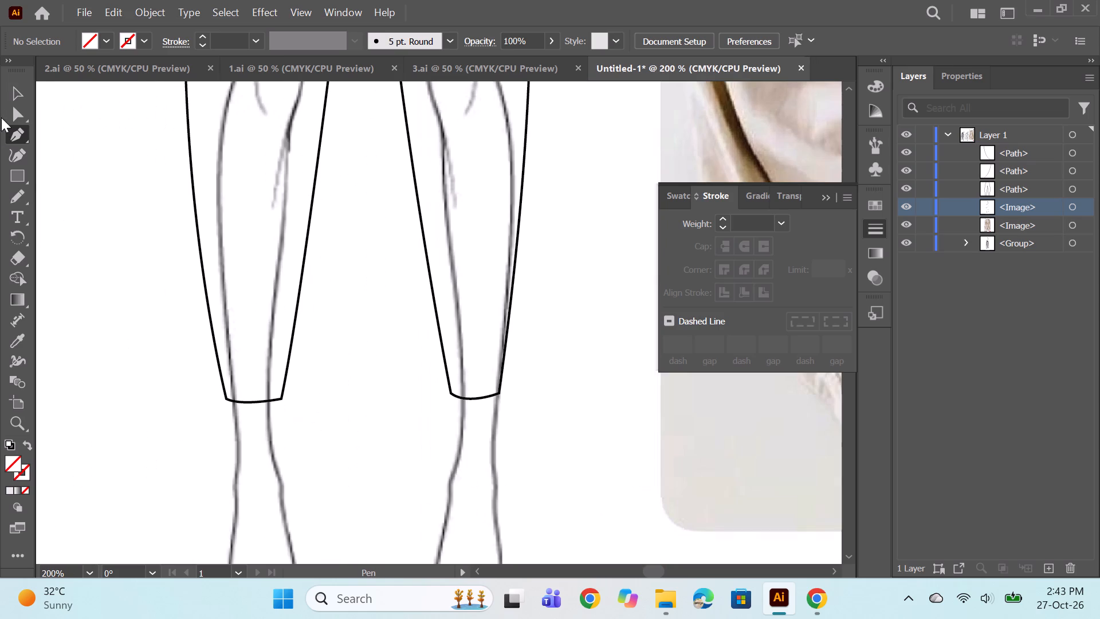
pyautogui.click(22, 139)
pyautogui.scroll(-1, 290, 409)
pyautogui.scroll(1, 236, 384)
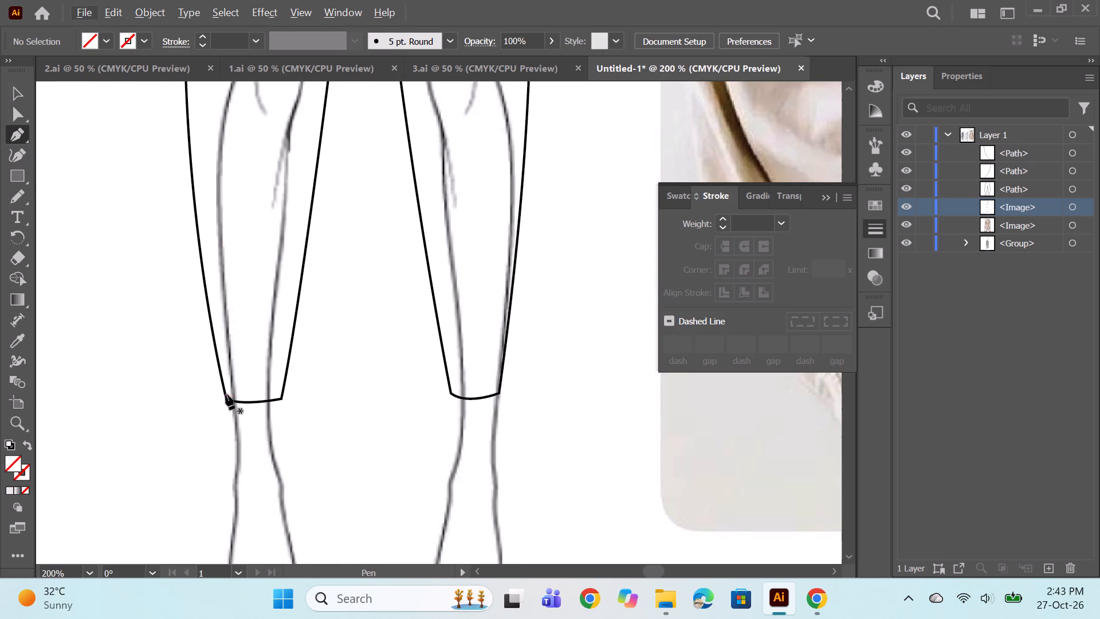
pyautogui.click(231, 389)
pyautogui.click(227, 398)
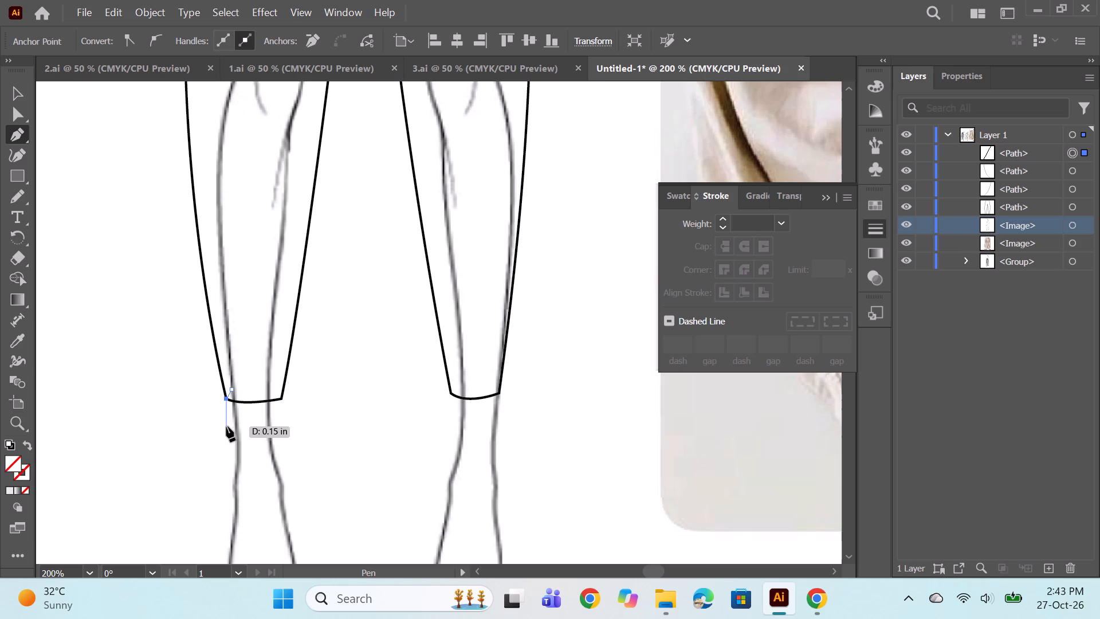
pyautogui.click(226, 426)
pyautogui.moveTo(281, 425); pyautogui.dragTo(288, 421)
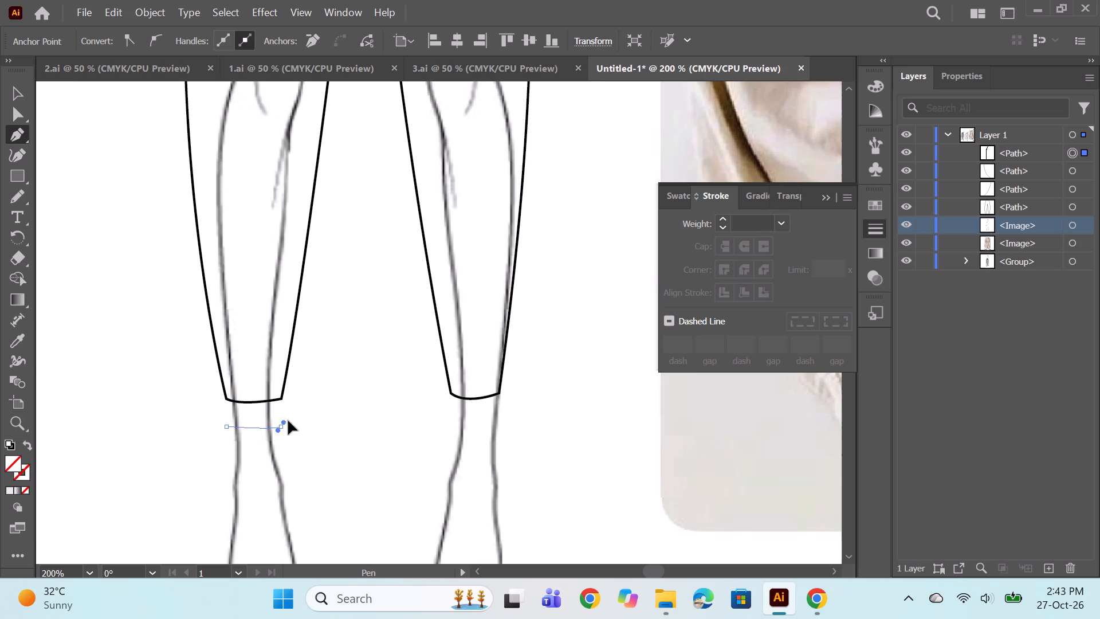
pyautogui.moveTo(288, 421); pyautogui.dragTo(308, 413)
pyautogui.keyDown('alt'); pyautogui.click(281, 428); pyautogui.keyUp('alt')
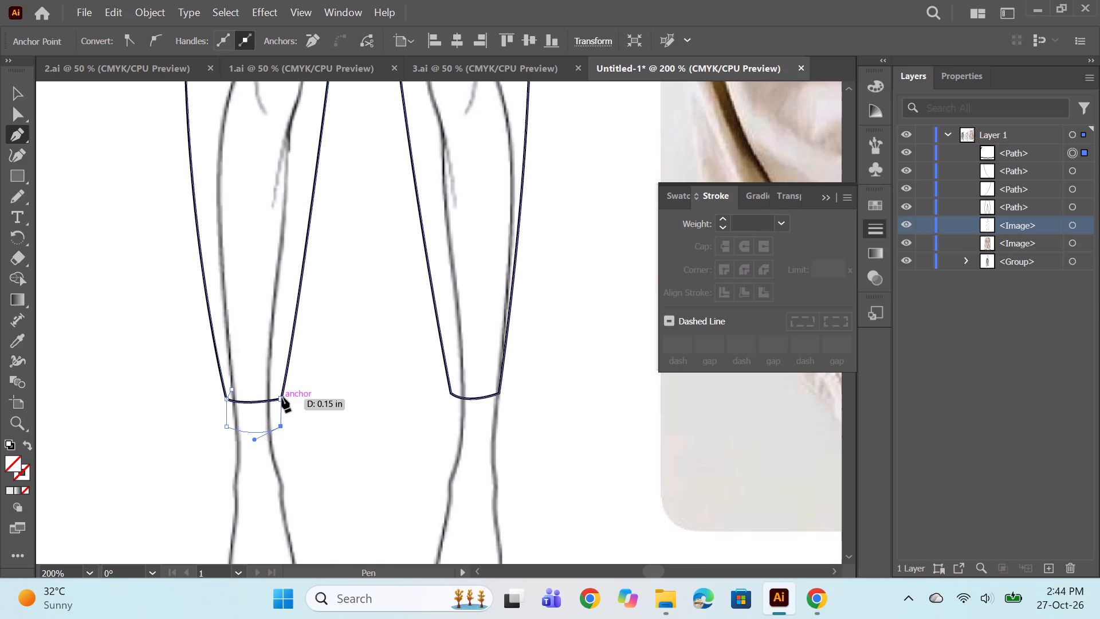
pyautogui.click(282, 397)
pyautogui.click(274, 379)
pyautogui.click(231, 387)
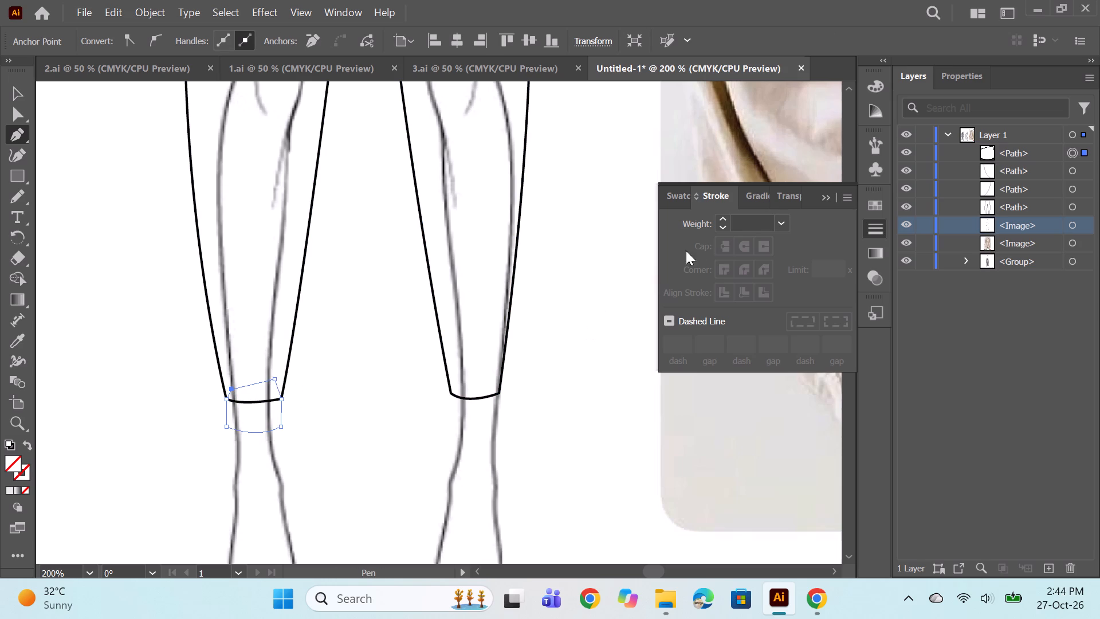
# Give the new cuff a thin black stroke like the trouser outline's and deselect it.
pyautogui.tripleClick(725, 216)
pyautogui.click(725, 216)
pyautogui.keyDown('ctrl'); pyautogui.click(595, 285); pyautogui.keyUp('ctrl')
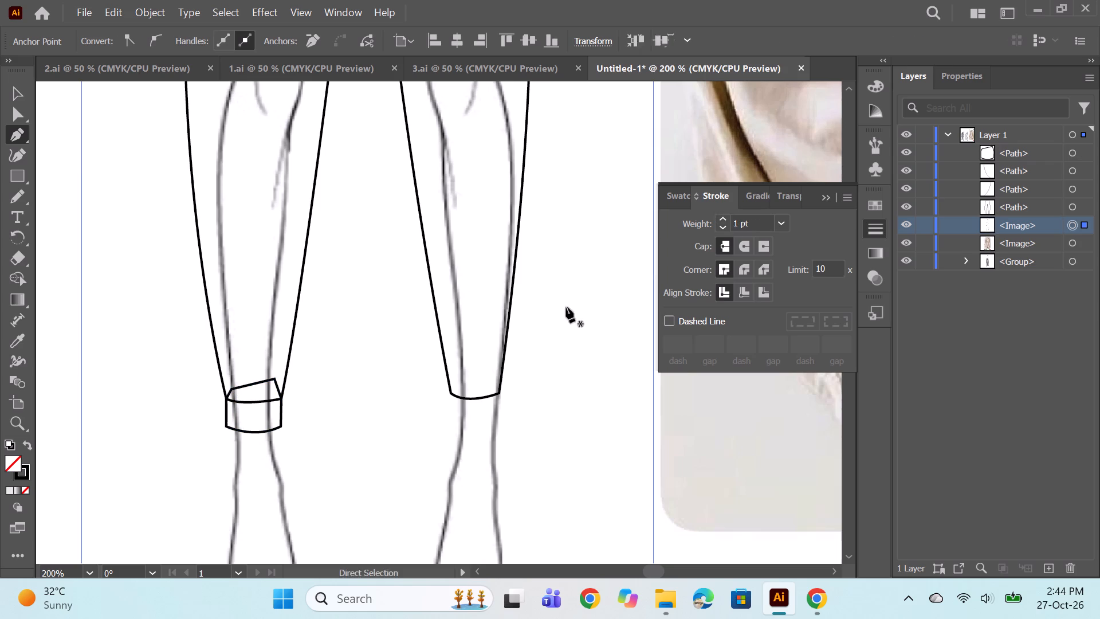
# Draw a matching closed cuff about 0.14 in deep with a curved bottom edge below the hem nearest the reference image.
pyautogui.click(455, 385)
pyautogui.click(452, 393)
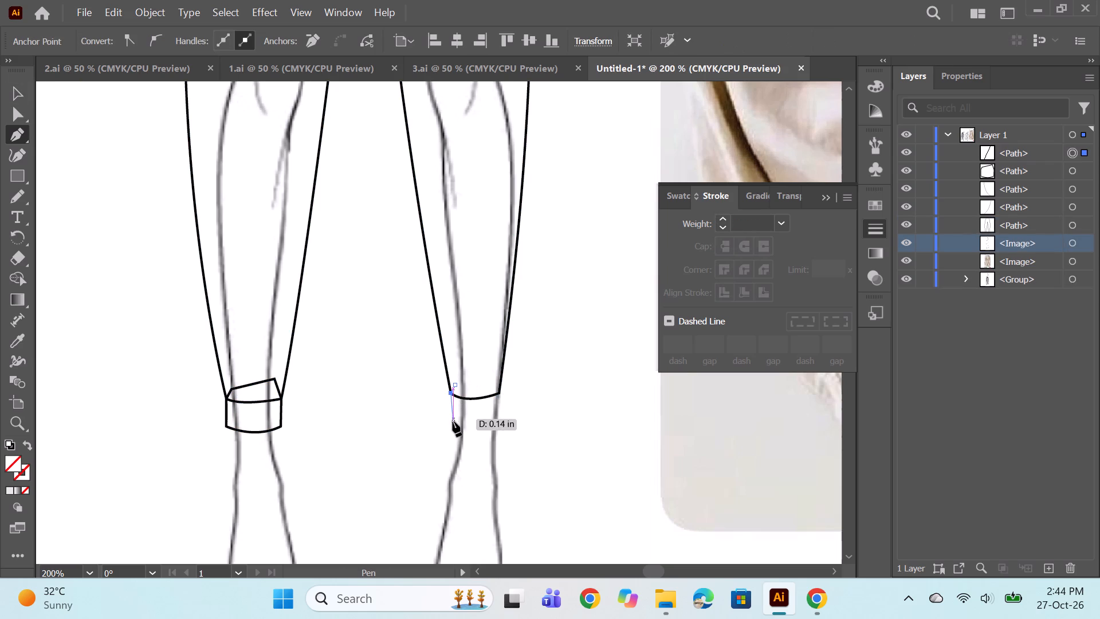
pyautogui.click(451, 418)
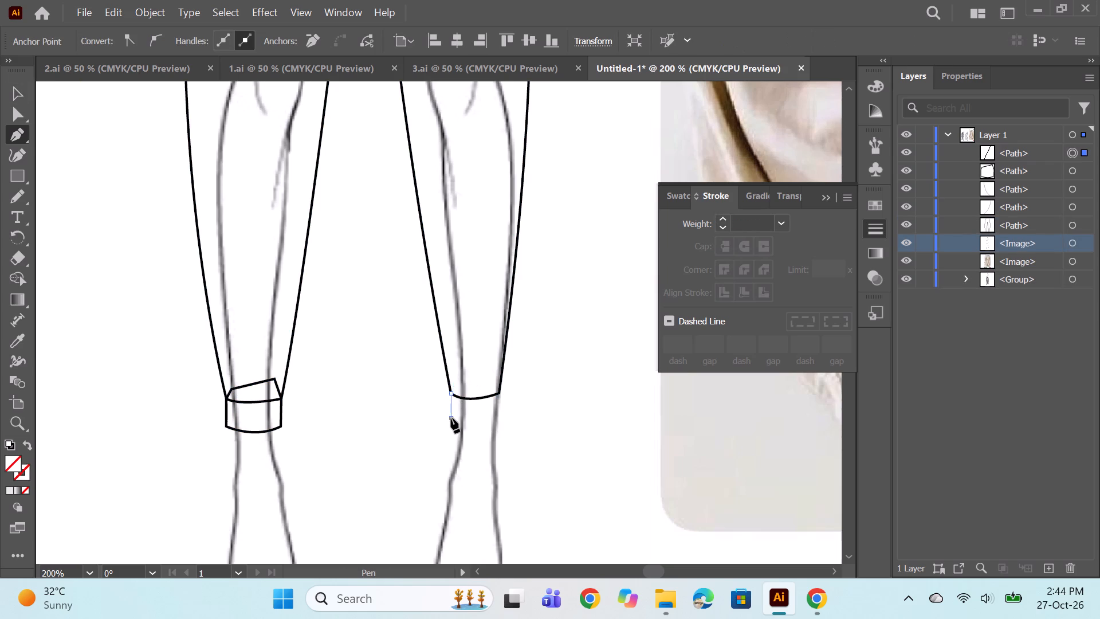
pyautogui.moveTo(497, 418); pyautogui.dragTo(505, 415)
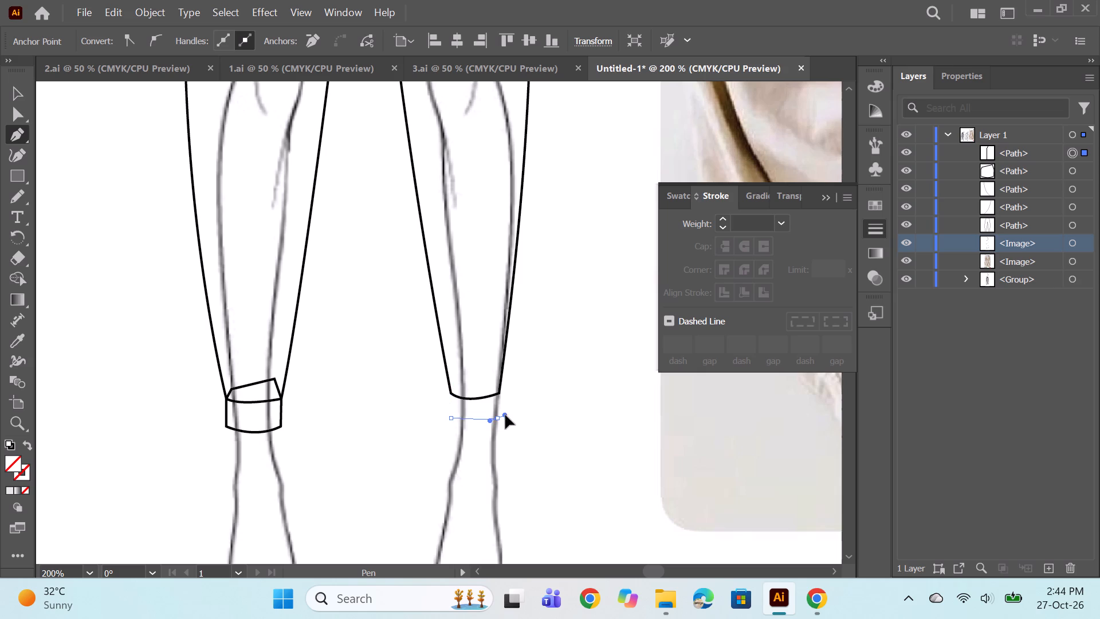
pyautogui.moveTo(505, 415); pyautogui.dragTo(521, 408)
pyautogui.keyDown('alt'); pyautogui.click(497, 419); pyautogui.keyUp('alt')
pyautogui.click(500, 395)
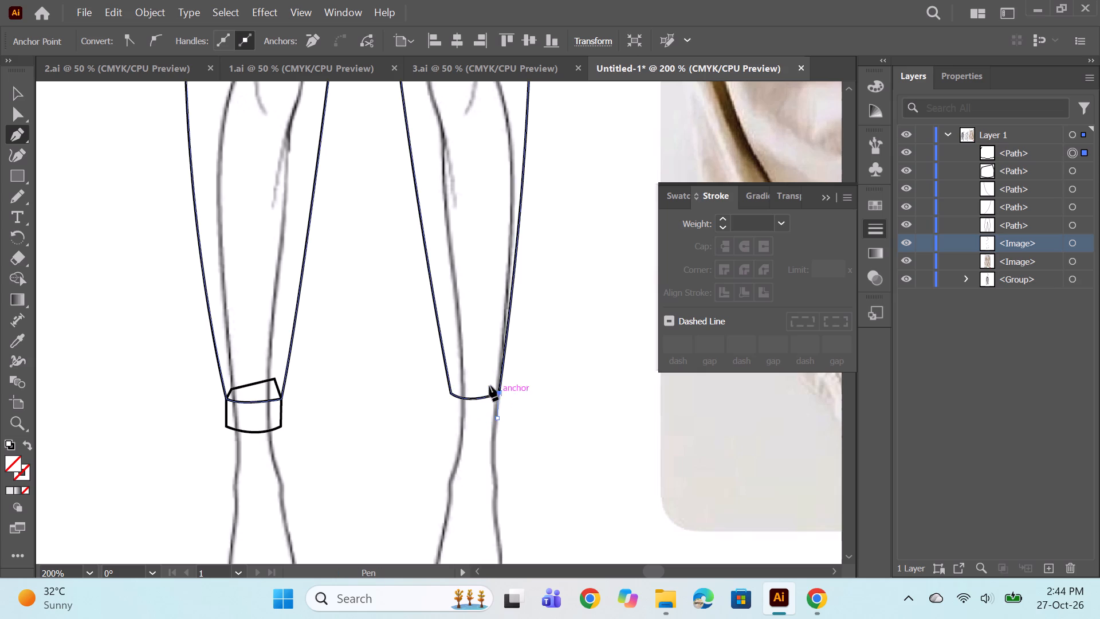
pyautogui.click(488, 381)
pyautogui.click(457, 384)
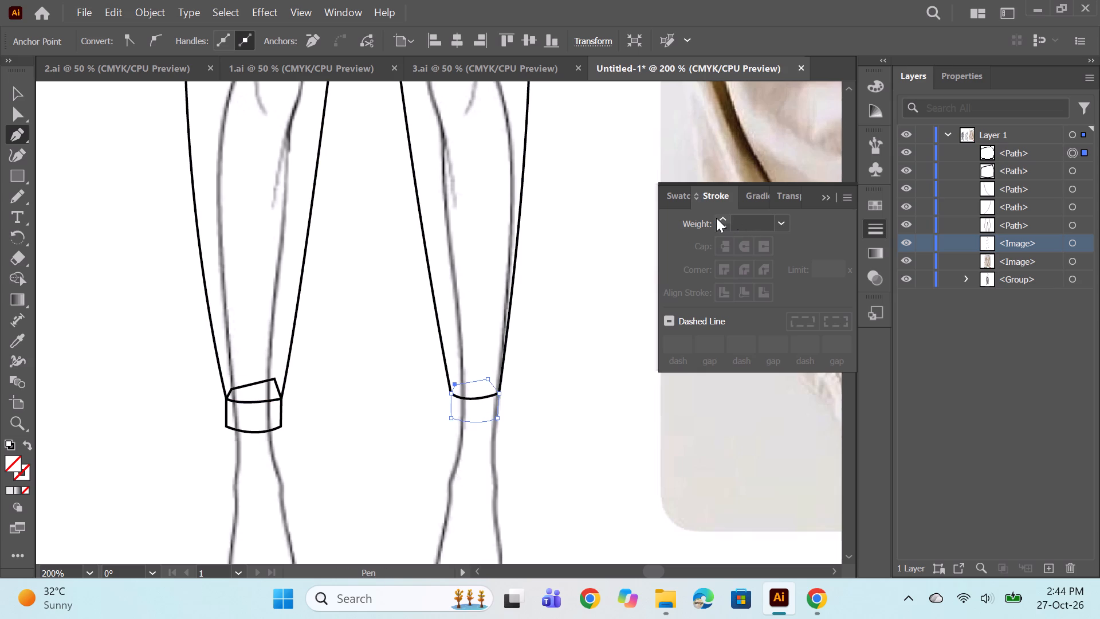
# Give the second cuff the same thin black stroke and deselect it.
pyautogui.tripleClick(716, 218)
pyautogui.click(717, 218)
pyautogui.keyDown('ctrl'); pyautogui.click(532, 264); pyautogui.keyUp('ctrl')
# Compare the drawn cuffs and trouser legs with the hem and pleat details in the reference photo.
pyautogui.keyDown('alt'); pyautogui.scroll(-2, 562, 283); pyautogui.keyUp('alt')
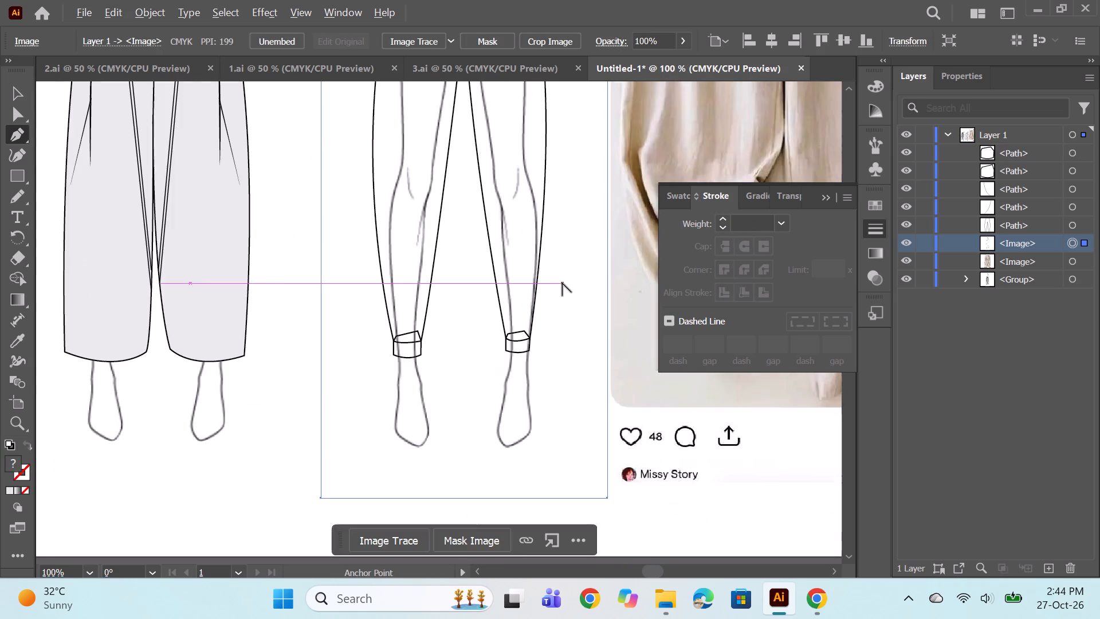
pyautogui.keyDown('alt'); pyautogui.scroll(-2, 561, 277); pyautogui.keyUp('alt')
pyautogui.press('space')
pyautogui.press('space')
pyautogui.press('space')
pyautogui.press('space')
pyautogui.press('space')
pyautogui.press('space')
pyautogui.press('space')
pyautogui.press('space')
pyautogui.press('space')
pyautogui.press('space')
pyautogui.press('space')
pyautogui.press('space')
pyautogui.press('space')
pyautogui.press('space')
pyautogui.press('space')
pyautogui.press('space')
pyautogui.moveTo(575, 328); pyautogui.dragTo(439, 362)
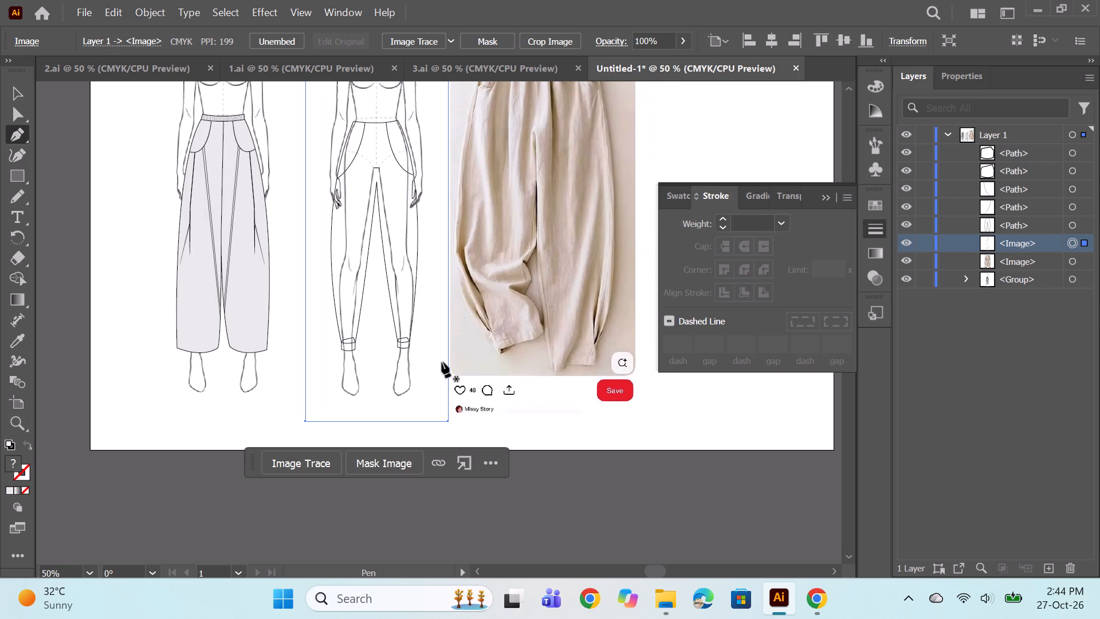
pyautogui.keyDown('alt'); pyautogui.scroll(1, 410, 338); pyautogui.keyUp('alt')
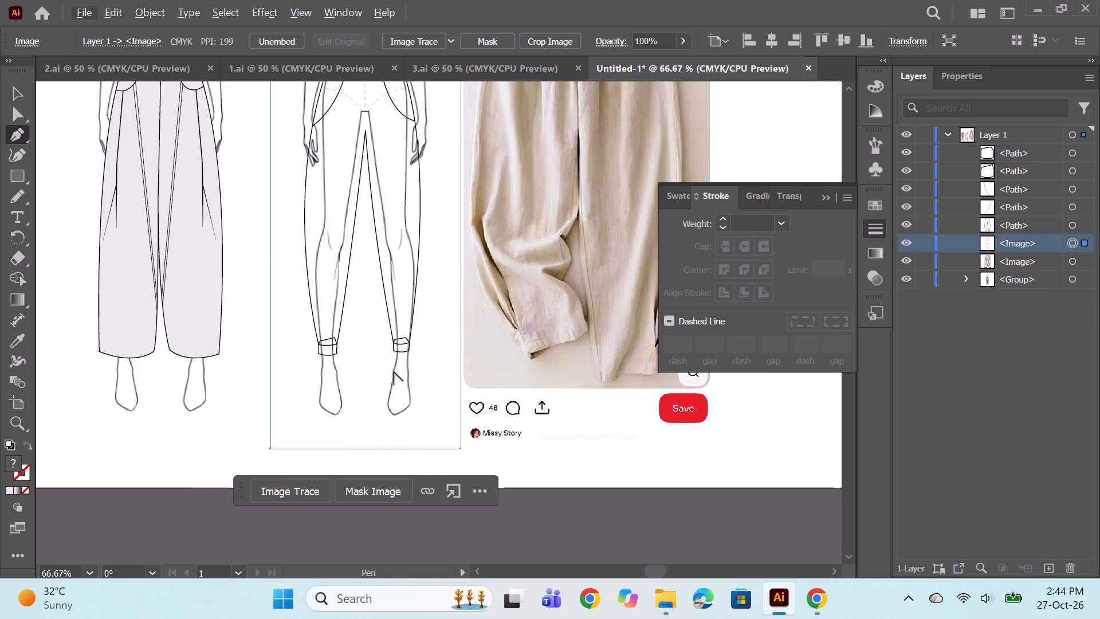
pyautogui.keyDown('alt'); pyautogui.scroll(3, 390, 371); pyautogui.keyUp('alt')
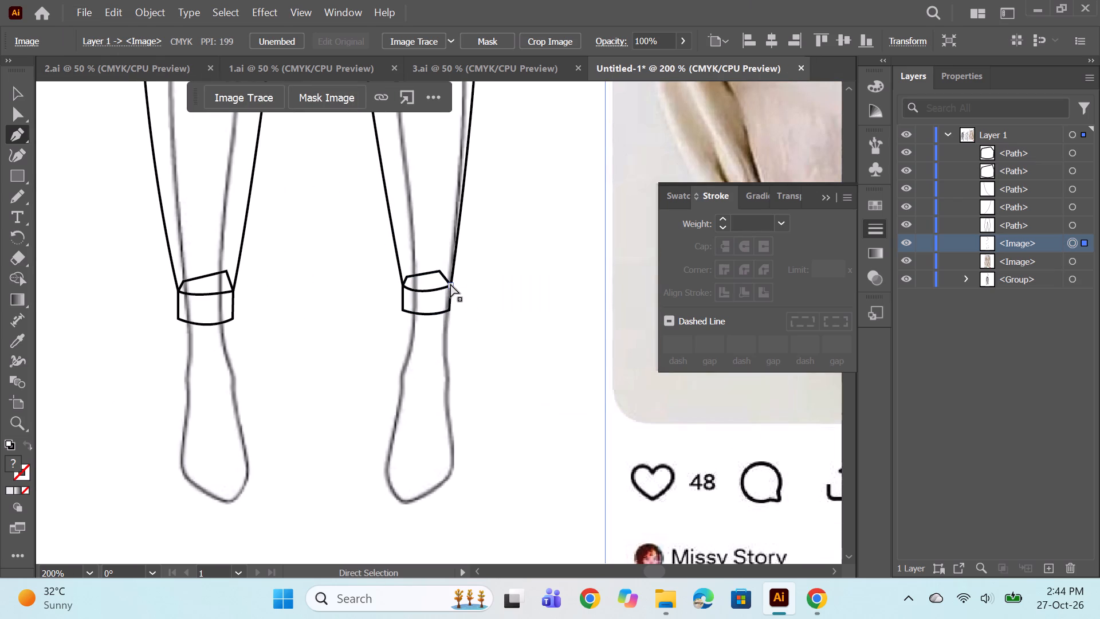
pyautogui.keyDown('ctrl'); pyautogui.doubleClick(450, 284); pyautogui.keyUp('ctrl')
pyautogui.keyDown('ctrl'); pyautogui.click(502, 282); pyautogui.keyUp('ctrl')
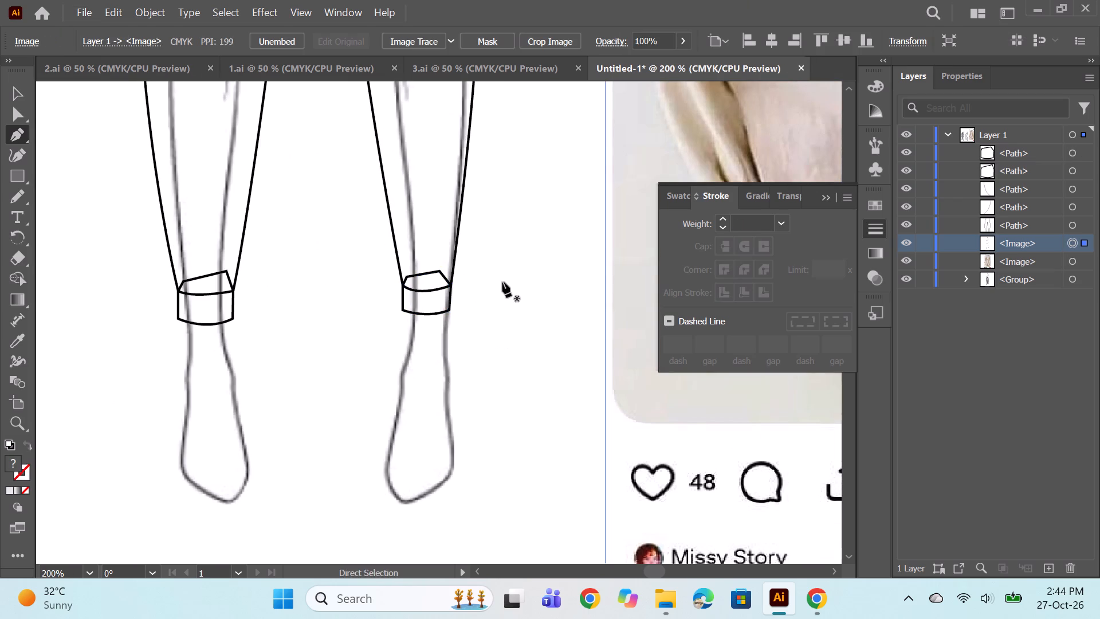
pyautogui.keyDown('alt'); pyautogui.scroll(-3, 502, 282); pyautogui.keyUp('alt')
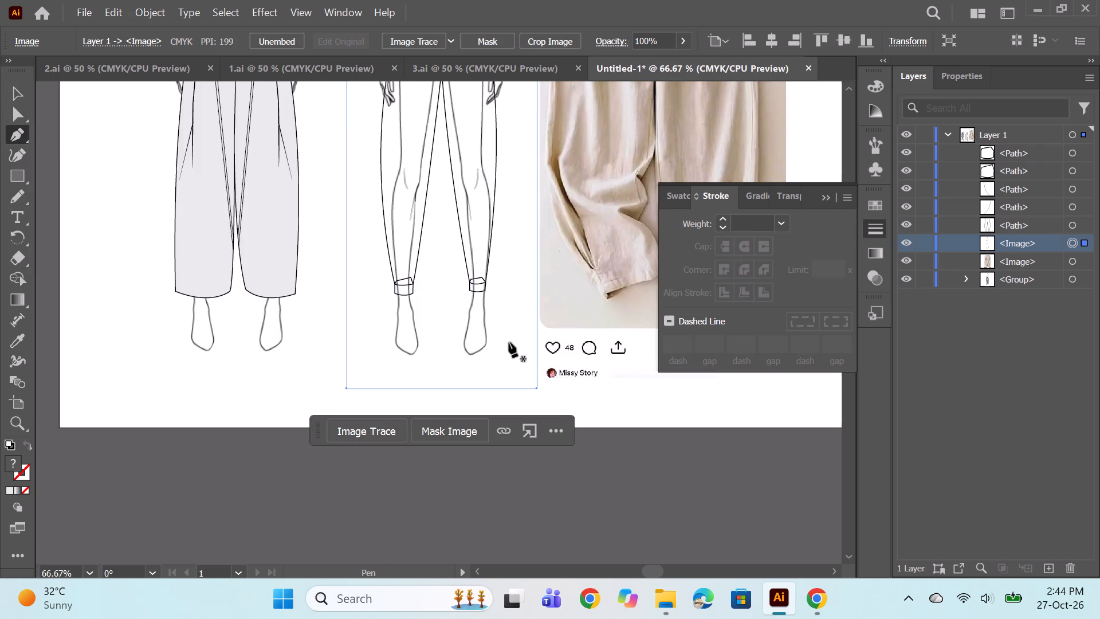
pyautogui.scroll(4, 509, 334)
pyautogui.keyDown('alt'); pyautogui.scroll(4, 406, 339); pyautogui.keyUp('alt')
pyautogui.keyDown('alt'); pyautogui.scroll(-6, 411, 281); pyautogui.keyUp('alt')
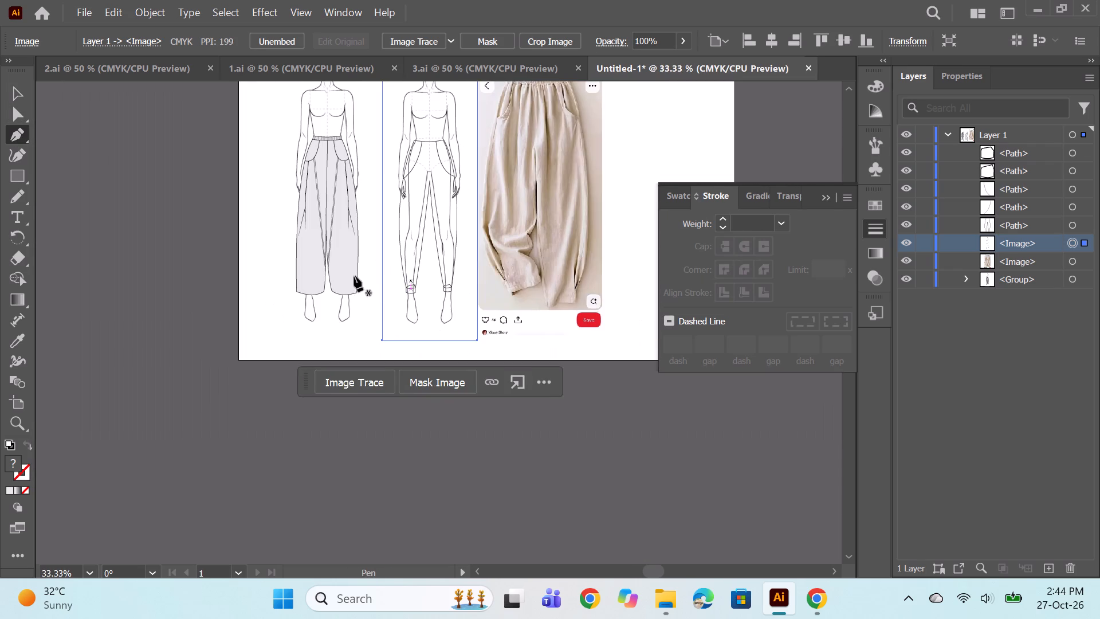
pyautogui.keyDown('ctrl'); pyautogui.click(282, 336); pyautogui.keyUp('ctrl')
# Draw a curved pleat line from the cuff farthest from the reference image up the lower leg, ending just below the knee.
pyautogui.keyDown('alt'); pyautogui.scroll(3, 451, 267); pyautogui.keyUp('alt')
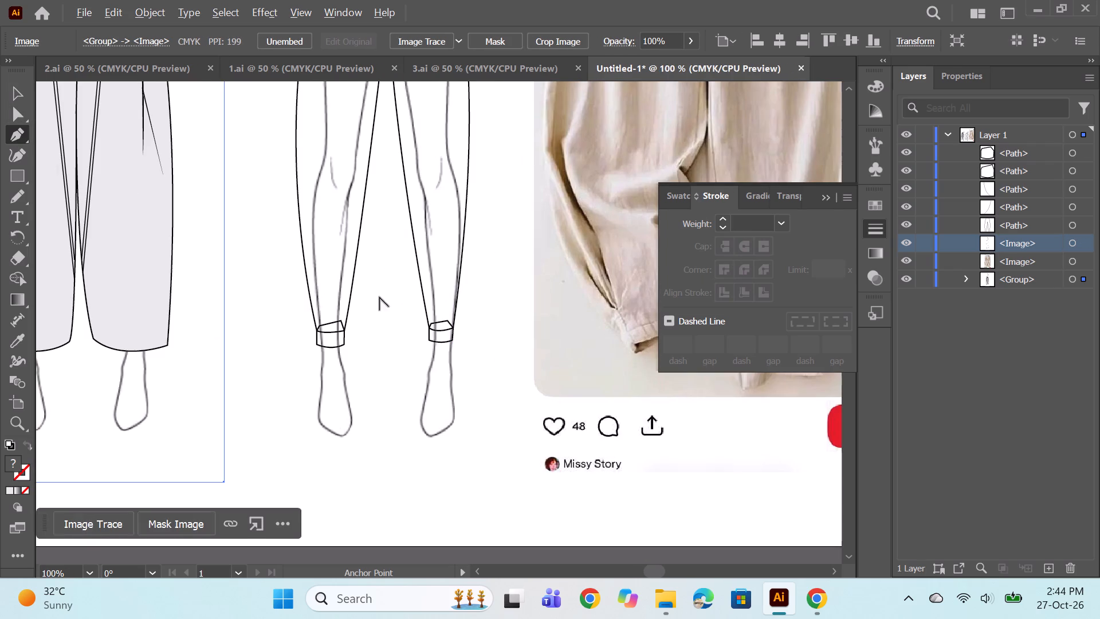
pyautogui.scroll(3, 375, 303)
pyautogui.keyDown('alt'); pyautogui.scroll(2, 320, 358); pyautogui.keyUp('alt')
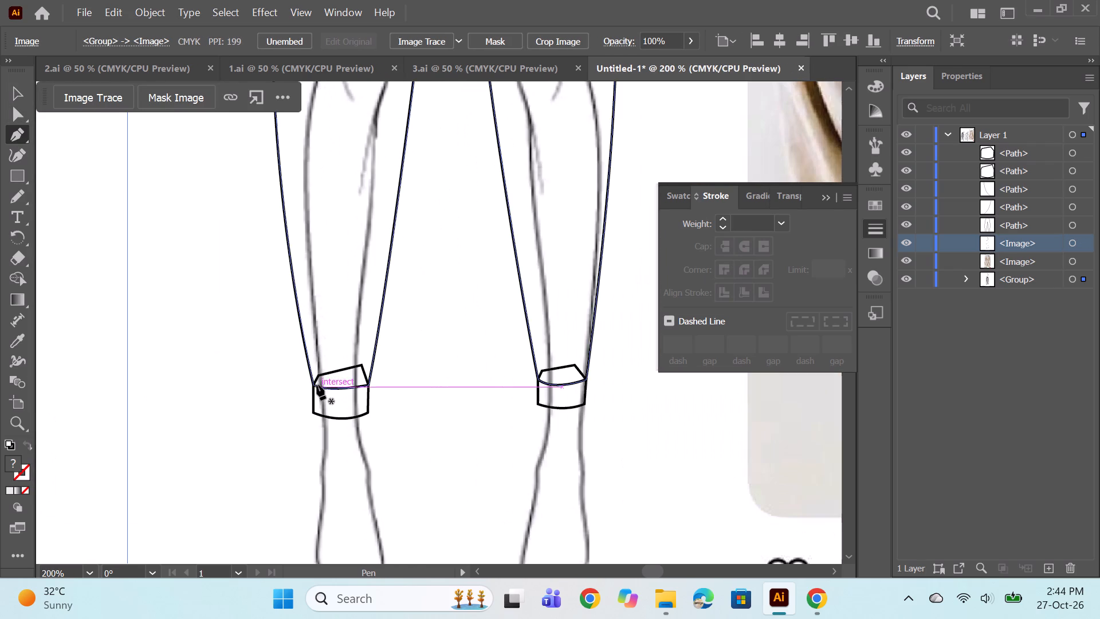
pyautogui.keyDown('alt'); pyautogui.scroll(-2, 336, 381); pyautogui.keyUp('alt')
pyautogui.press('space')
pyautogui.press('space')
pyautogui.press('space')
pyautogui.press('space')
pyautogui.press('space')
pyautogui.press('space')
pyautogui.moveTo(366, 391); pyautogui.dragTo(329, 397)
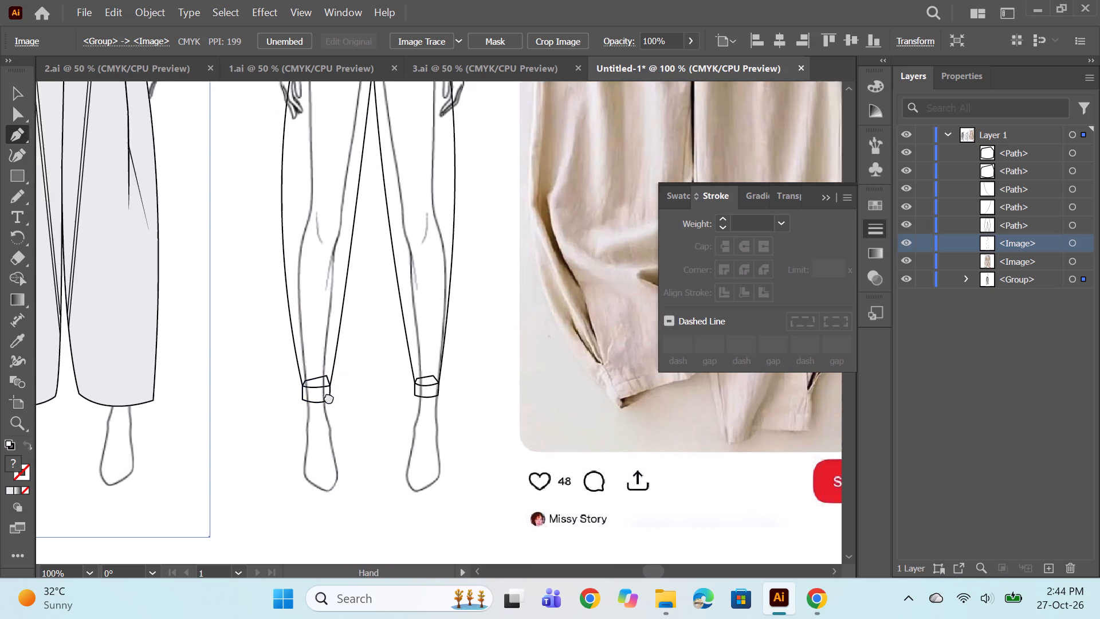
pyautogui.moveTo(329, 397); pyautogui.dragTo(292, 408)
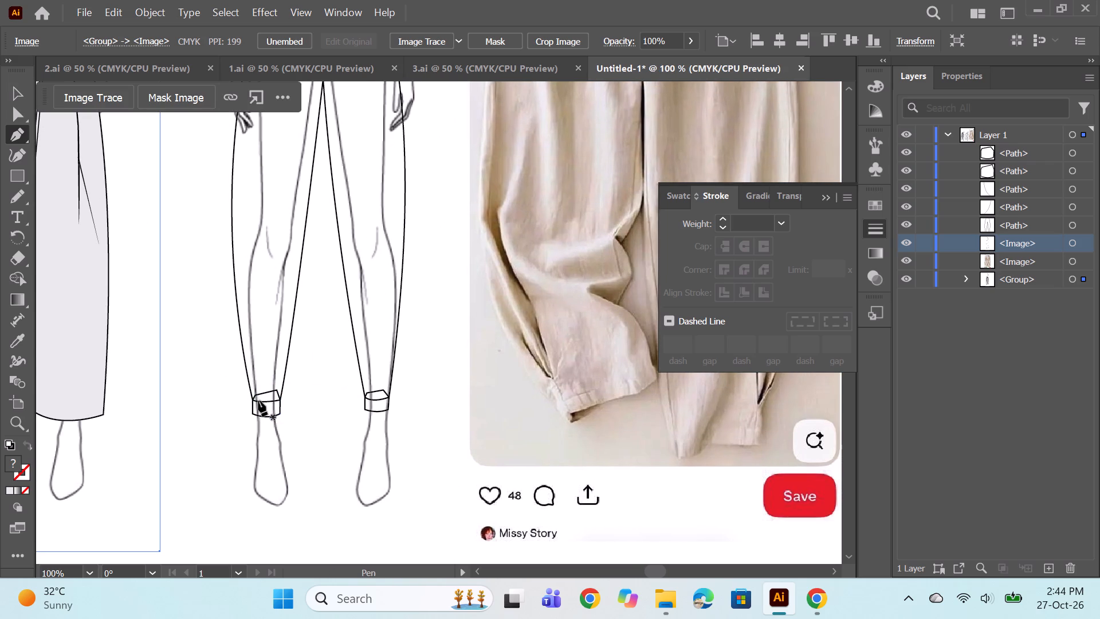
pyautogui.click(257, 400)
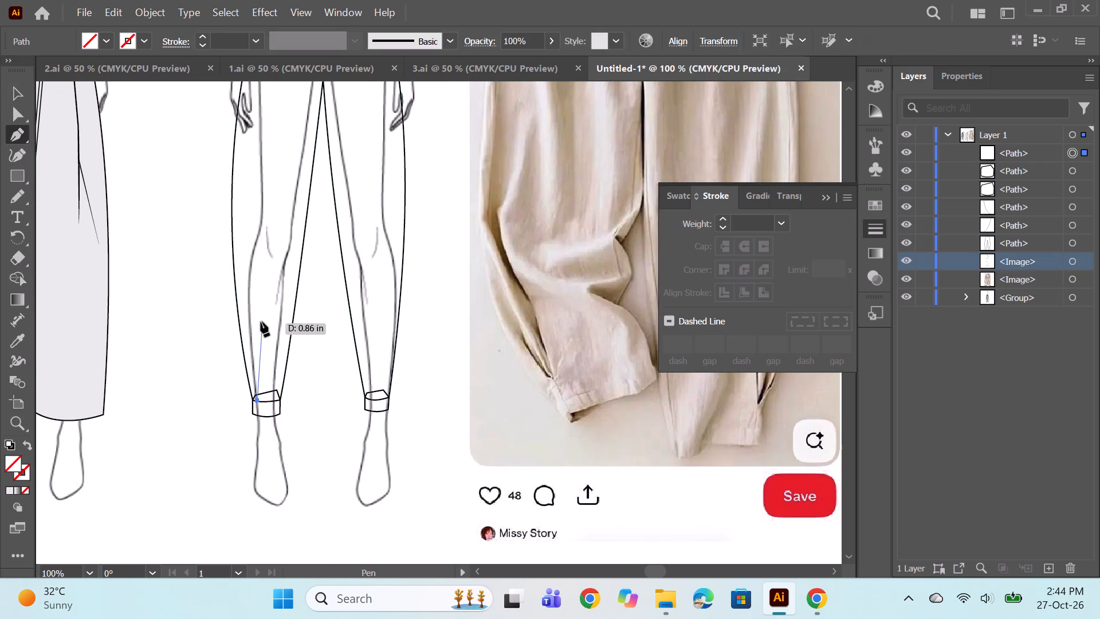
pyautogui.keyDown('alt'); pyautogui.scroll(-1, 249, 262); pyautogui.keyUp('alt')
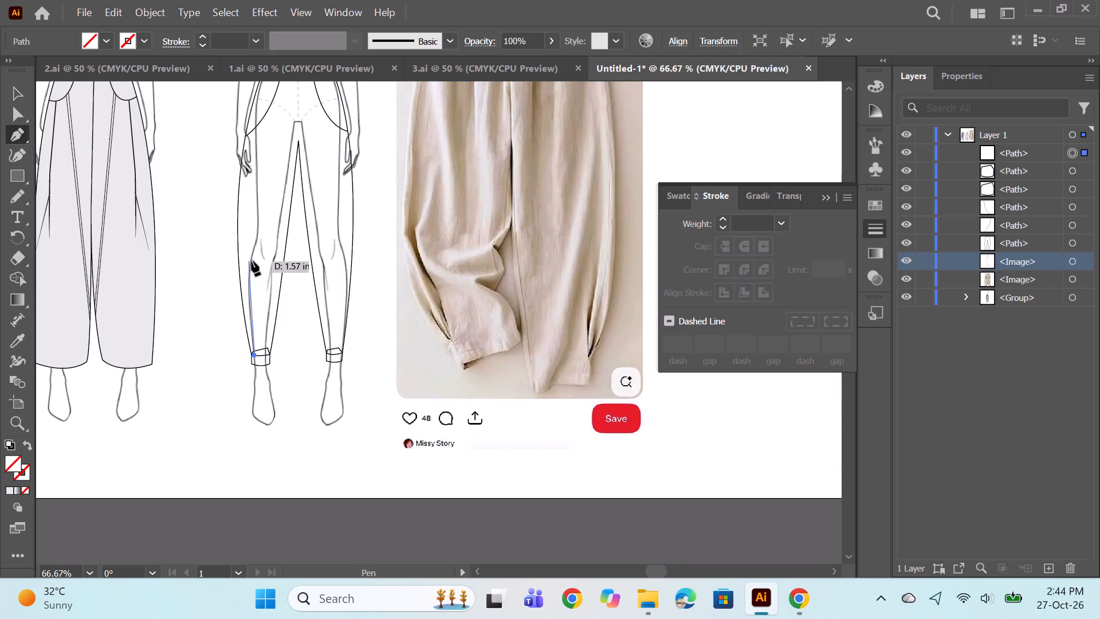
pyautogui.scroll(2, 252, 261)
pyautogui.moveTo(248, 299); pyautogui.dragTo(257, 285)
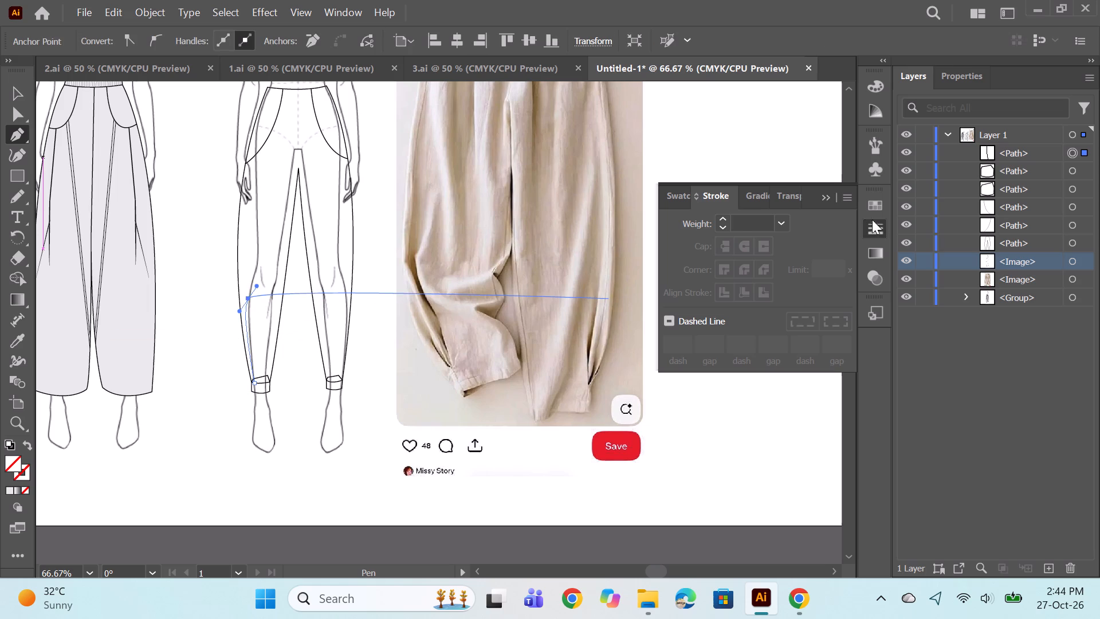
# Set the pleat line's stroke weight to 0.75 pt and deselect it.
pyautogui.tripleClick(728, 225)
pyautogui.click(728, 221)
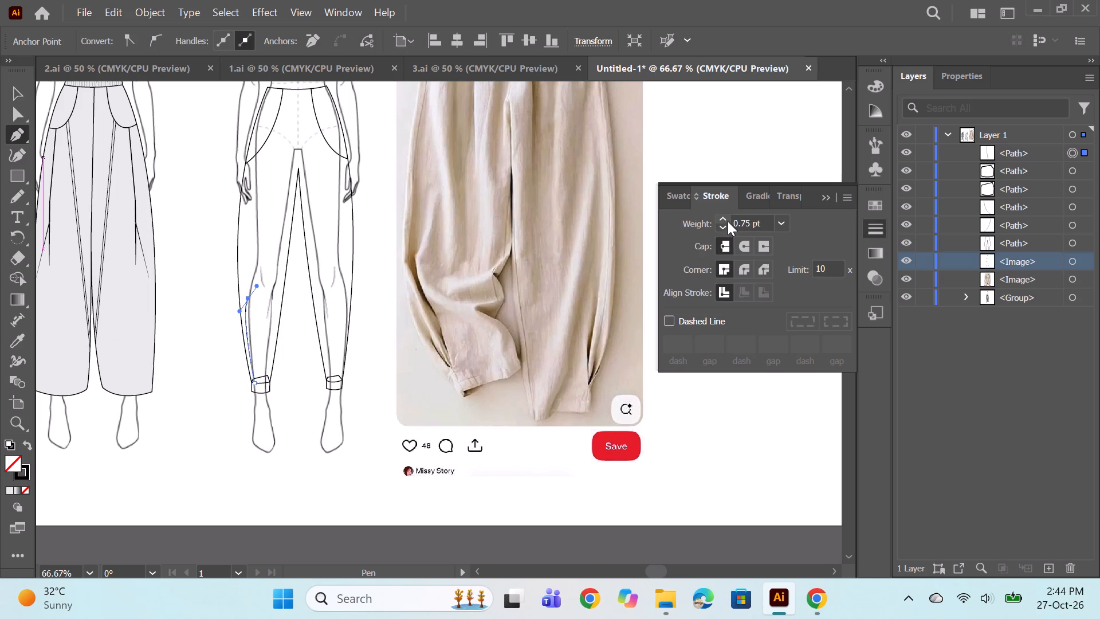
pyautogui.keyDown('ctrl'); pyautogui.click(184, 240); pyautogui.keyUp('ctrl')
# Draw a second, shorter pleat line from the same cuff upward between the first pleat and the outer seam, and deselect it.
pyautogui.keyDown('alt'); pyautogui.scroll(2, 278, 398); pyautogui.keyUp('alt')
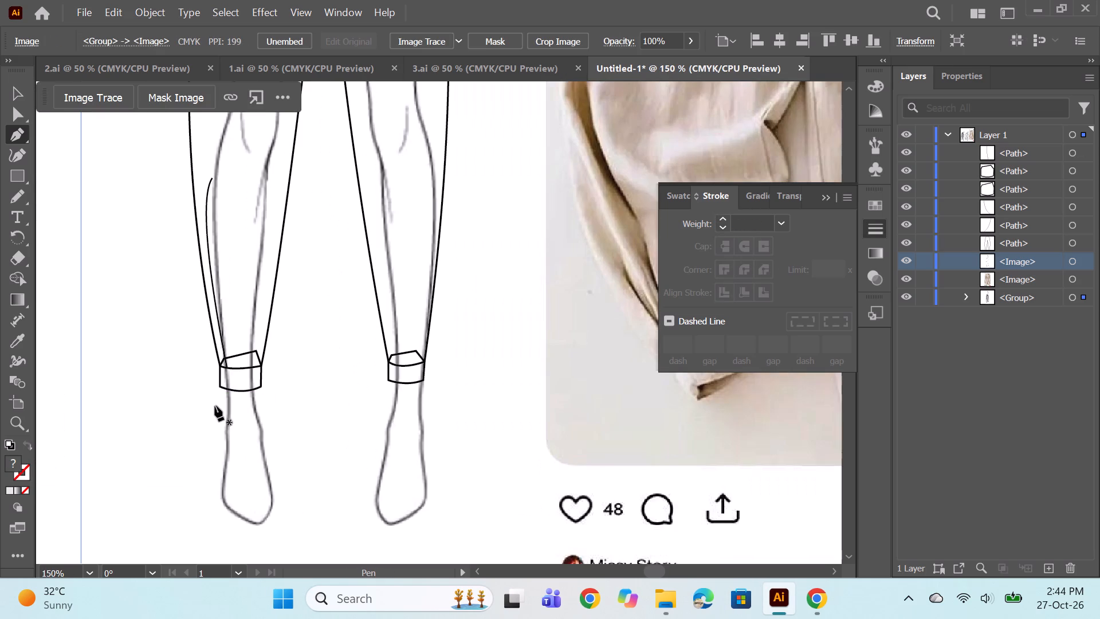
pyautogui.click(223, 365)
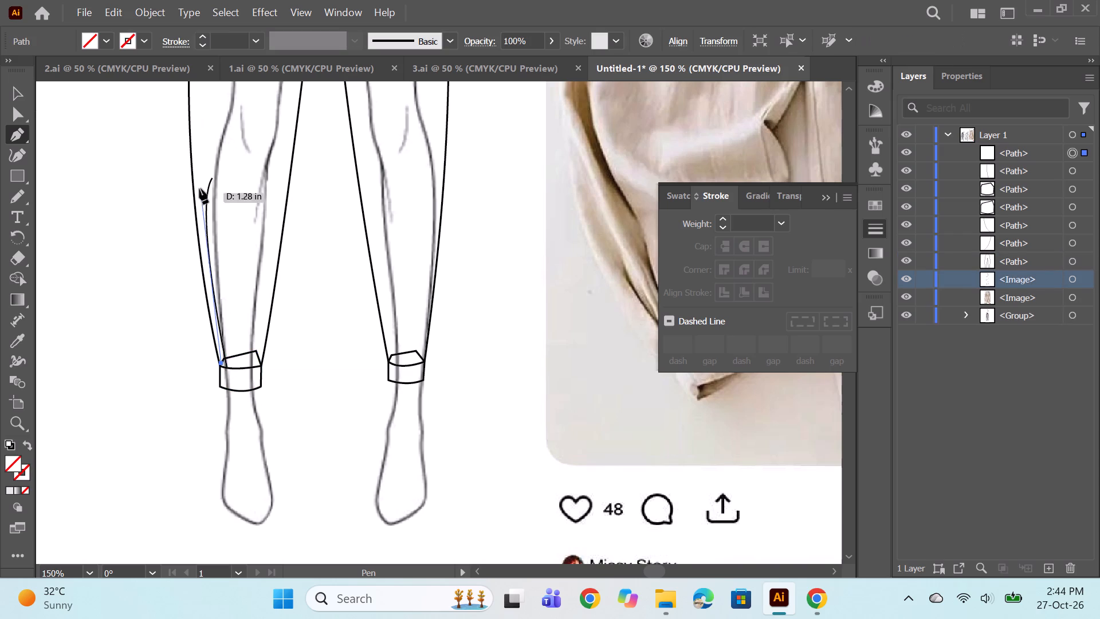
pyautogui.moveTo(199, 213); pyautogui.dragTo(214, 199)
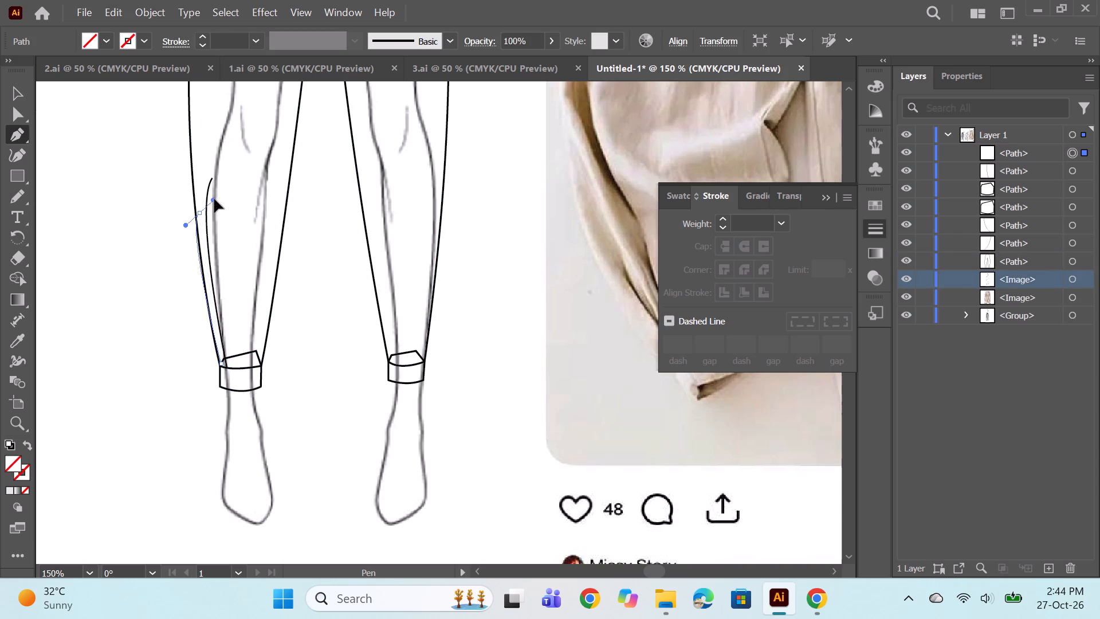
pyautogui.moveTo(214, 199); pyautogui.dragTo(198, 181)
pyautogui.moveTo(198, 181); pyautogui.dragTo(198, 181)
pyautogui.keyDown('ctrl'); pyautogui.click(174, 252); pyautogui.keyUp('ctrl')
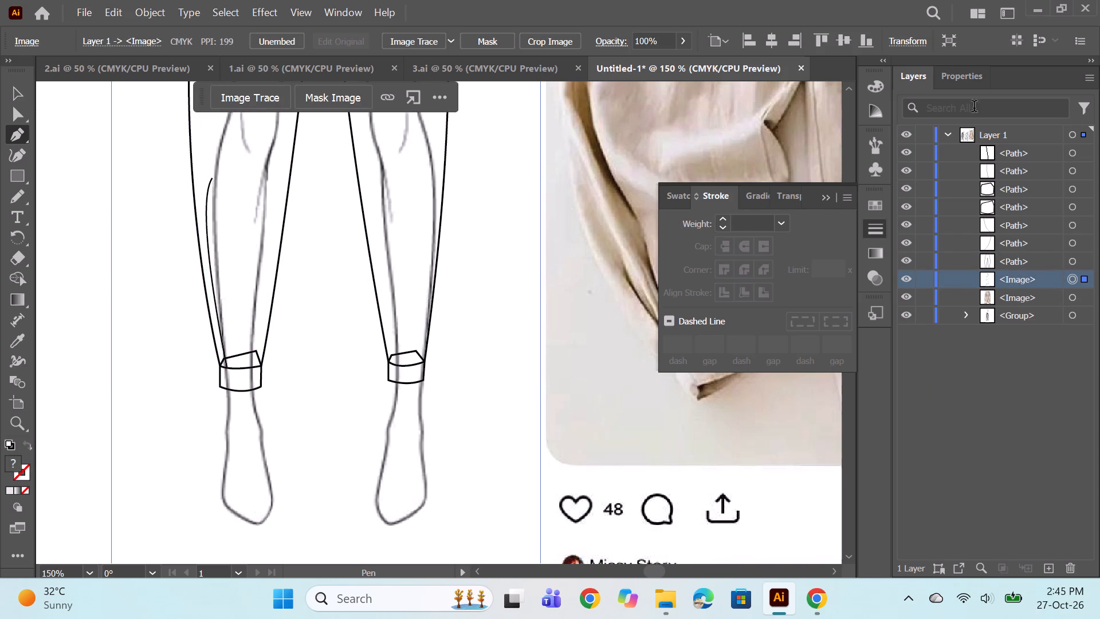
# Set the shorter pleat line's stroke weight to 0.75 pt on the leg farthest from the reference image and deselect it.
pyautogui.click(1070, 150)
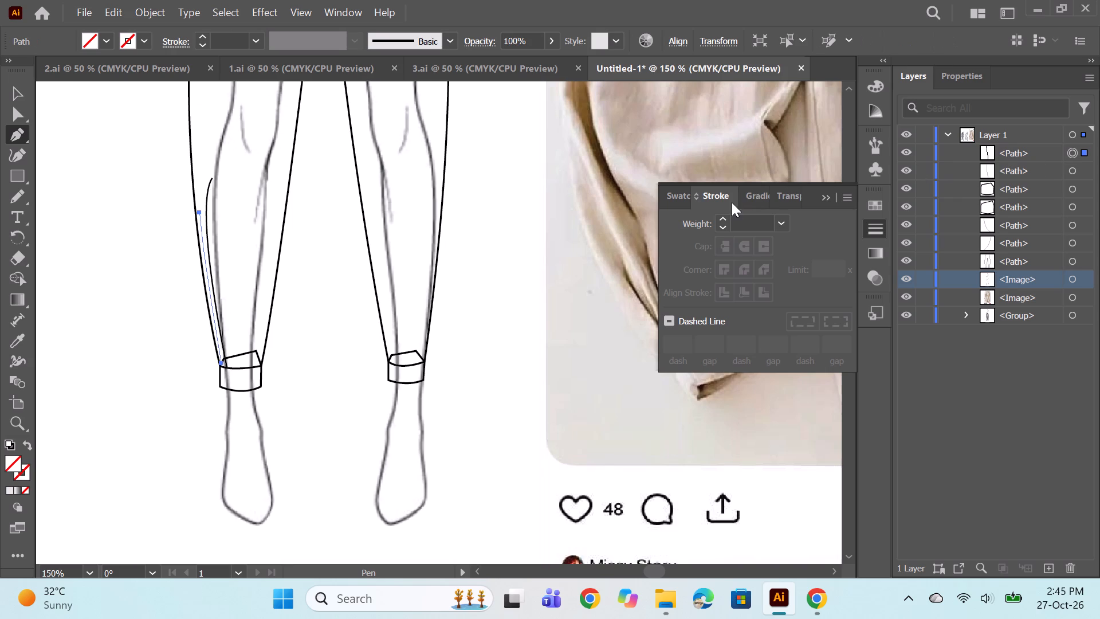
pyautogui.doubleClick(722, 216)
pyautogui.click(722, 216)
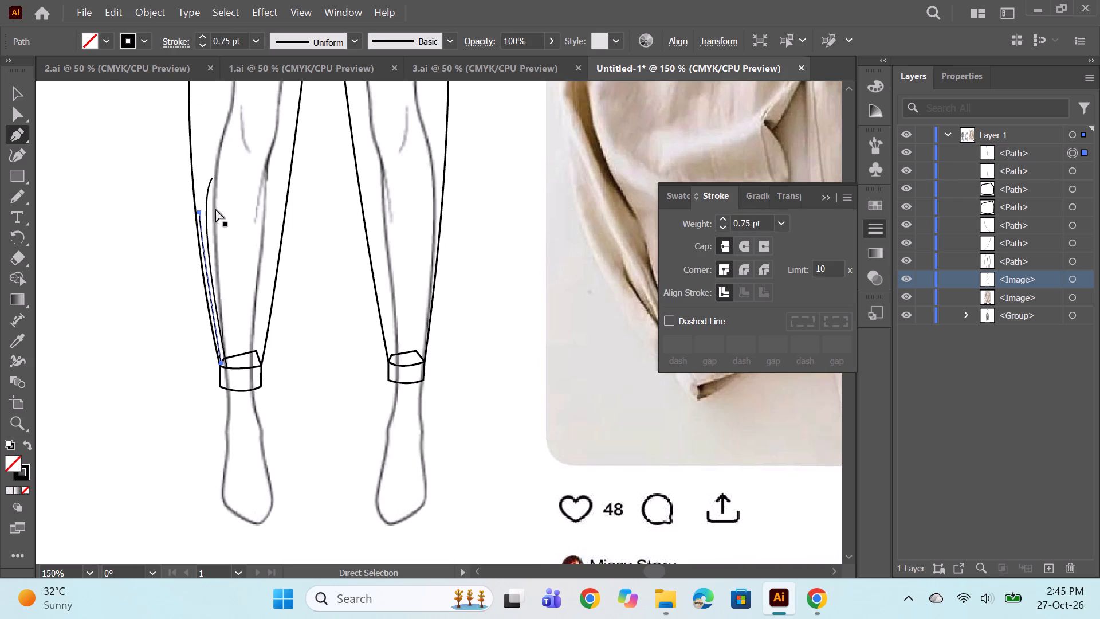
pyautogui.keyDown('ctrl'); pyautogui.click(135, 258); pyautogui.keyUp('ctrl')
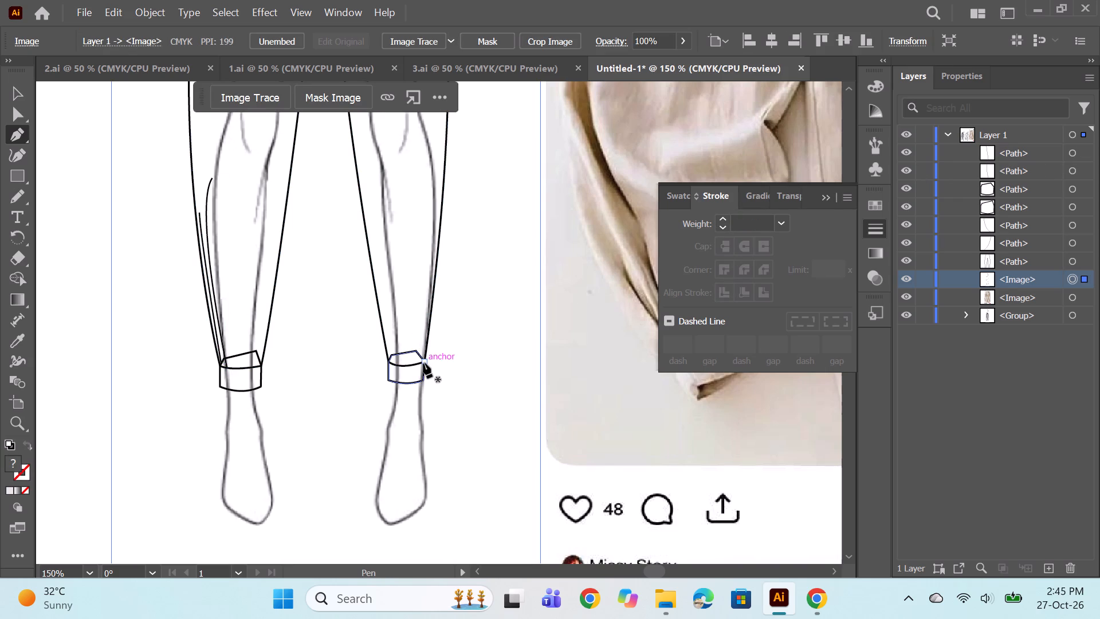
# Draw a curved 0.75 pt pleat line from the outer corner of the cuff nearest the reference image up to just below the knee.
pyautogui.click(423, 363)
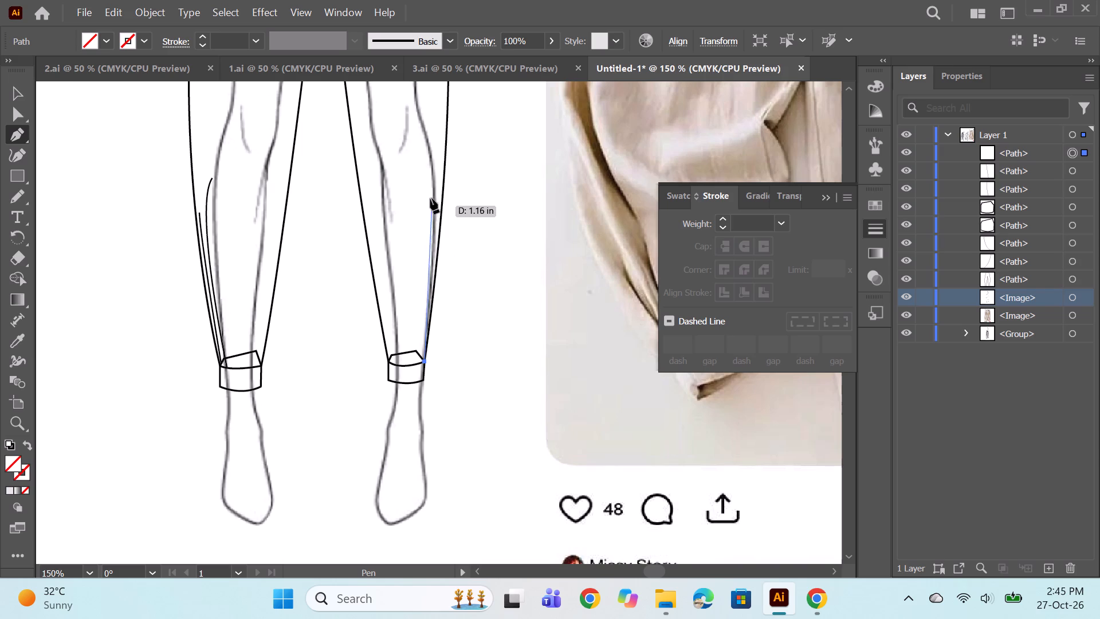
pyautogui.moveTo(429, 192); pyautogui.dragTo(415, 151)
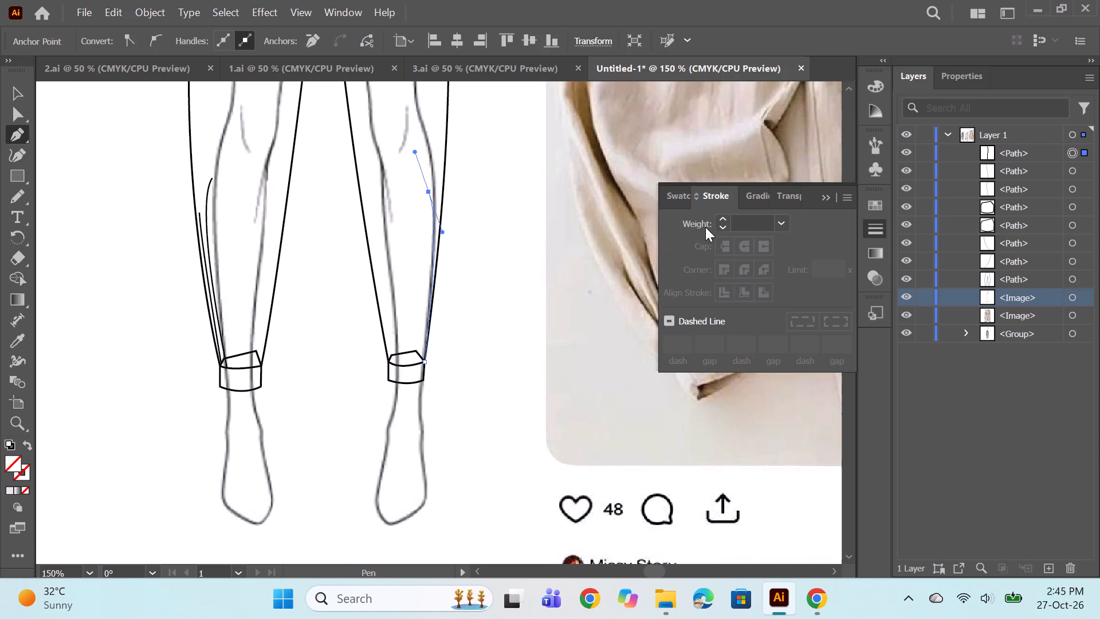
pyautogui.doubleClick(726, 219)
pyautogui.click(726, 219)
pyautogui.keyDown('ctrl'); pyautogui.click(531, 241); pyautogui.keyUp('ctrl')
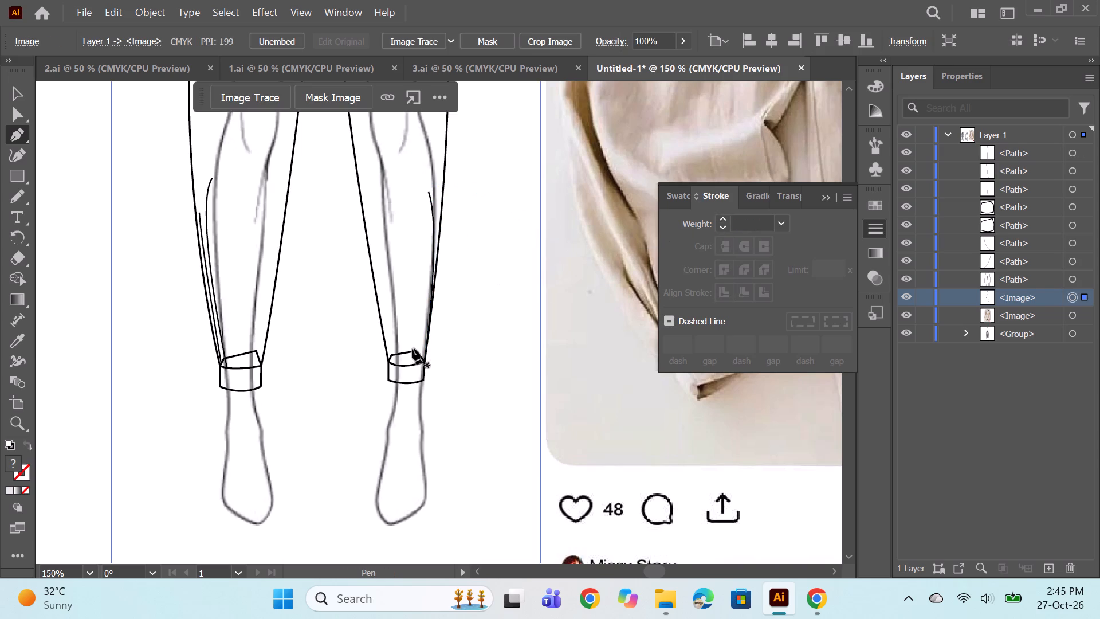
# Draw a second, shorter curved 0.75 pt pleat line from the same cuff, just inside the first one, and deselect it.
pyautogui.click(420, 363)
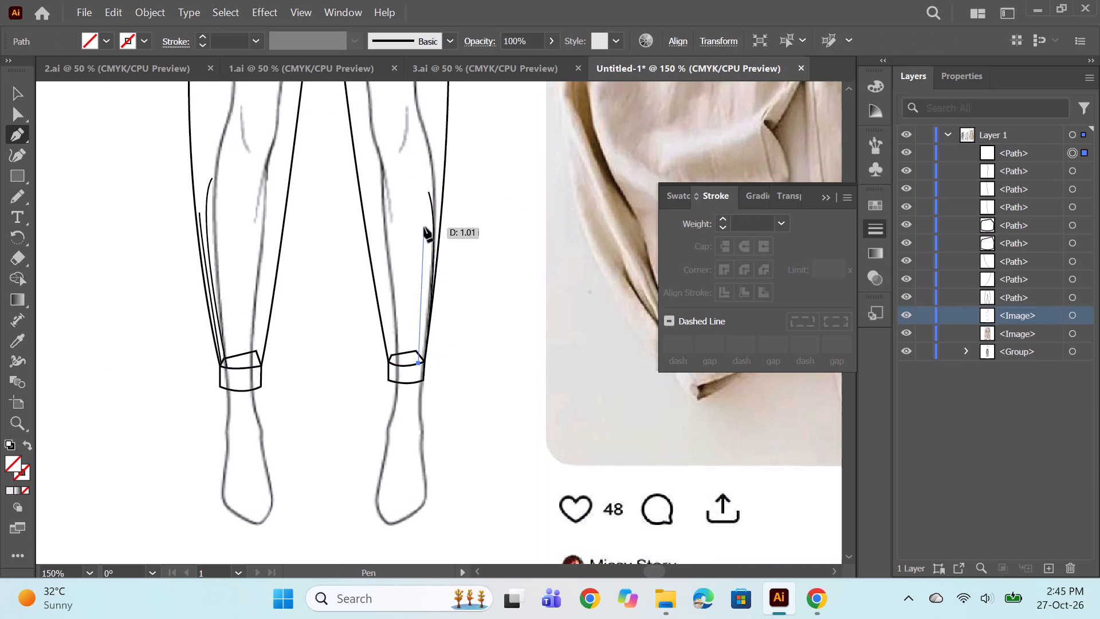
pyautogui.moveTo(425, 226); pyautogui.dragTo(417, 199)
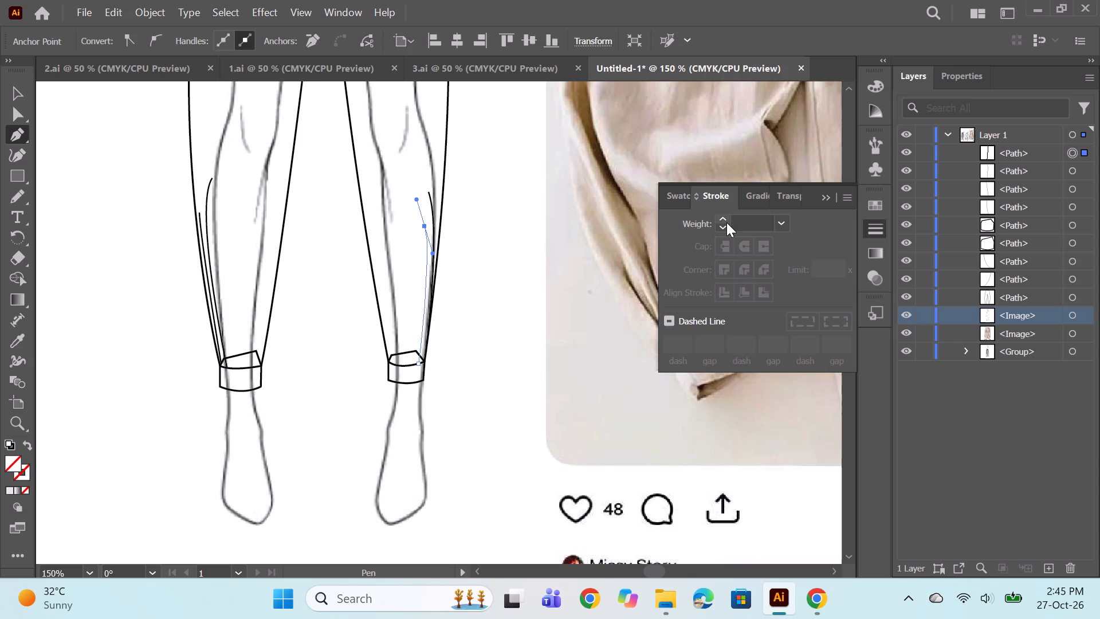
pyautogui.tripleClick(726, 222)
pyautogui.keyDown('ctrl'); pyautogui.click(514, 249); pyautogui.keyUp('ctrl')
# Fill the gathered trousers' main outline with the light grey swatch used on the neighbouring trousers.
pyautogui.keyDown('alt'); pyautogui.scroll(-2, 508, 242); pyautogui.keyUp('alt')
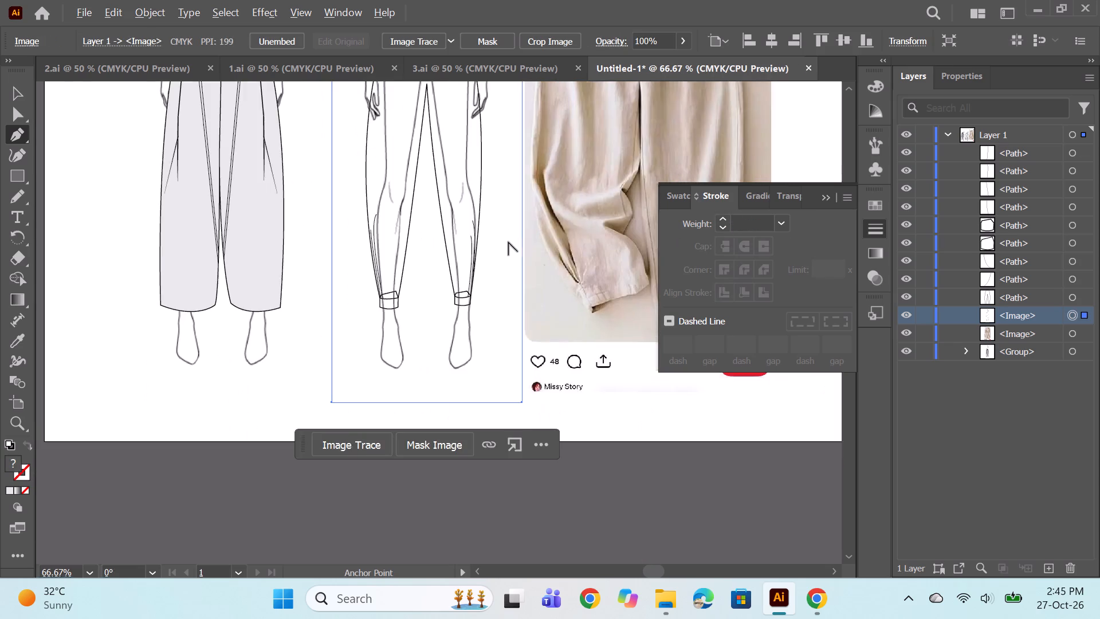
pyautogui.scroll(8, 499, 281)
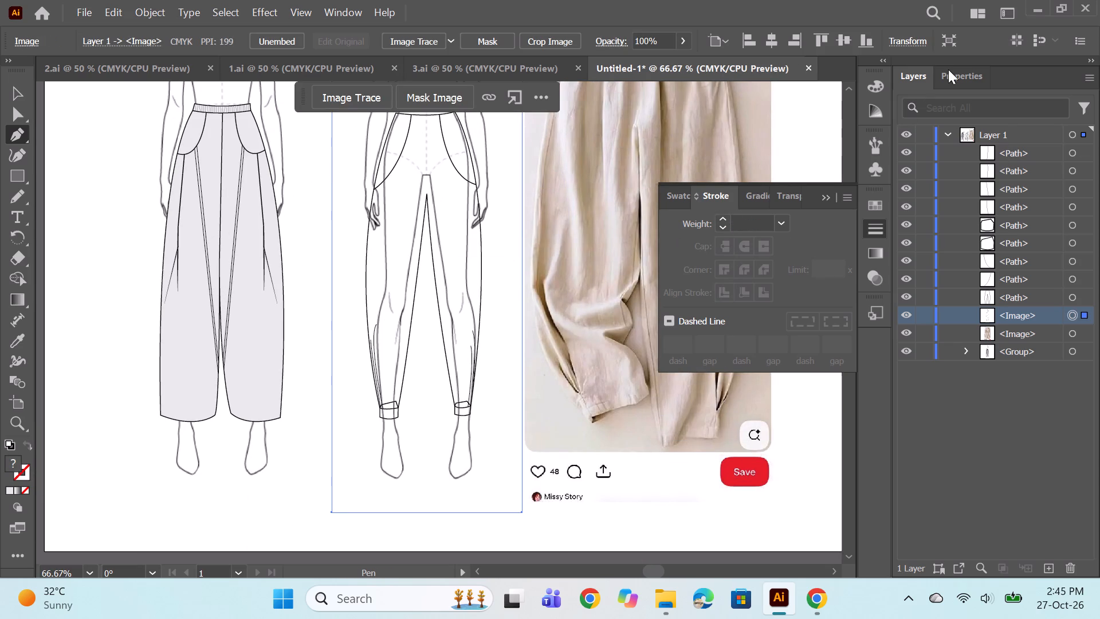
pyautogui.click(1077, 300)
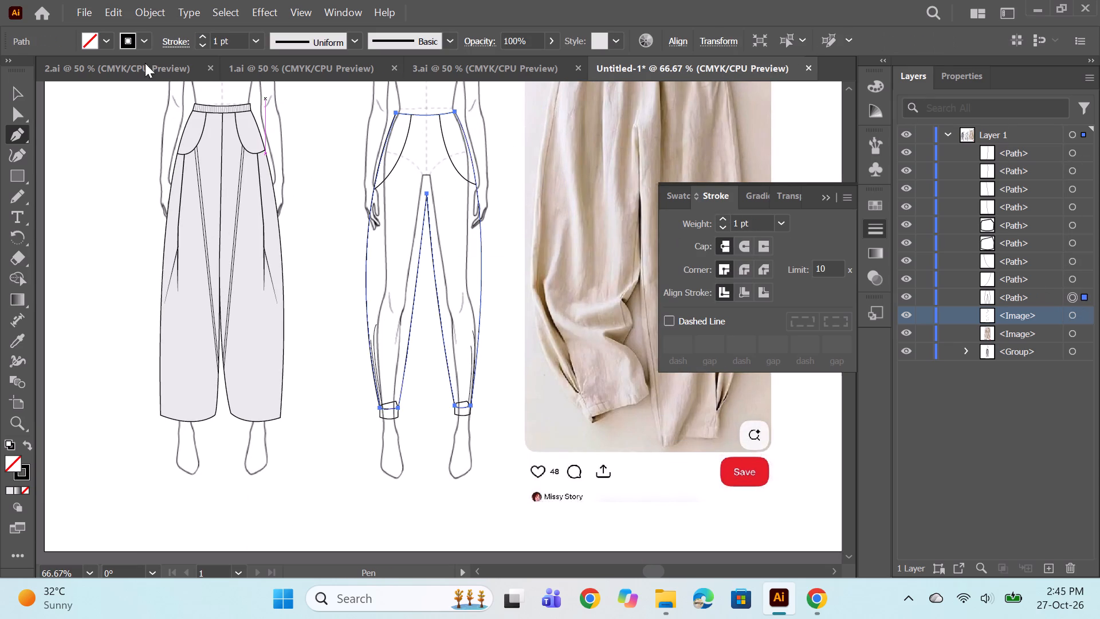
pyautogui.click(108, 47)
pyautogui.click(130, 122)
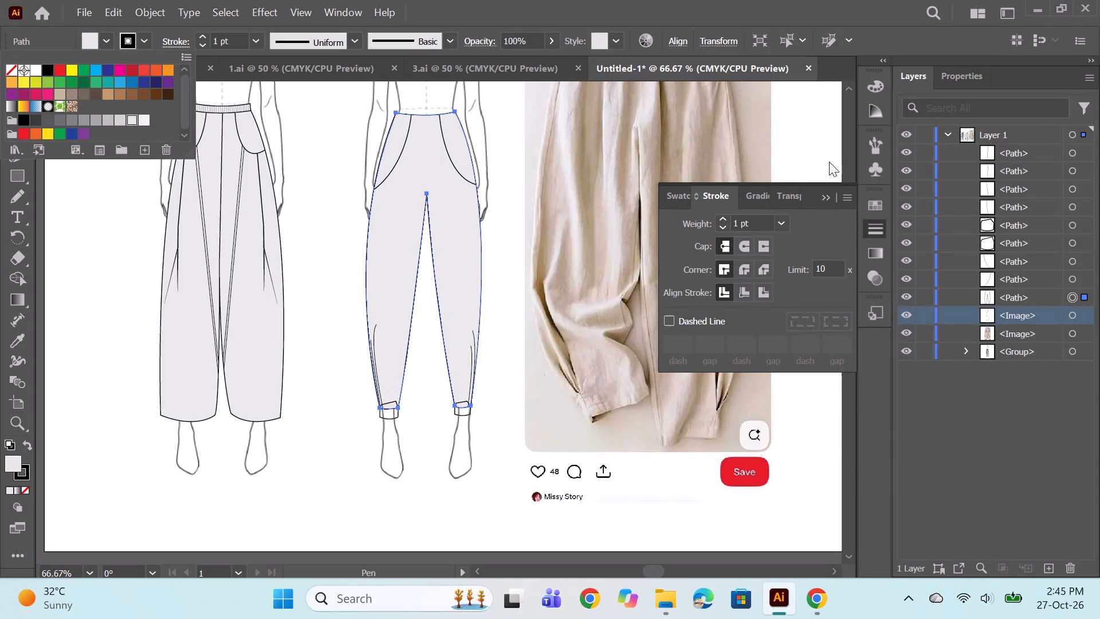
# Fill both ankle cuffs with the same light grey swatch.
pyautogui.click(1074, 226)
pyautogui.keyDown('ctrl'); pyautogui.click(1074, 240); pyautogui.keyUp('ctrl')
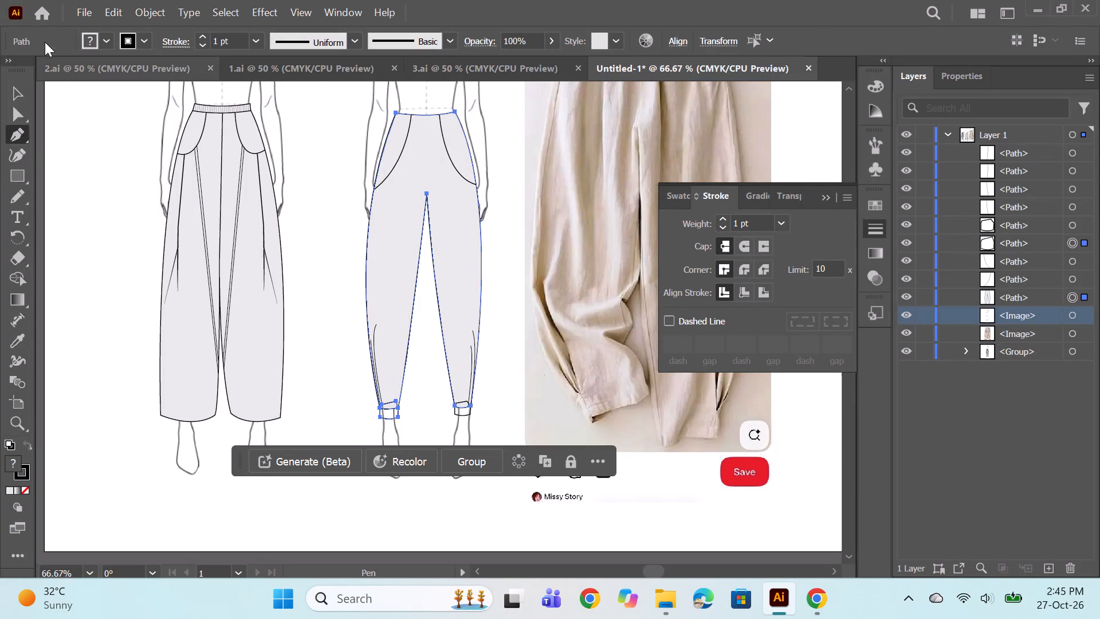
pyautogui.keyDown('ctrl'); pyautogui.click(1072, 229); pyautogui.keyUp('ctrl')
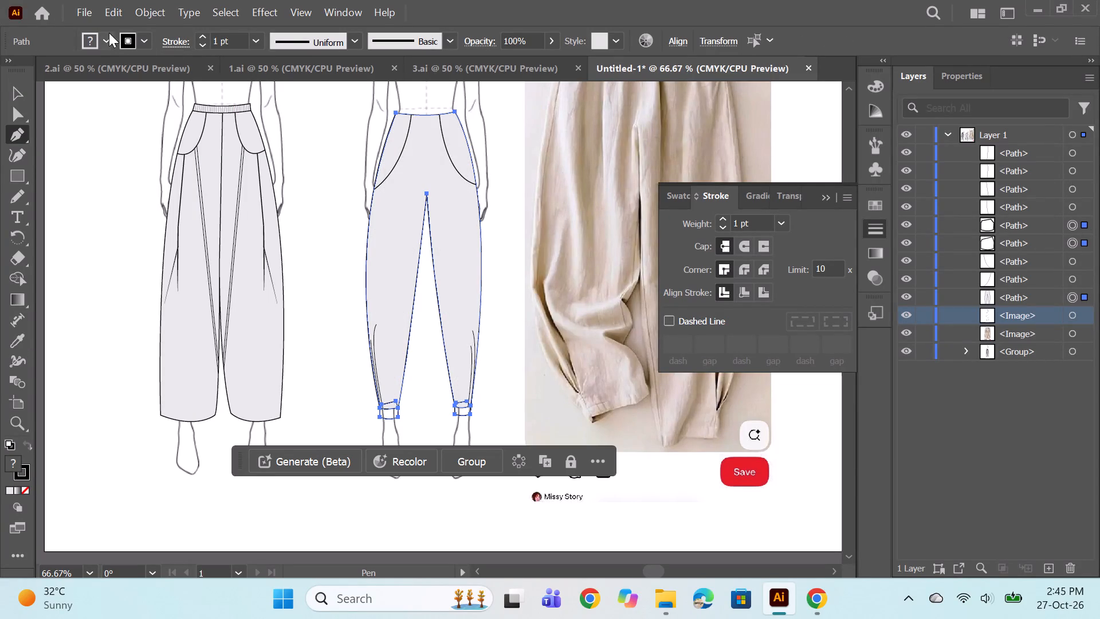
pyautogui.click(107, 35)
pyautogui.click(133, 120)
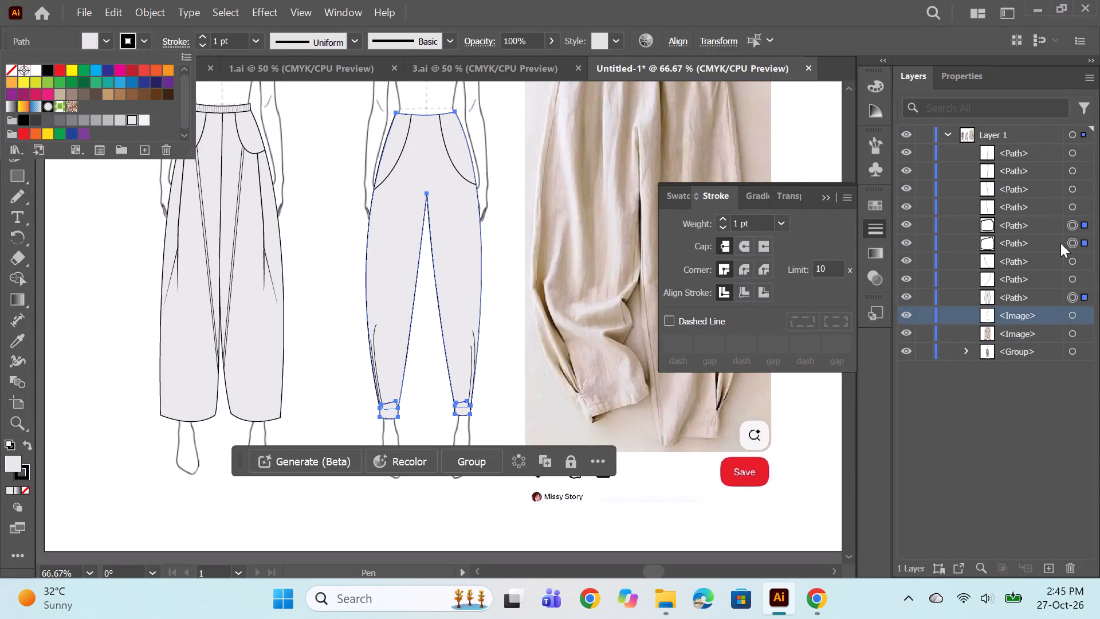
pyautogui.click(963, 424)
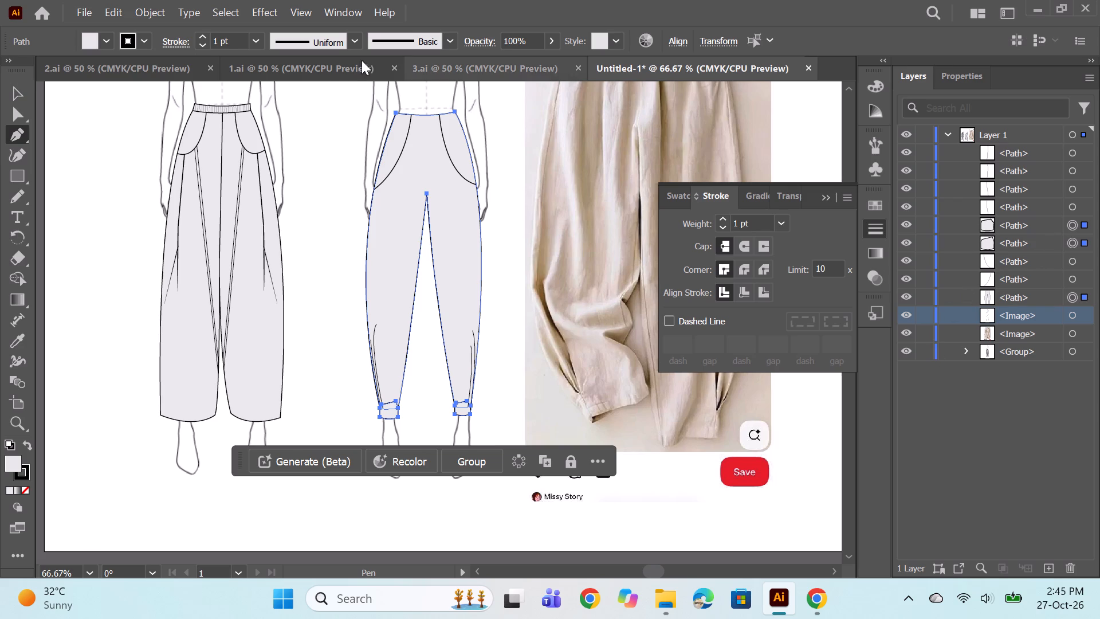
# Move both cuff shapes below the trouser outline in the layer stacking order and deselect them.
pyautogui.click(1030, 223)
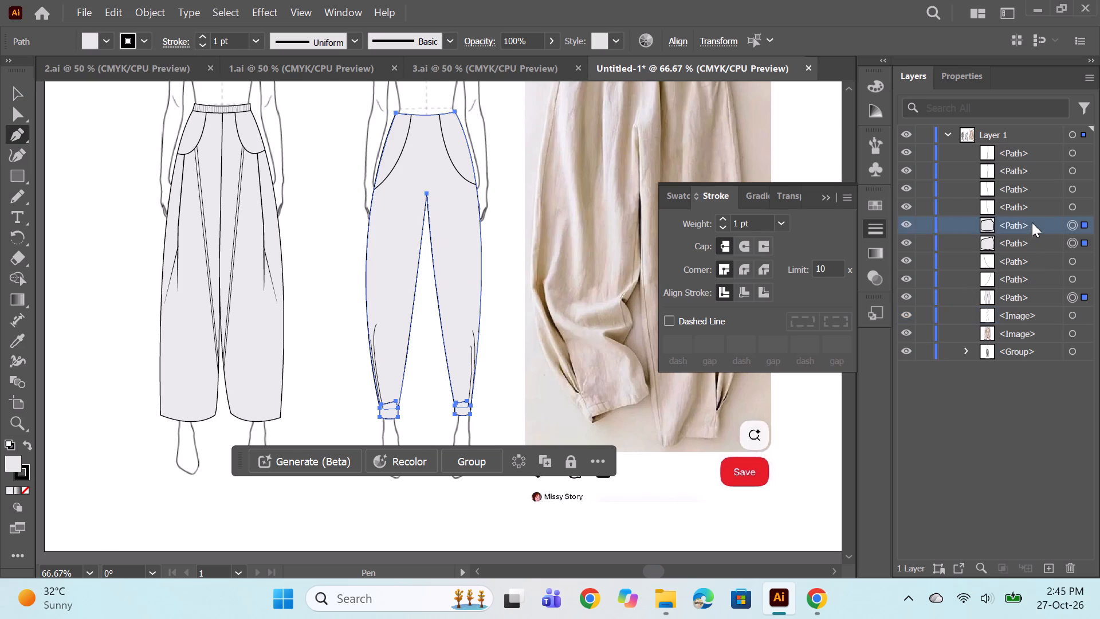
pyautogui.keyDown('ctrl'); pyautogui.click(1030, 242); pyautogui.keyUp('ctrl')
pyautogui.moveTo(1028, 222); pyautogui.dragTo(1027, 306)
pyautogui.click(994, 459)
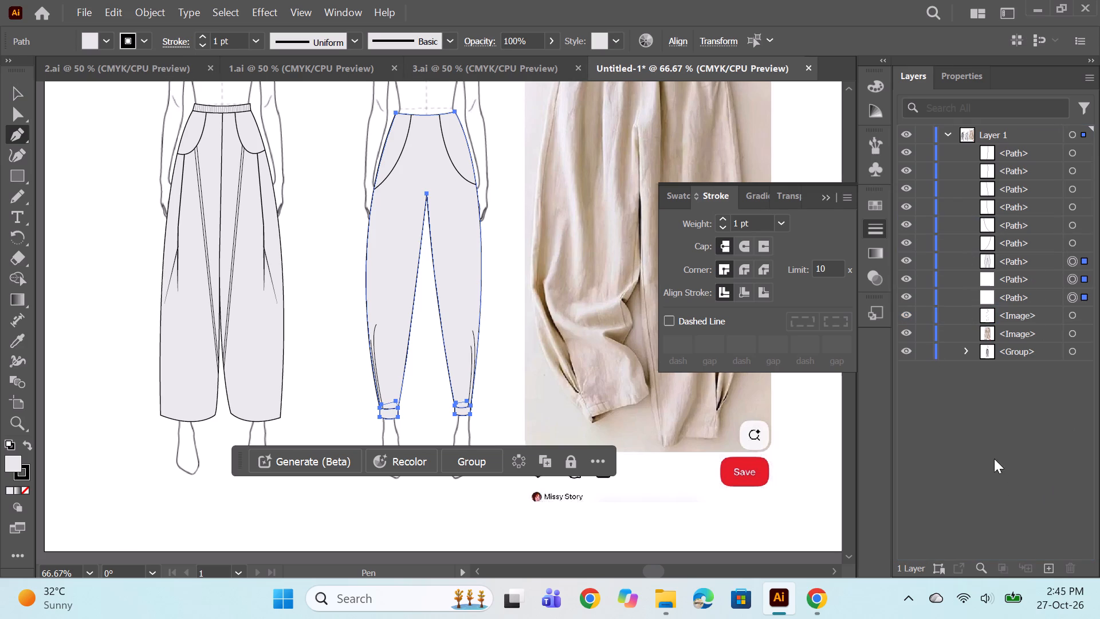
pyautogui.keyDown('ctrl'); pyautogui.click(353, 303); pyautogui.keyUp('ctrl')
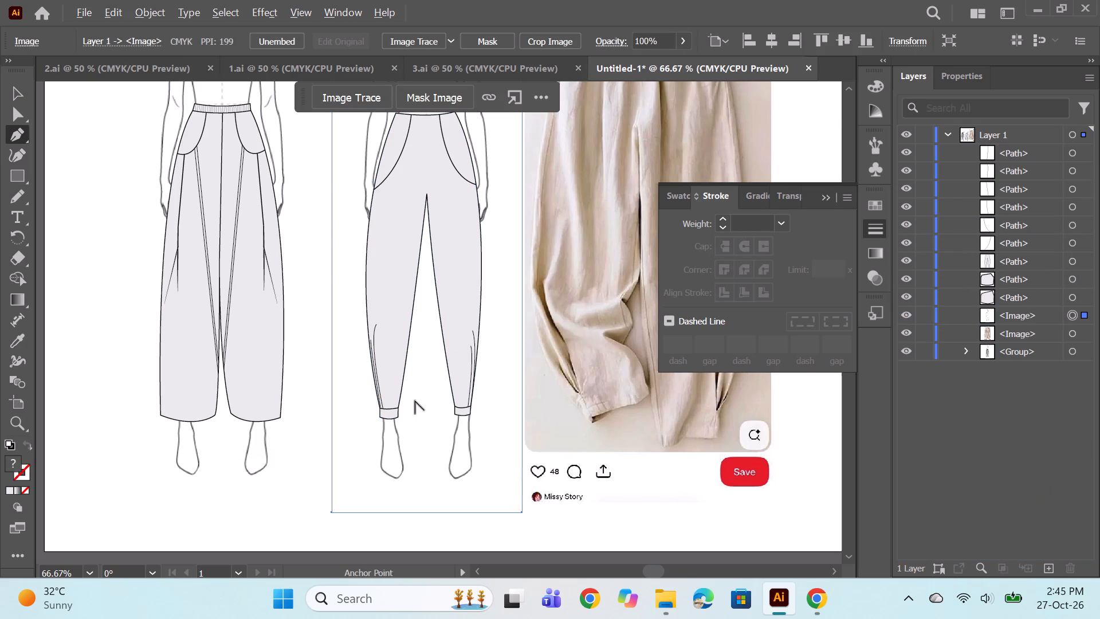
# Expand the fill and stroke of all four hem pleat lines into filled shapes.
pyautogui.press('space')
pyautogui.moveTo(569, 453); pyautogui.dragTo(451, 410)
pyautogui.keyDown('alt'); pyautogui.scroll(2, 274, 339); pyautogui.keyUp('alt')
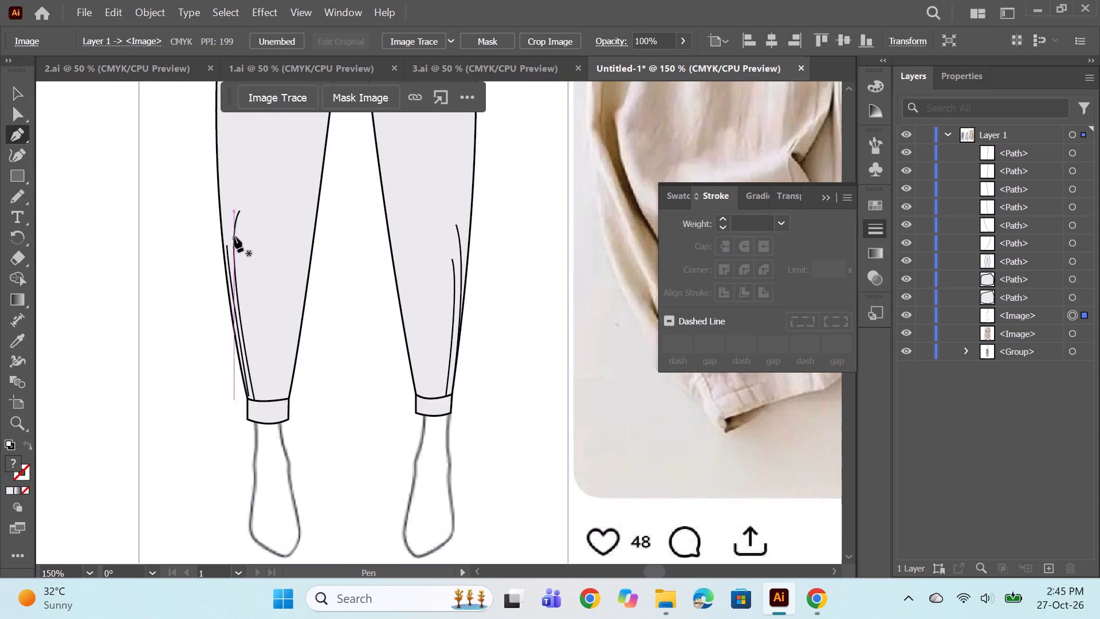
pyautogui.click(20, 90)
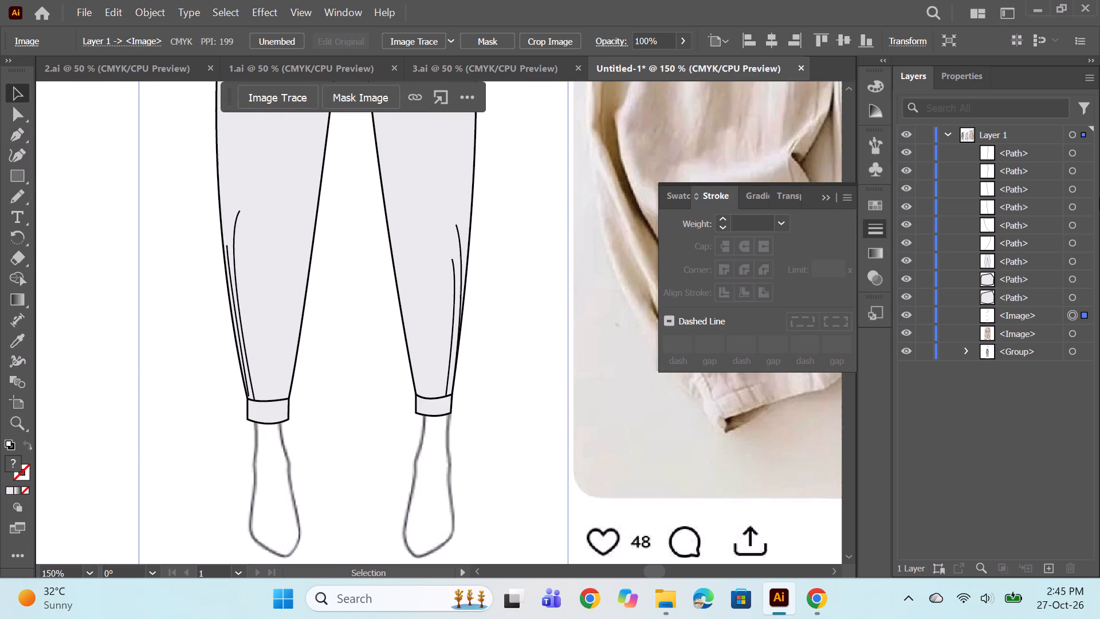
pyautogui.click(1072, 148)
pyautogui.keyDown('ctrl'); pyautogui.click(1075, 168); pyautogui.keyUp('ctrl')
pyautogui.keyDown('ctrl'); pyautogui.click(1071, 189); pyautogui.keyUp('ctrl')
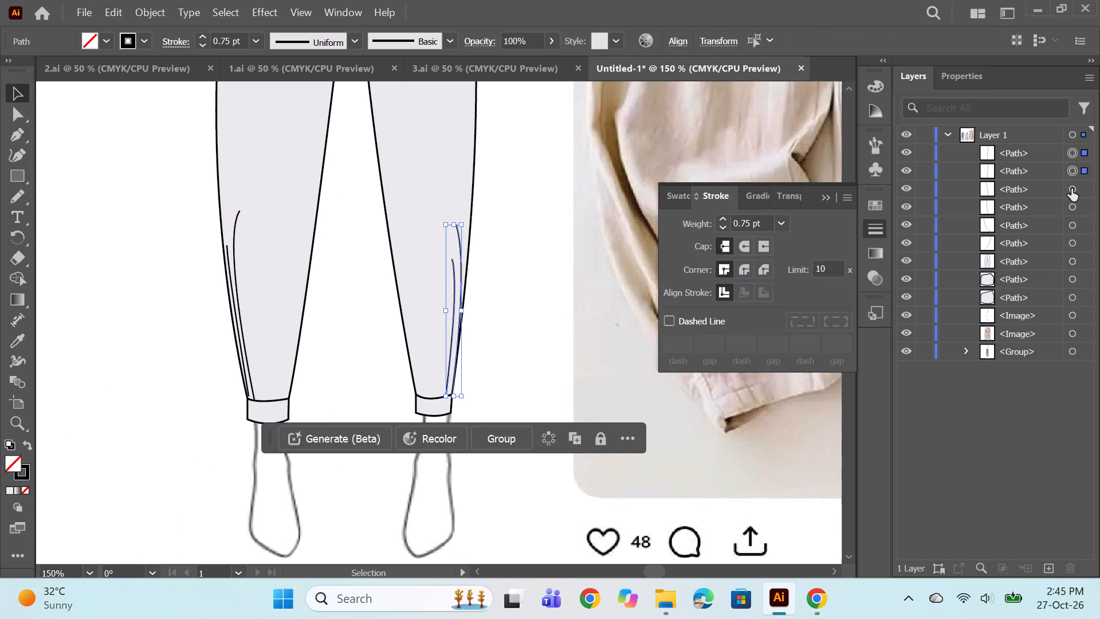
pyautogui.keyDown('ctrl'); pyautogui.click(1071, 213); pyautogui.keyUp('ctrl')
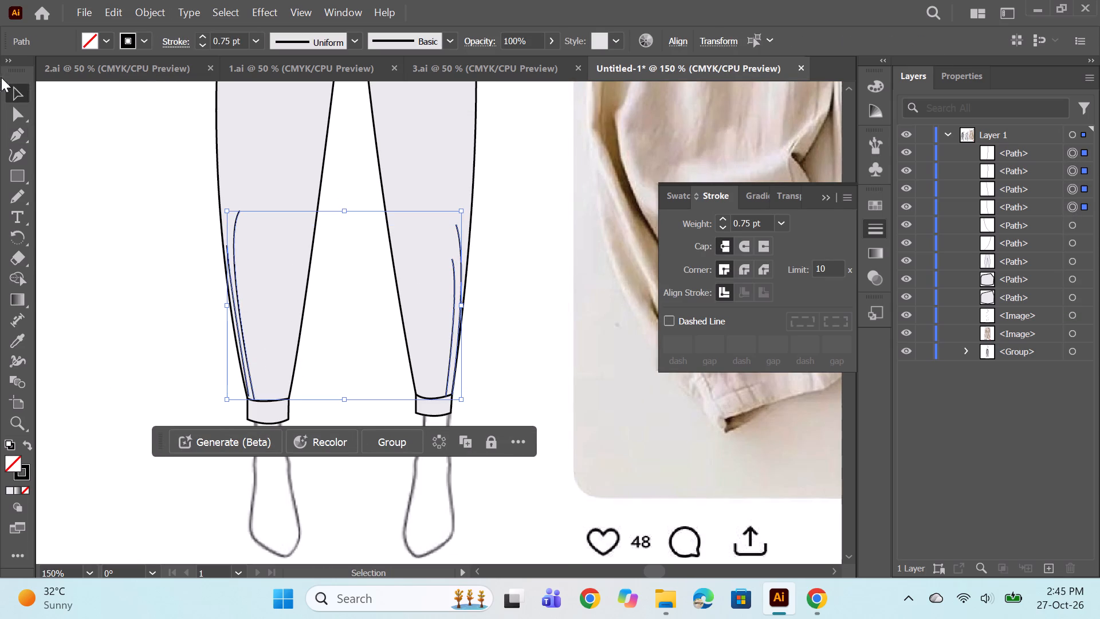
pyautogui.click(144, 11)
pyautogui.click(178, 256)
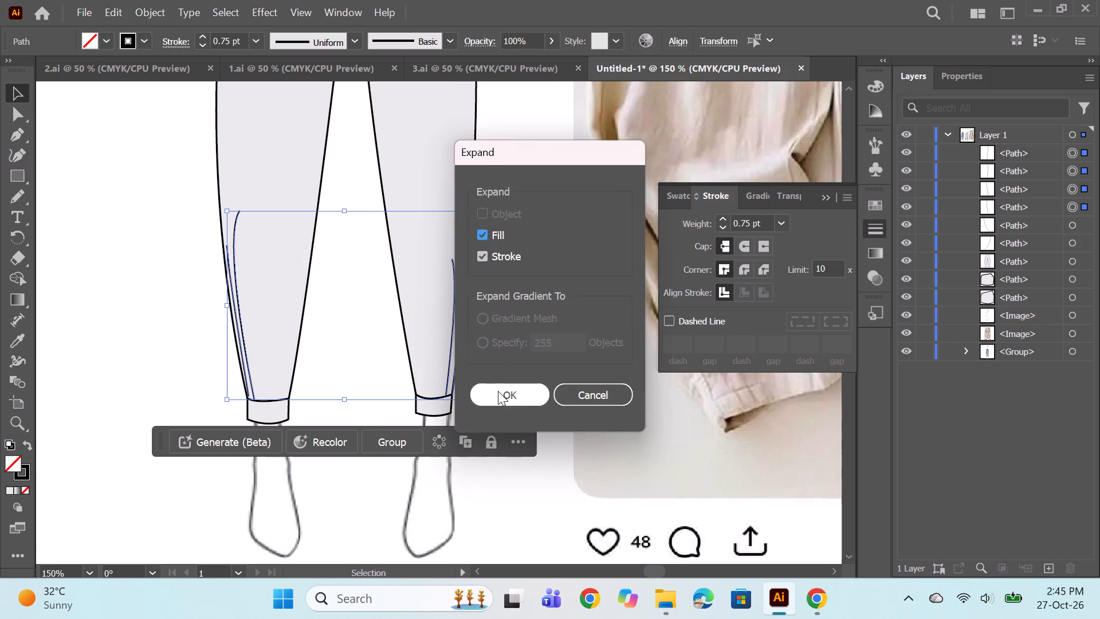
pyautogui.click(499, 391)
# Taper the longer pleat on the leg farthest from the reference to a point, replacing its two top corner anchors with a central one.
pyautogui.keyDown('alt'); pyautogui.scroll(2, 212, 241); pyautogui.keyUp('alt')
pyautogui.click(22, 133)
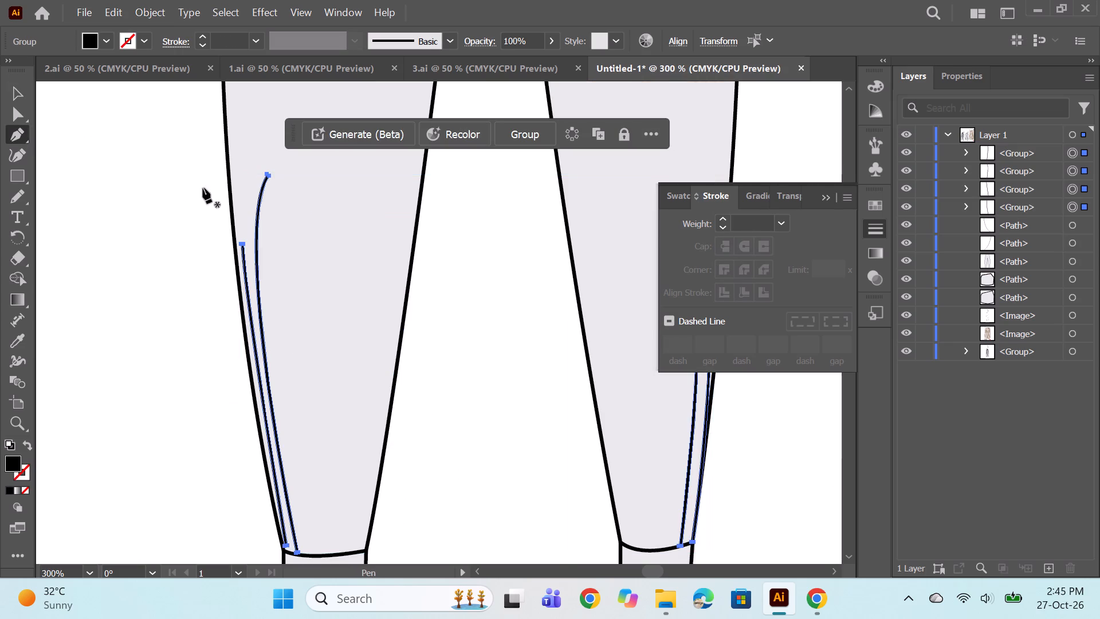
pyautogui.keyDown('alt'); pyautogui.scroll(7, 234, 173); pyautogui.keyUp('alt')
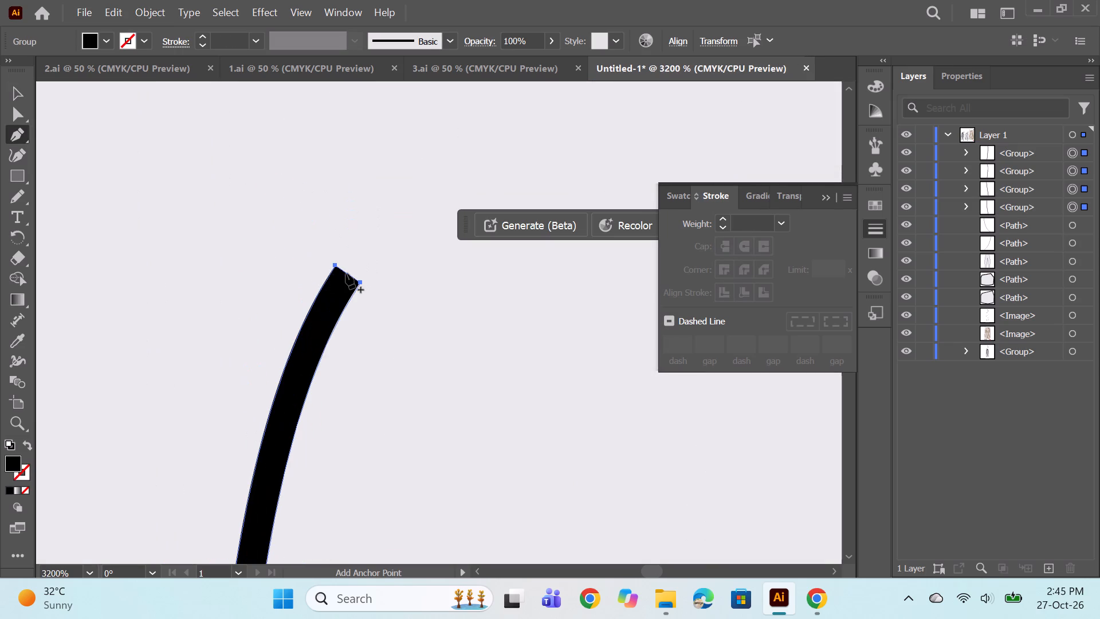
pyautogui.click(347, 273)
pyautogui.click(362, 283)
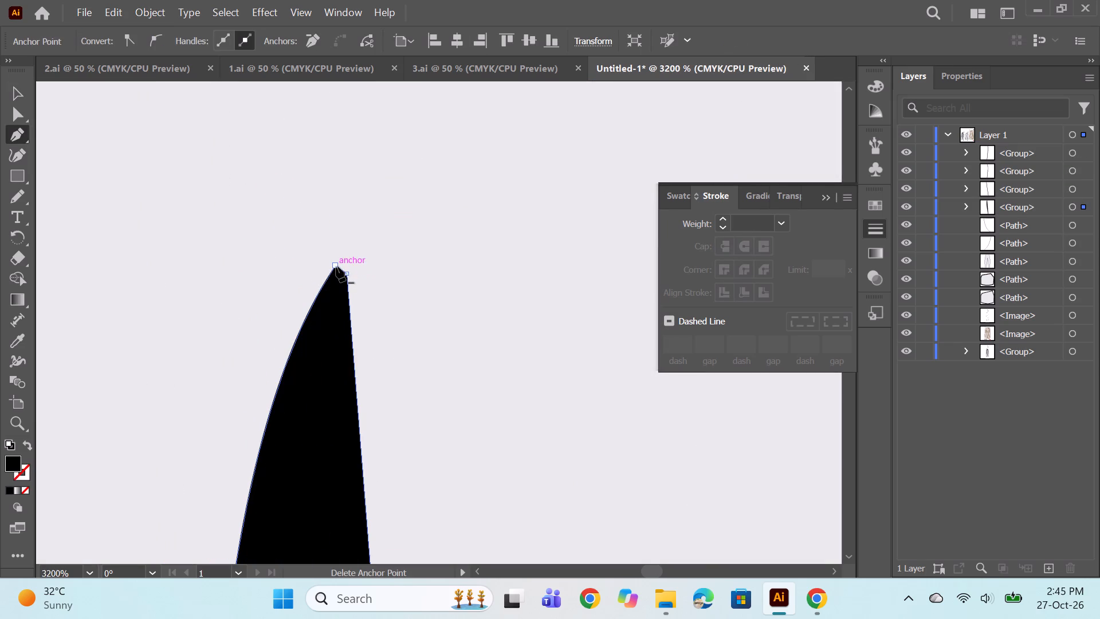
pyautogui.click(336, 267)
# Taper the shorter pleat on the same leg to a point by replacing its two top corner anchors with a central one, then deselect.
pyautogui.keyDown('ctrl'); pyautogui.scroll(-13, 390, 262); pyautogui.keyUp('ctrl')
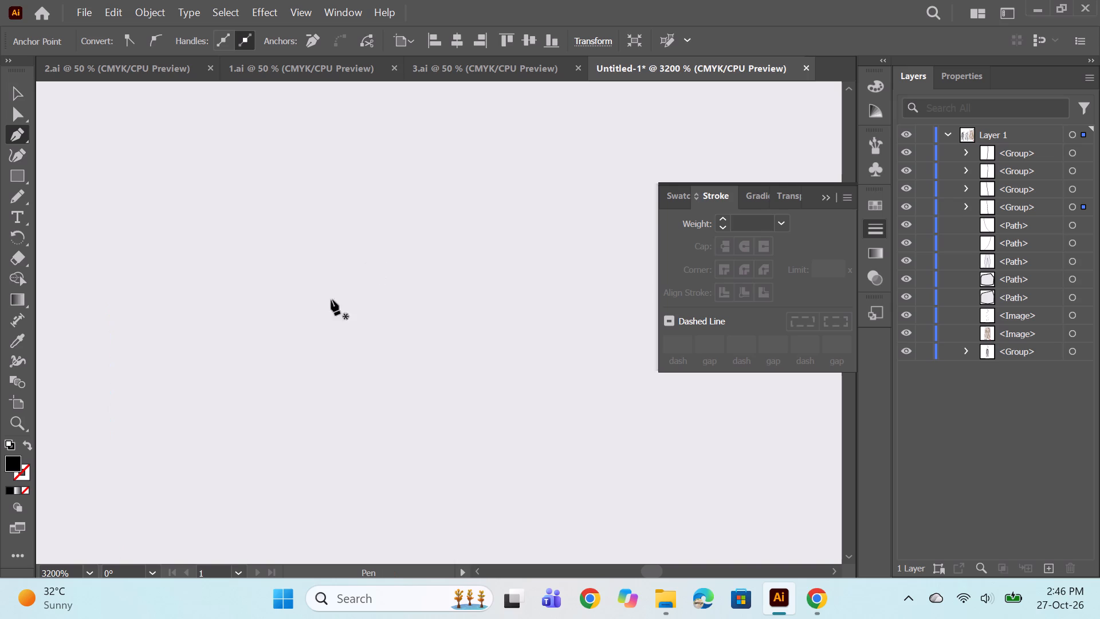
pyautogui.press('space')
pyautogui.moveTo(307, 306); pyautogui.dragTo(596, 217)
pyautogui.keyDown('alt'); pyautogui.scroll(-5, 510, 213); pyautogui.keyUp('alt')
pyautogui.scroll(-6, 515, 214)
pyautogui.keyDown('alt'); pyautogui.scroll(3, 401, 269); pyautogui.keyUp('alt')
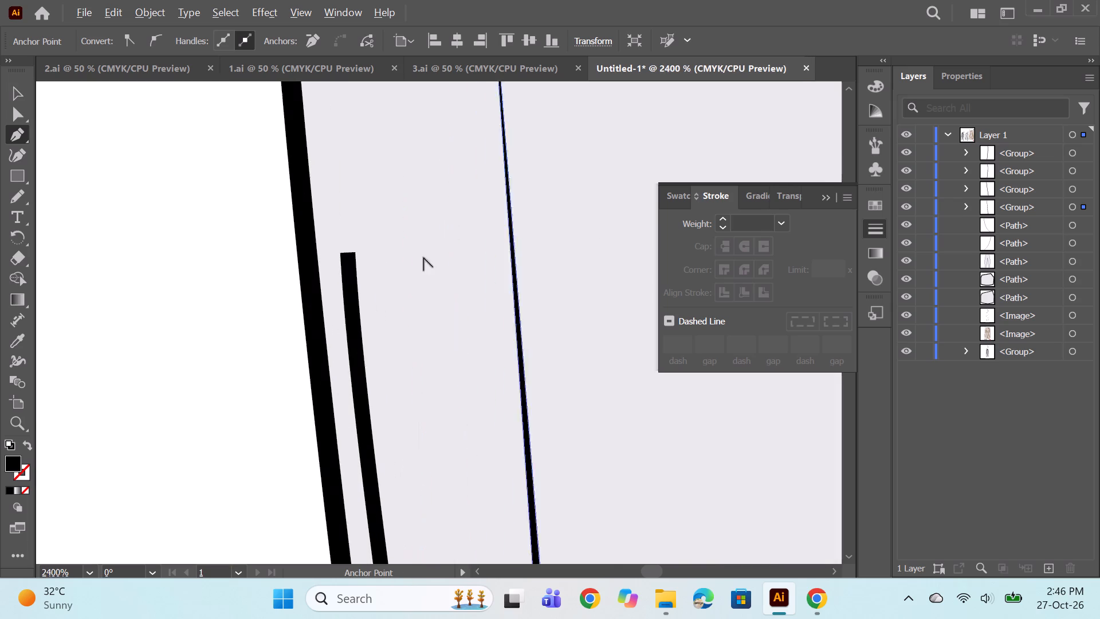
pyautogui.click(1072, 186)
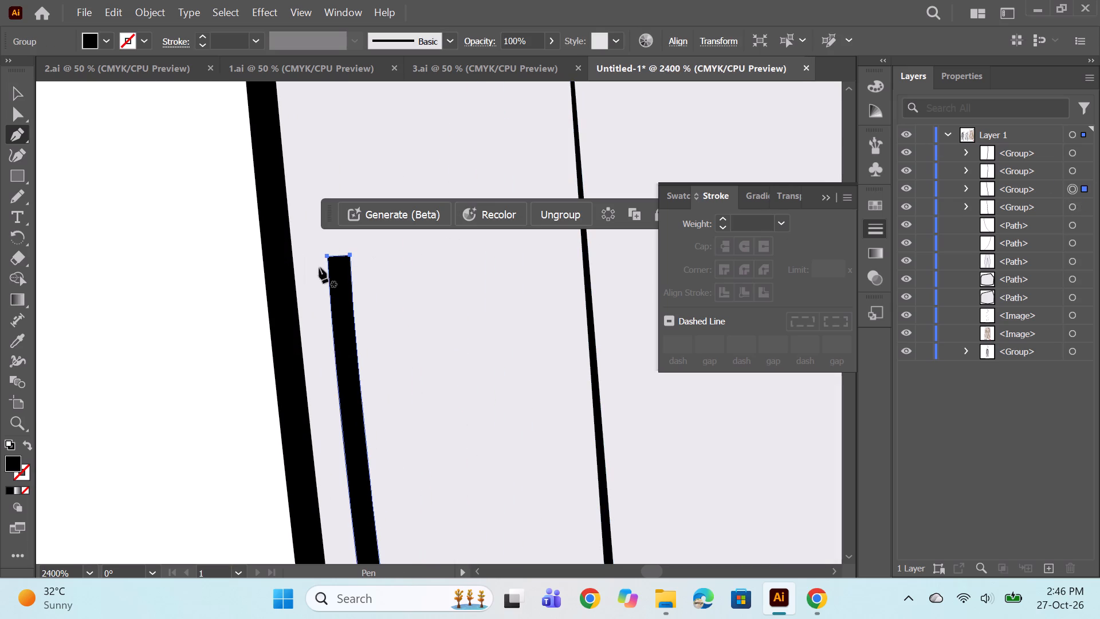
pyautogui.keyDown('alt'); pyautogui.scroll(1, 333, 254); pyautogui.keyUp('alt')
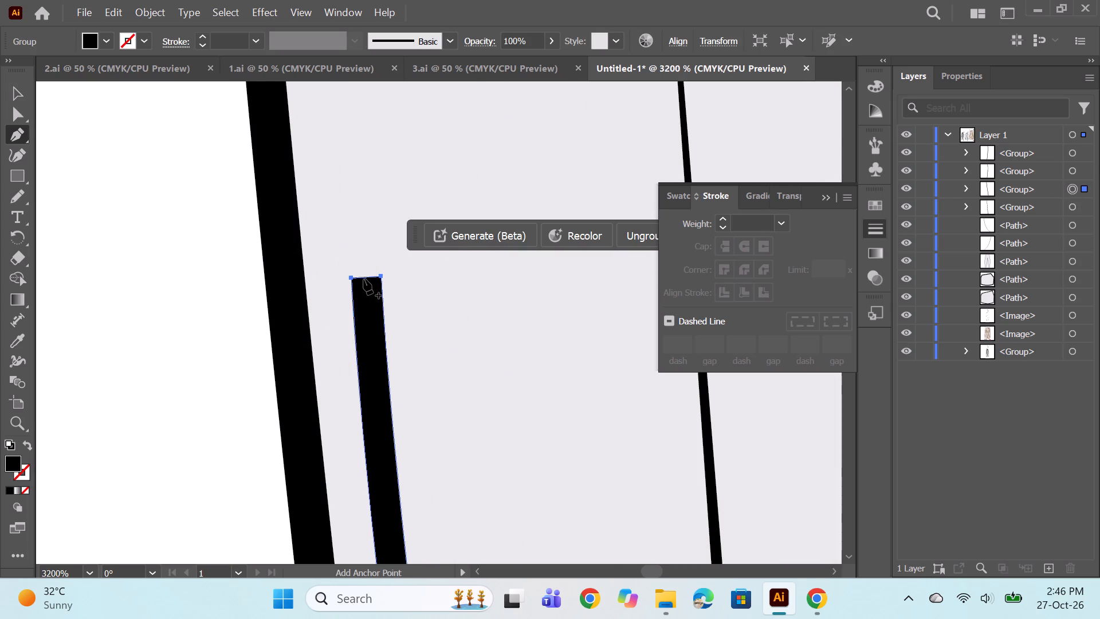
pyautogui.click(364, 279)
pyautogui.click(351, 278)
pyautogui.click(382, 278)
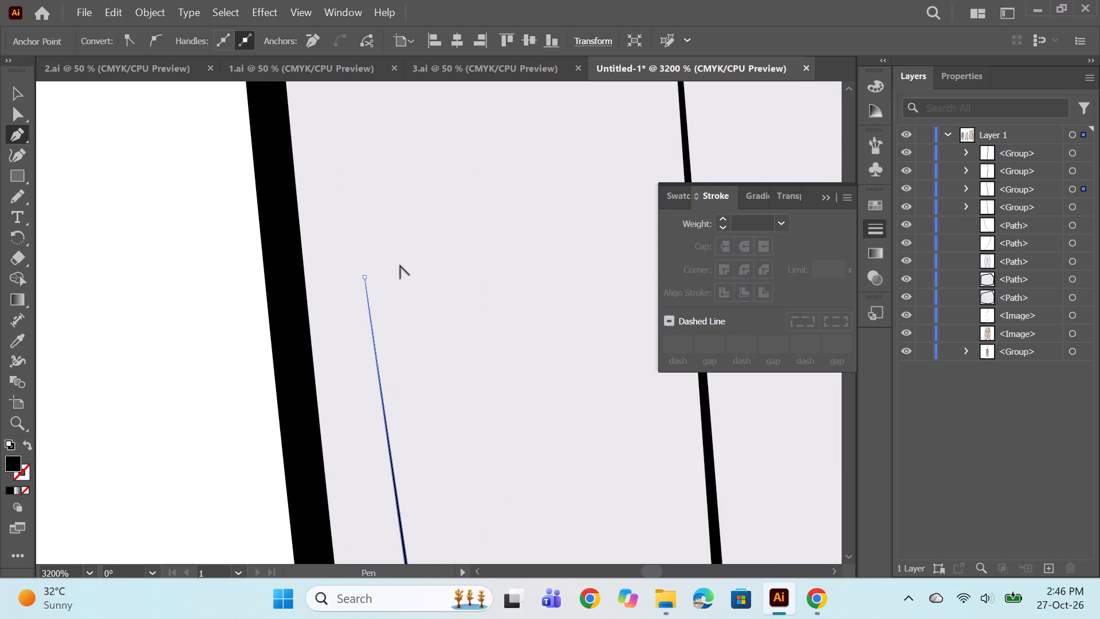
pyautogui.keyDown('alt'); pyautogui.scroll(-9, 396, 252); pyautogui.keyUp('alt')
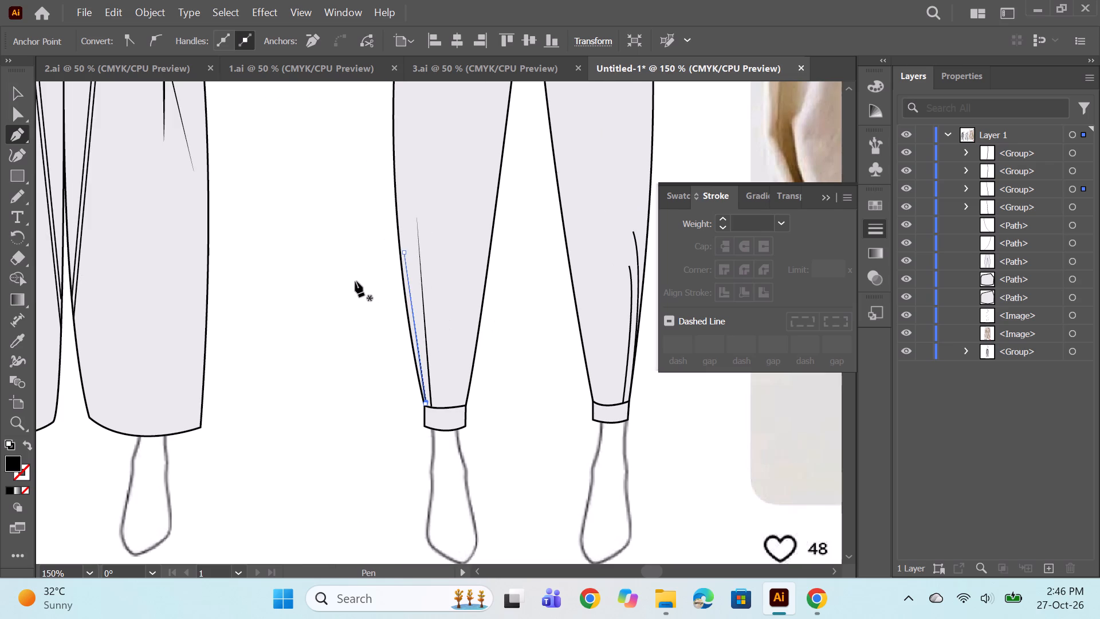
pyautogui.keyDown('ctrl'); pyautogui.click(355, 281); pyautogui.keyUp('ctrl')
# Taper the longer pleat on the leg nearest the reference to a point, replacing its two top corner anchors with a central one.
pyautogui.keyDown('alt'); pyautogui.scroll(-2, 378, 263); pyautogui.keyUp('alt')
pyautogui.press('space')
pyautogui.press('space')
pyautogui.moveTo(451, 304); pyautogui.dragTo(319, 336)
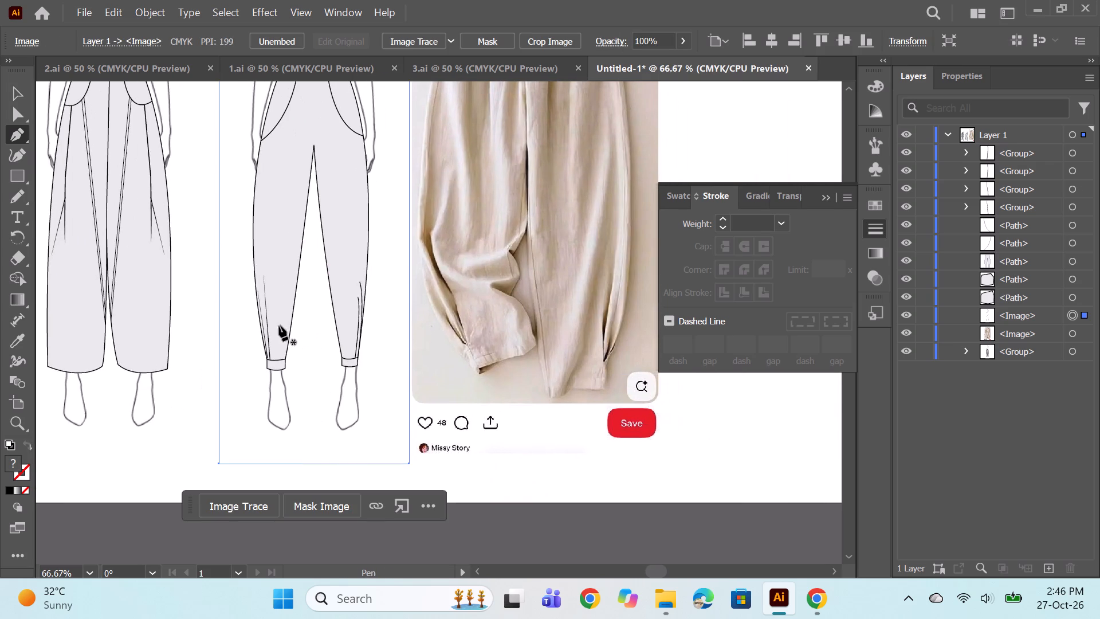
pyautogui.keyDown('alt'); pyautogui.scroll(2, 282, 312); pyautogui.keyUp('alt')
pyautogui.keyDown('alt'); pyautogui.scroll(1, 423, 292); pyautogui.keyUp('alt')
pyautogui.press('space')
pyautogui.moveTo(486, 296); pyautogui.dragTo(429, 304)
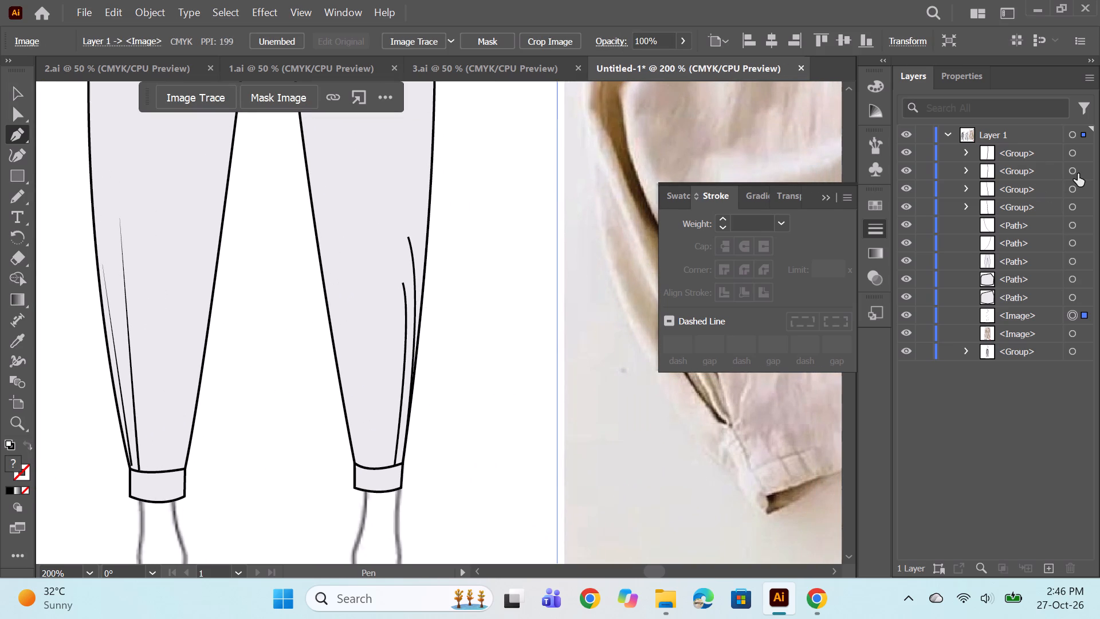
pyautogui.click(1075, 171)
pyautogui.keyDown('alt'); pyautogui.scroll(7, 427, 254); pyautogui.keyUp('alt')
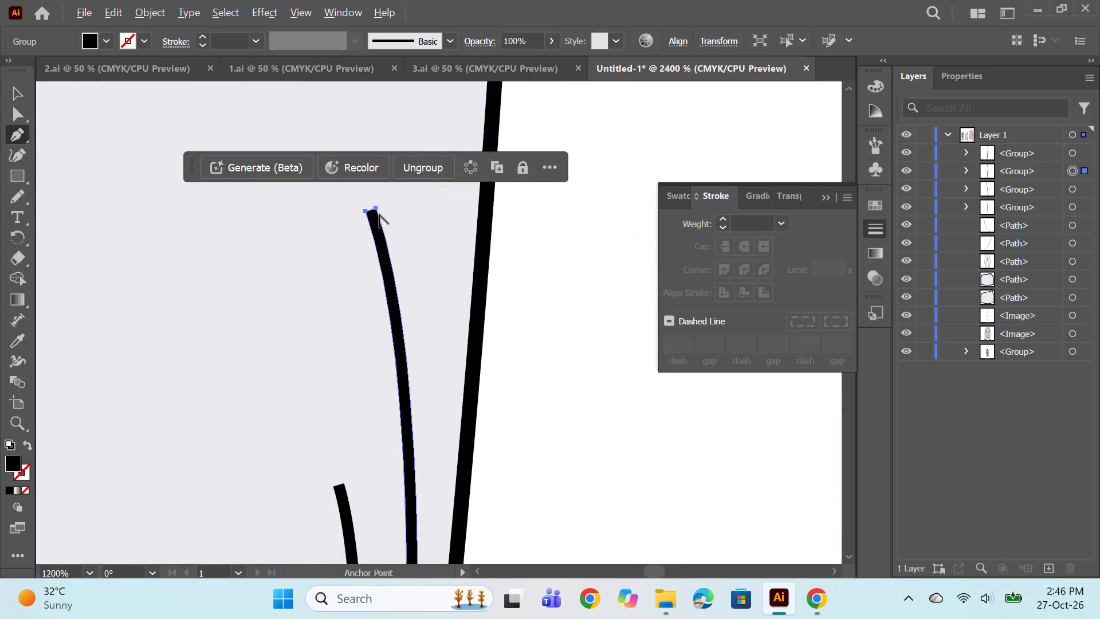
pyautogui.click(348, 202)
pyautogui.click(356, 196)
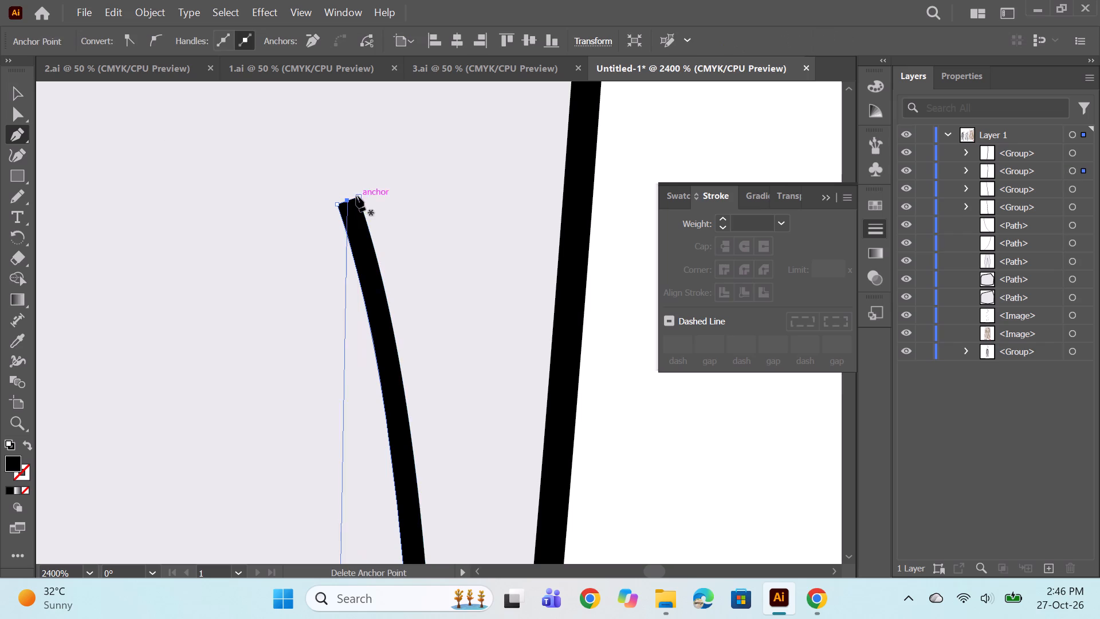
pyautogui.click(337, 206)
pyautogui.keyDown('alt'); pyautogui.scroll(-6, 425, 228); pyautogui.keyUp('alt')
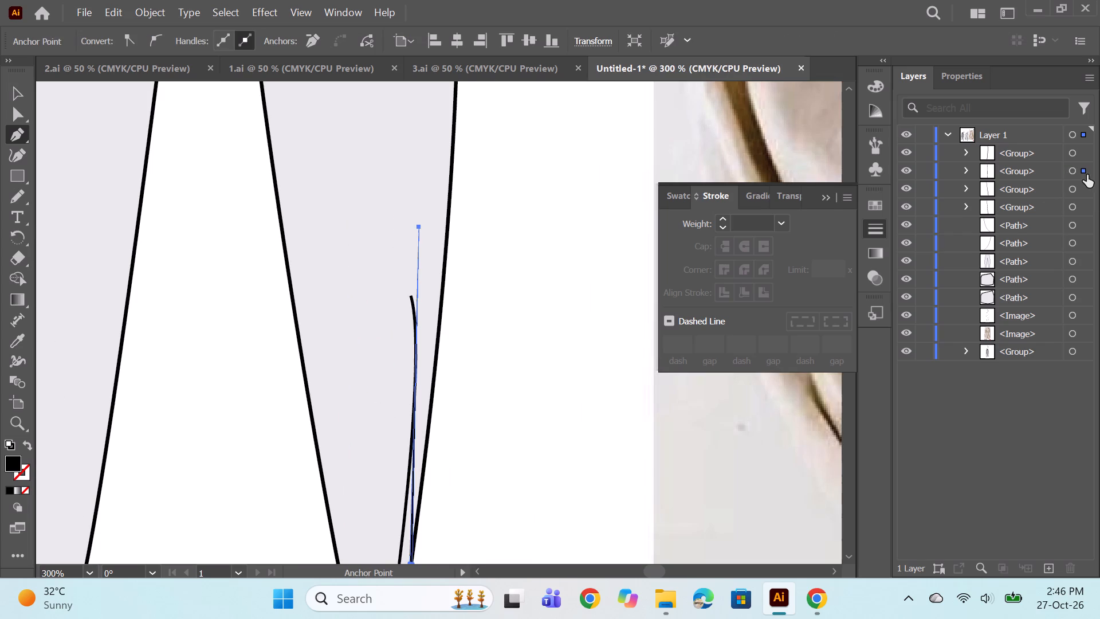
# Taper the shorter pleat on the same leg to a point by replacing its two top corner anchors with a central one, then deselect.
pyautogui.click(1076, 154)
pyautogui.keyDown('alt'); pyautogui.scroll(9, 419, 314); pyautogui.keyUp('alt')
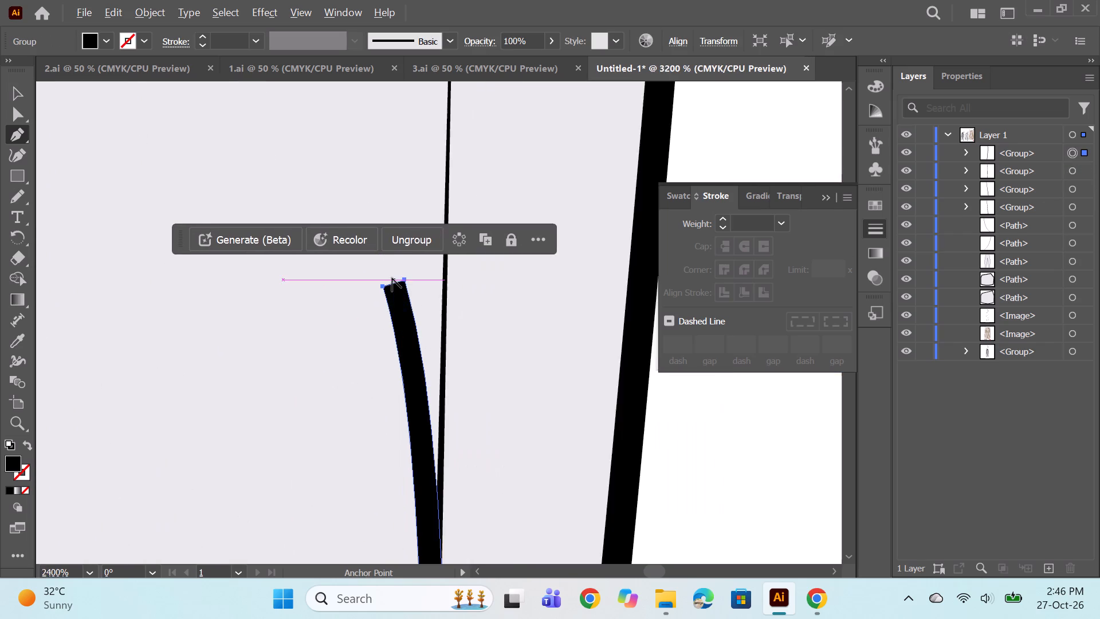
pyautogui.click(378, 235)
pyautogui.click(407, 225)
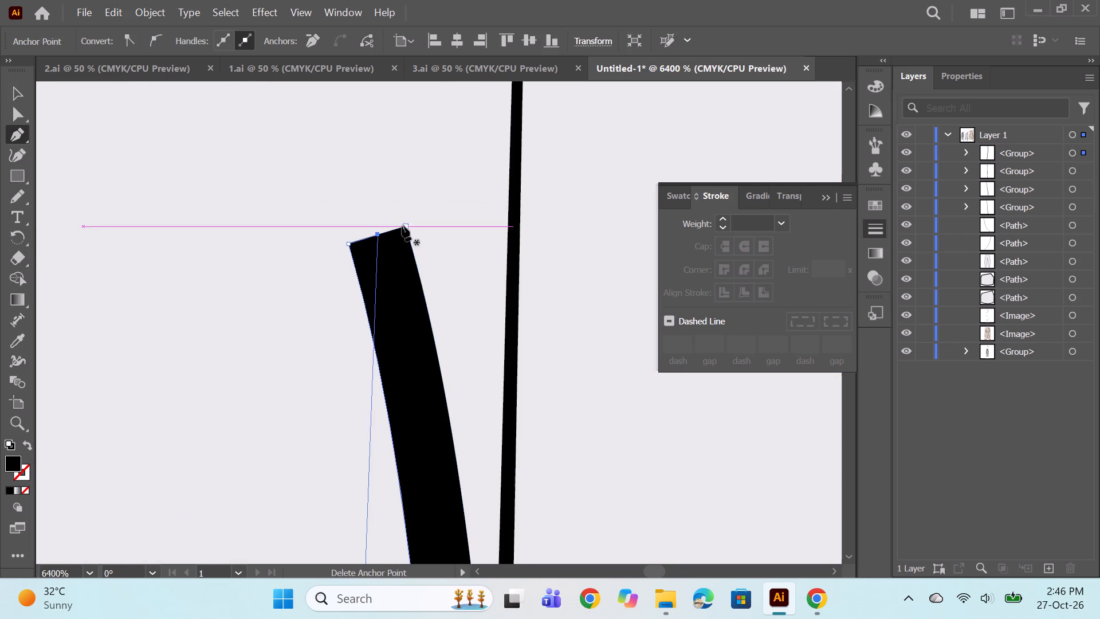
pyautogui.click(348, 243)
pyautogui.keyDown('alt'); pyautogui.scroll(-10, 432, 258); pyautogui.keyUp('alt')
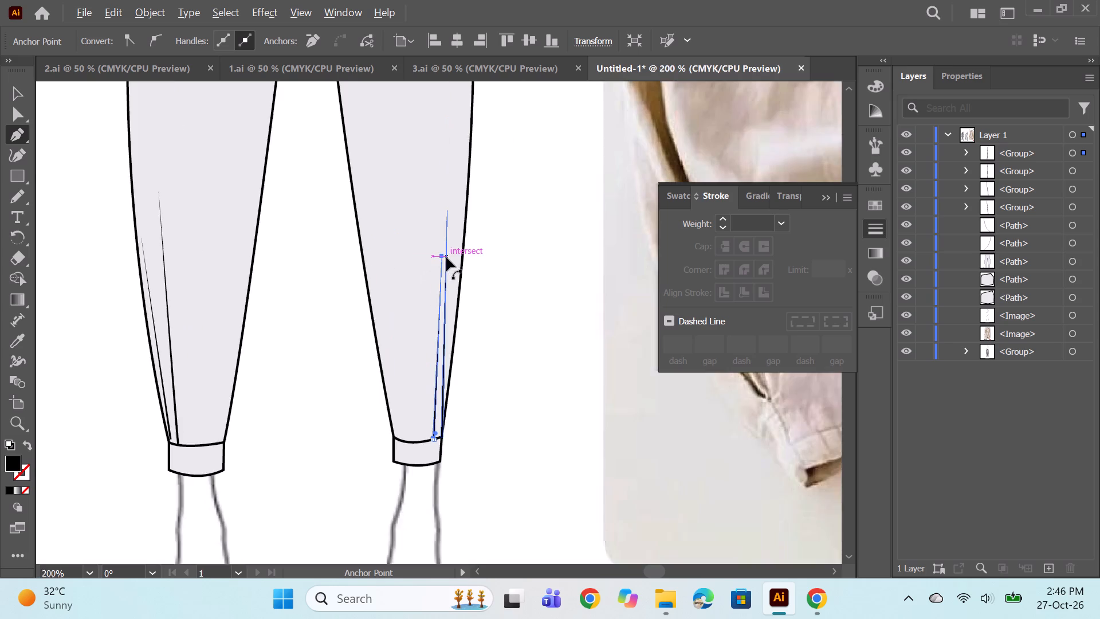
pyautogui.keyDown('alt'); pyautogui.scroll(-3, 446, 257); pyautogui.keyUp('alt')
pyautogui.keyDown('ctrl'); pyautogui.click(476, 273); pyautogui.keyUp('ctrl')
pyautogui.keyDown('alt'); pyautogui.scroll(2, 395, 252); pyautogui.keyUp('alt')
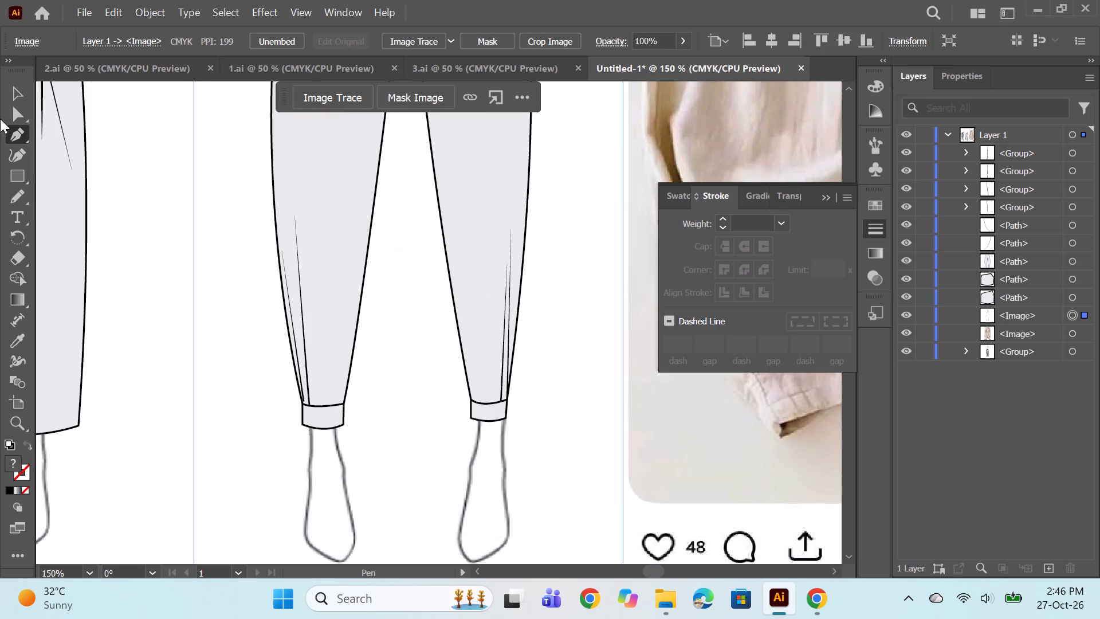
# Nudge both pleats on the leg farthest from the reference slightly inward from the outer seam, lowering the shorter one a little.
pyautogui.click(15, 89)
pyautogui.click(299, 371)
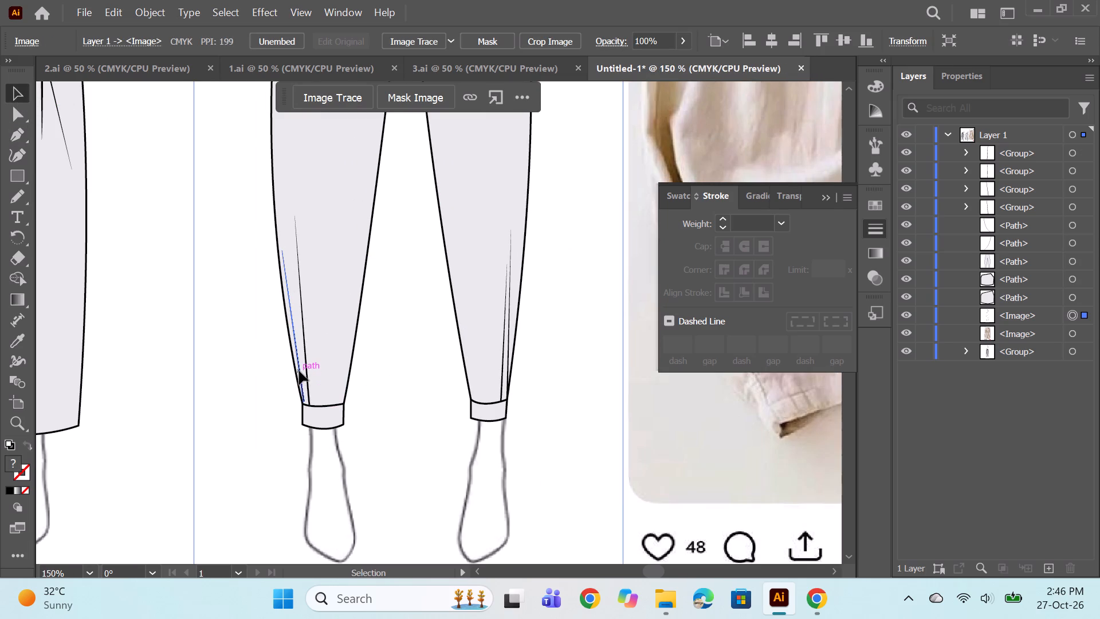
pyautogui.press('Down')
pyautogui.press('Right')
pyautogui.press('Down')
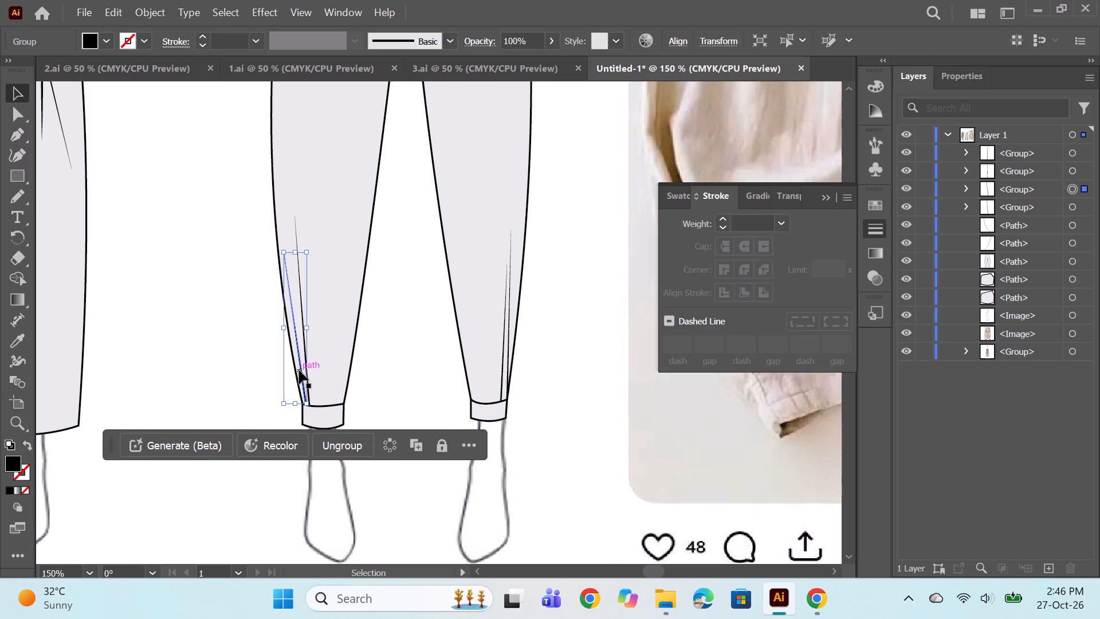
pyautogui.click(170, 345)
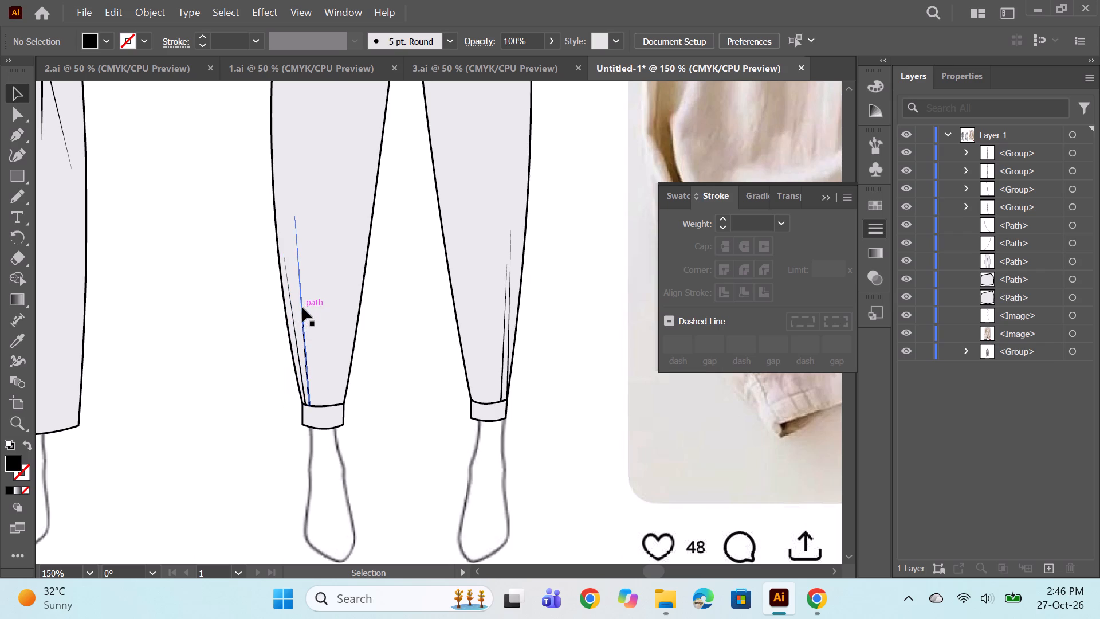
pyautogui.click(302, 308)
pyautogui.press('Right')
pyautogui.press('Right')
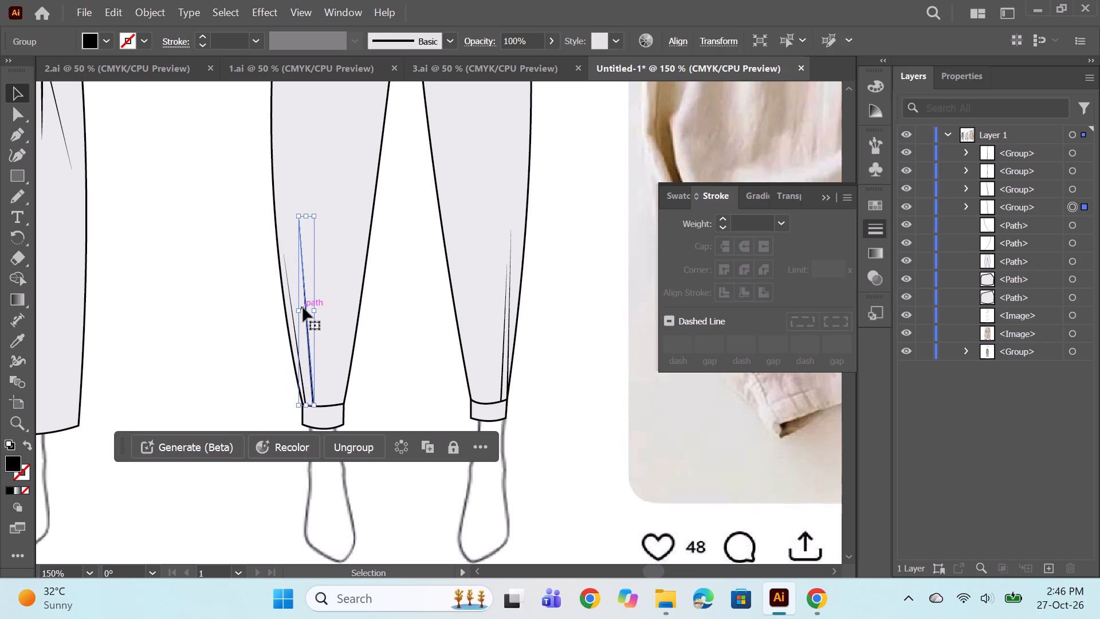
pyautogui.press('Left')
pyautogui.click(245, 299)
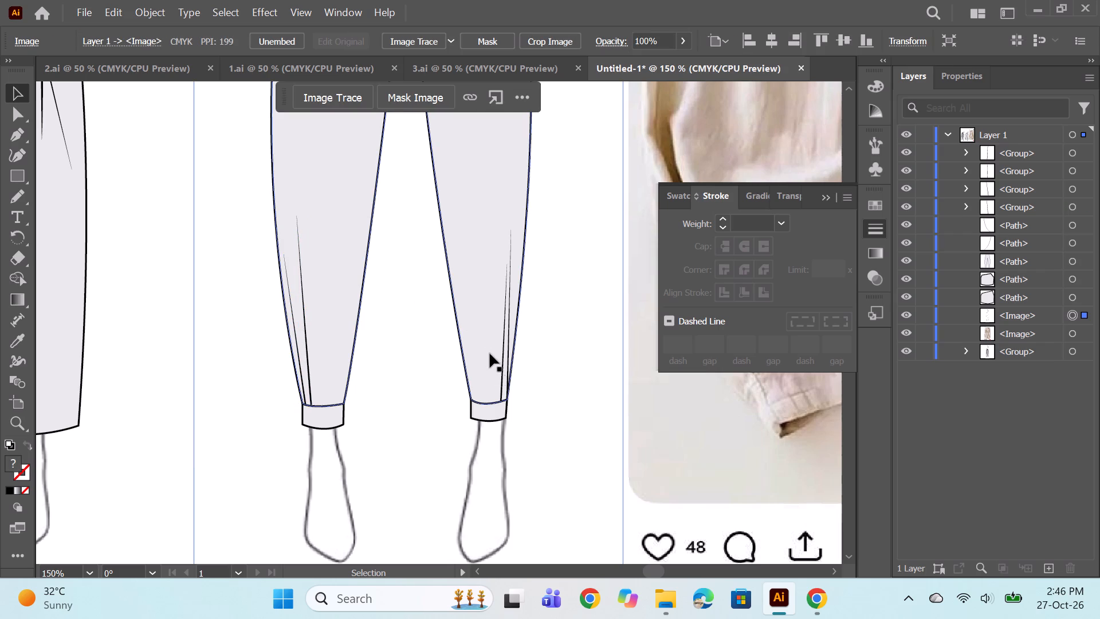
# Nudge both pleats on the leg nearest the reference three steps towards the inseam, and the longer one a step down.
pyautogui.click(500, 382)
pyautogui.press('Left')
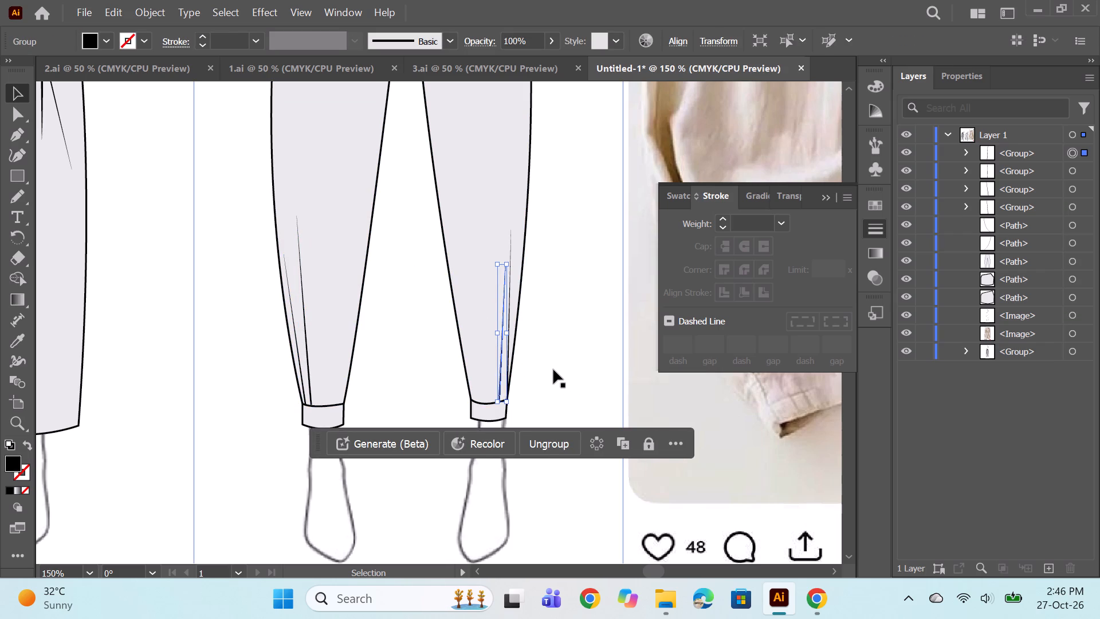
pyautogui.press('Left')
pyautogui.press('Left')
pyautogui.click(507, 359)
pyautogui.press('Left')
pyautogui.press('Left')
pyautogui.press('Left')
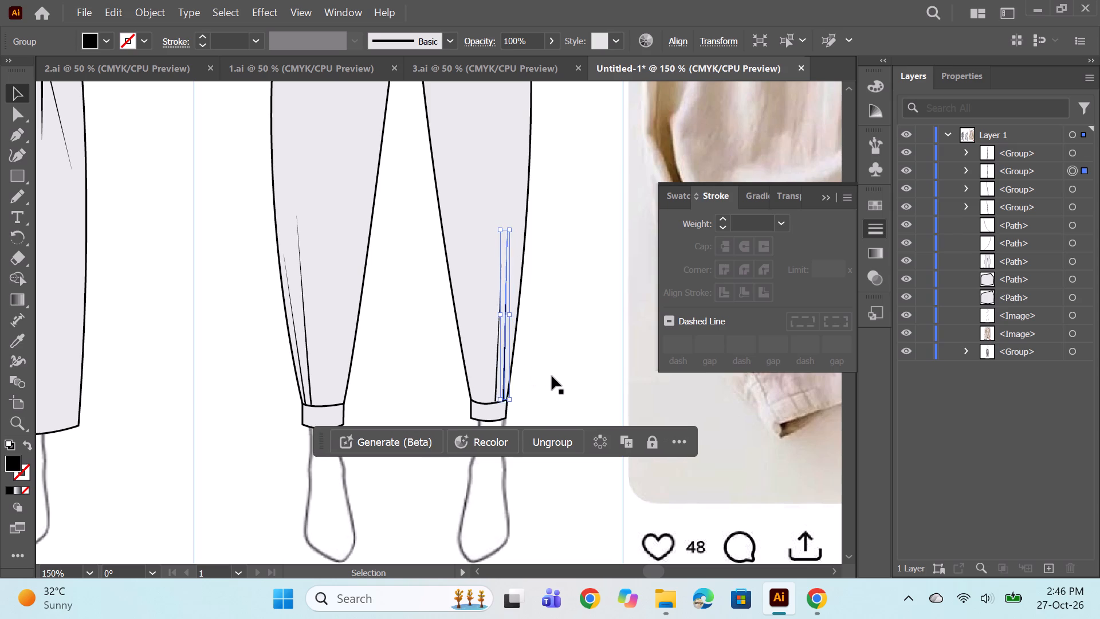
pyautogui.press('Down')
pyautogui.click(552, 374)
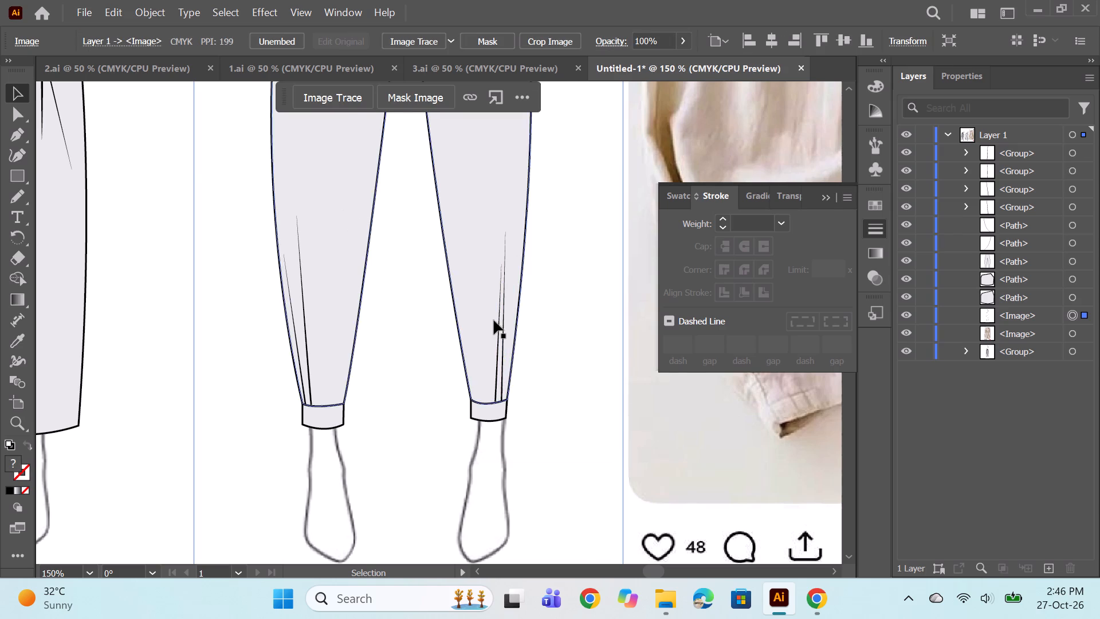
# Fine-tune the same leg's pleats: shift the longer one back towards the outer seam, and the shorter one a step outward and down.
pyautogui.keyDown('alt'); pyautogui.scroll(-2, 494, 320); pyautogui.keyUp('alt')
pyautogui.keyDown('alt'); pyautogui.scroll(-1, 595, 320); pyautogui.keyUp('alt')
pyautogui.keyDown('alt'); pyautogui.scroll(5, 495, 323); pyautogui.keyUp('alt')
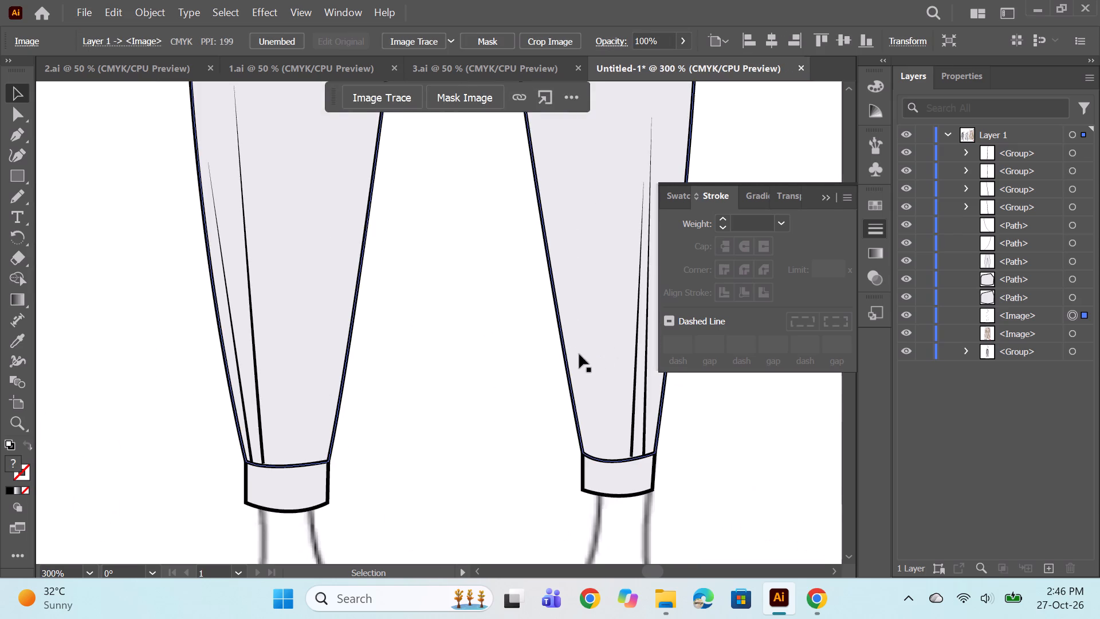
pyautogui.keyDown('alt'); pyautogui.scroll(-1, 579, 354); pyautogui.keyUp('alt')
pyautogui.press('space')
pyautogui.moveTo(512, 361); pyautogui.dragTo(377, 375)
pyautogui.click(492, 385)
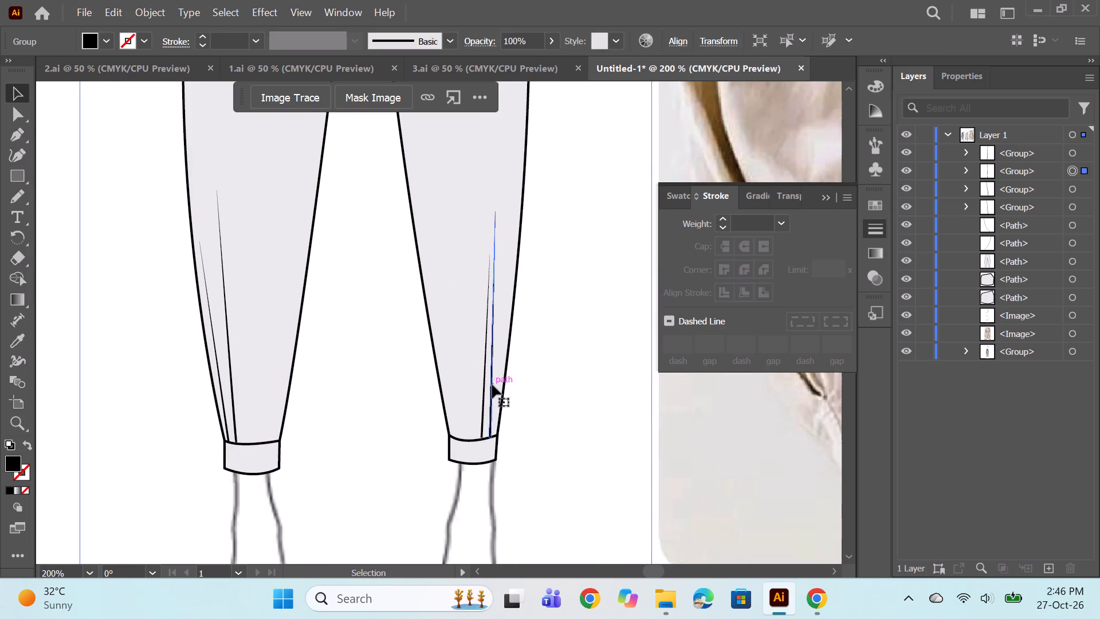
pyautogui.press('Right')
pyautogui.press('Right')
pyautogui.press('Right')
pyautogui.press('Left')
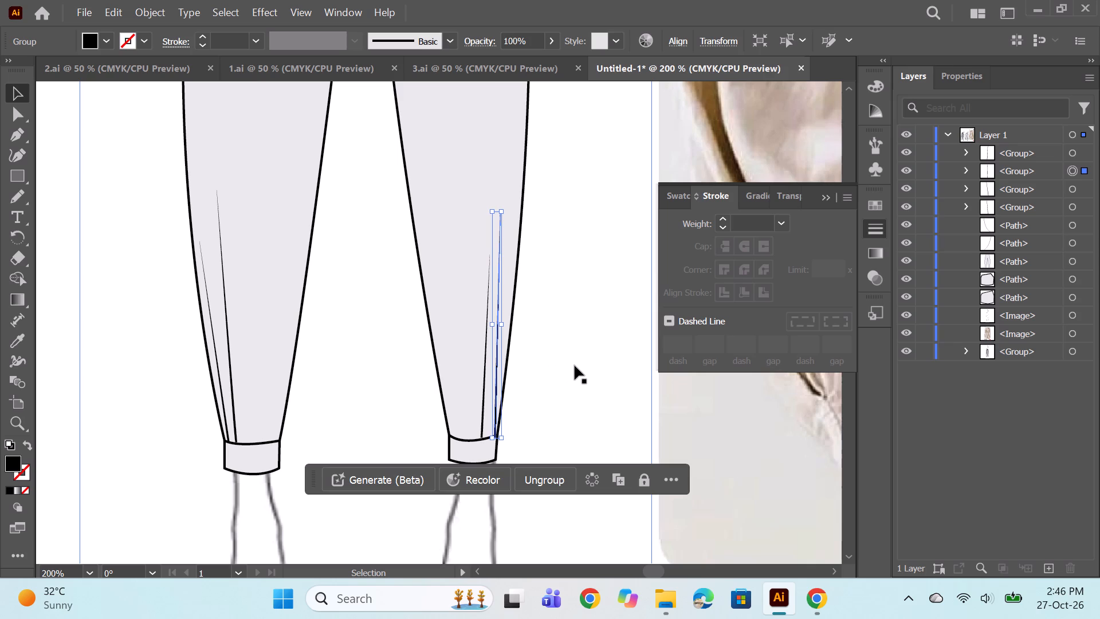
pyautogui.click(573, 360)
pyautogui.click(482, 420)
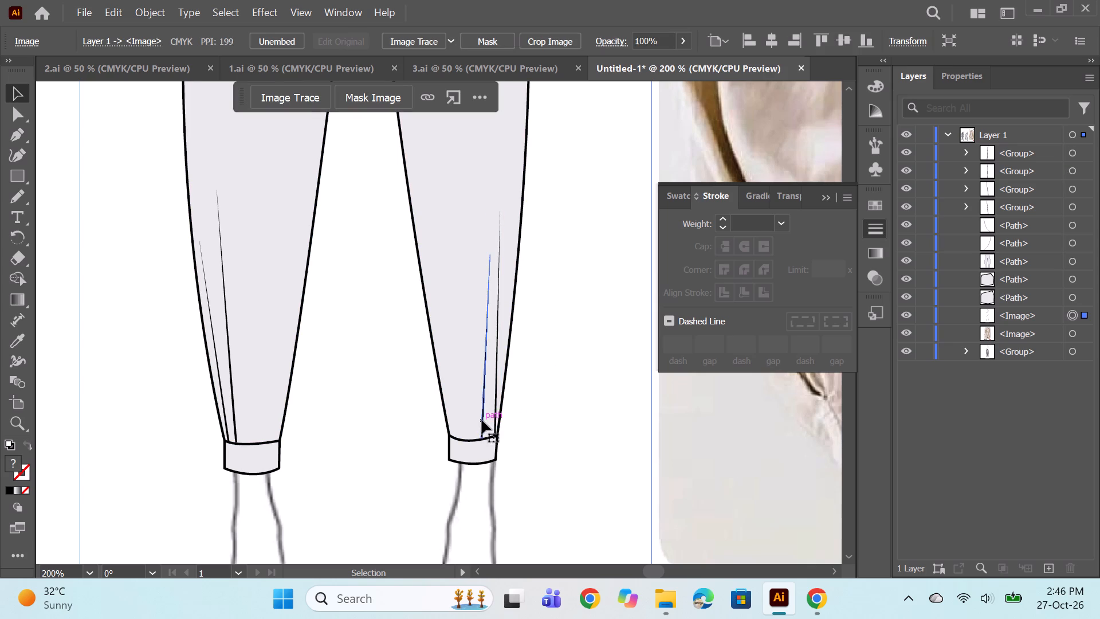
pyautogui.press('Right')
pyautogui.press('Down')
pyautogui.click(561, 409)
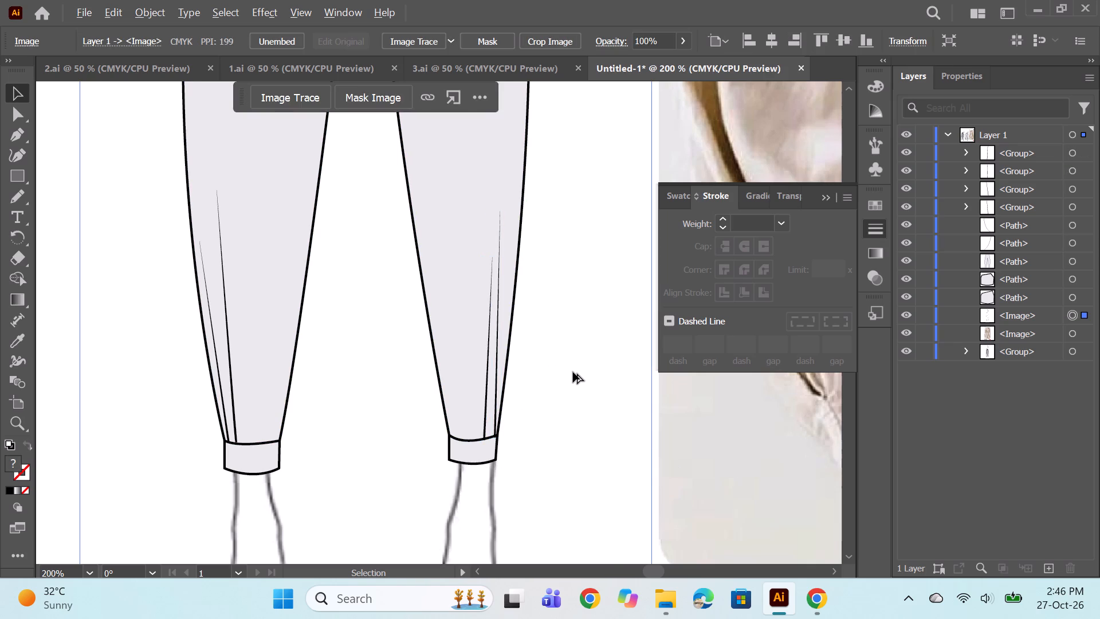
# Compare the whole tapered trouser drawing with the reference photo and examine its waist area.
pyautogui.keyDown('alt'); pyautogui.scroll(-4, 573, 372); pyautogui.keyUp('alt')
pyautogui.press('space')
pyautogui.moveTo(583, 401); pyautogui.dragTo(412, 428)
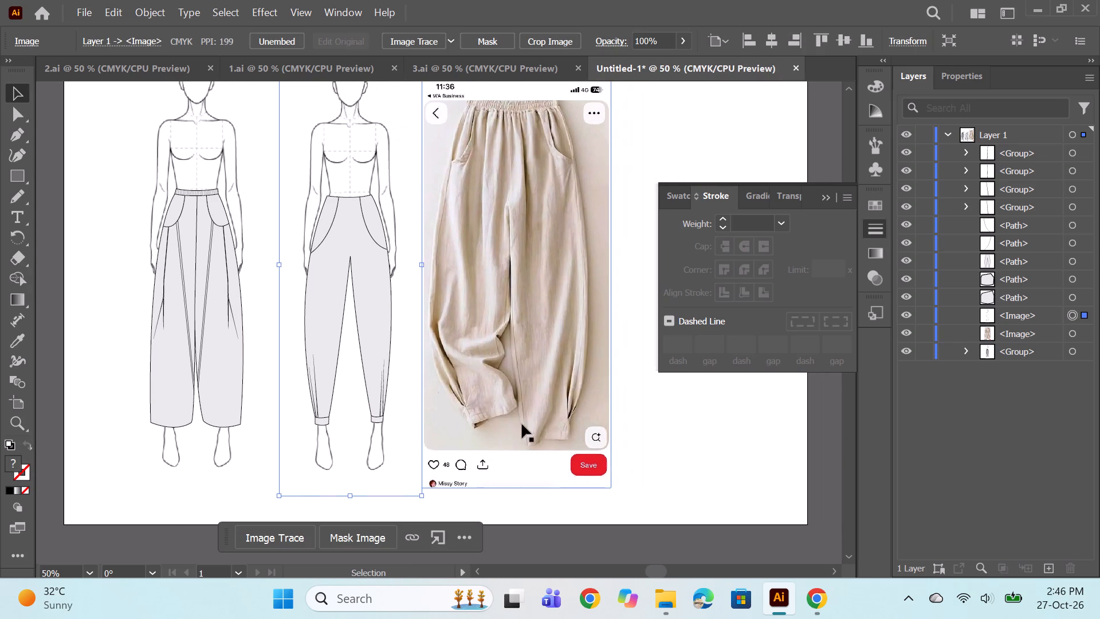
pyautogui.scroll(1, 439, 364)
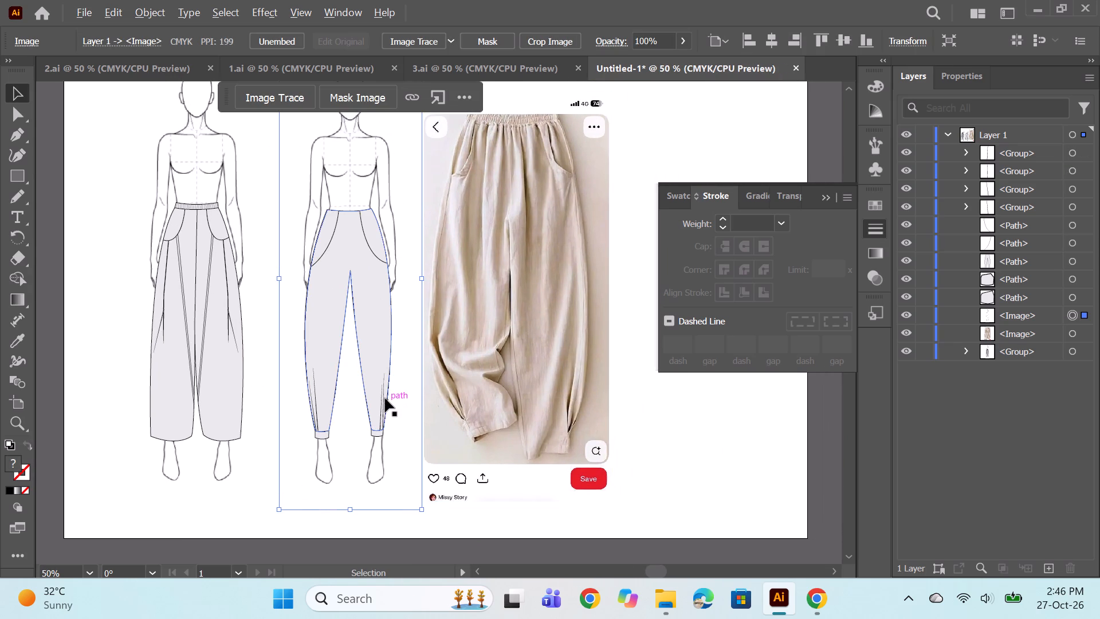
pyautogui.scroll(5, 367, 334)
pyautogui.keyDown('alt'); pyautogui.scroll(2, 356, 296); pyautogui.keyUp('alt')
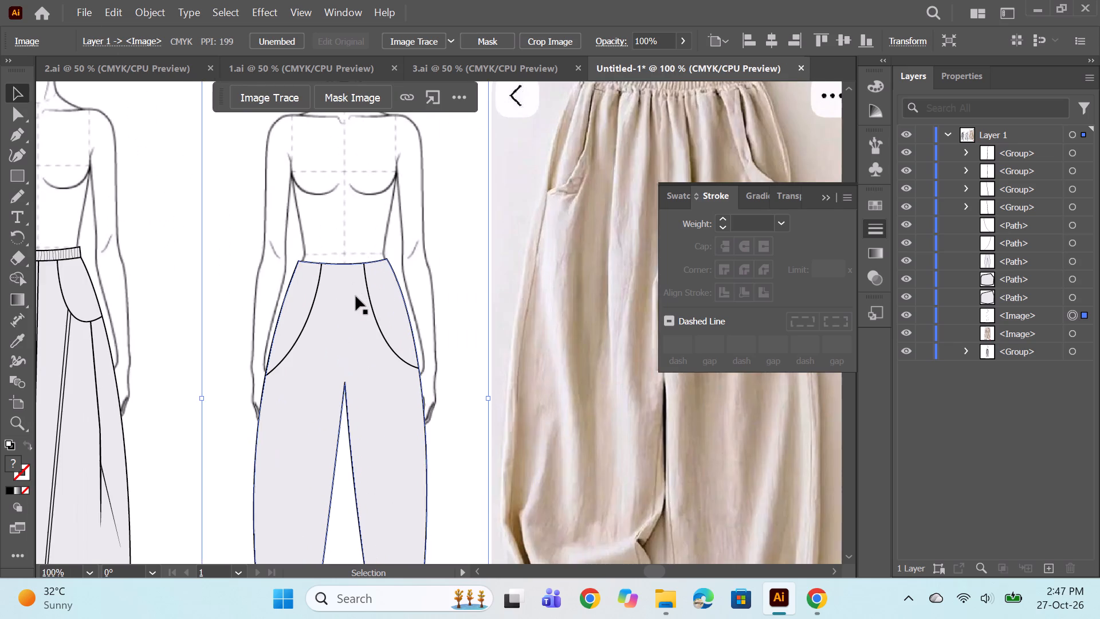
pyautogui.keyDown('alt'); pyautogui.scroll(-1, 356, 296); pyautogui.keyUp('alt')
pyautogui.press('space')
pyautogui.moveTo(345, 299); pyautogui.dragTo(322, 359)
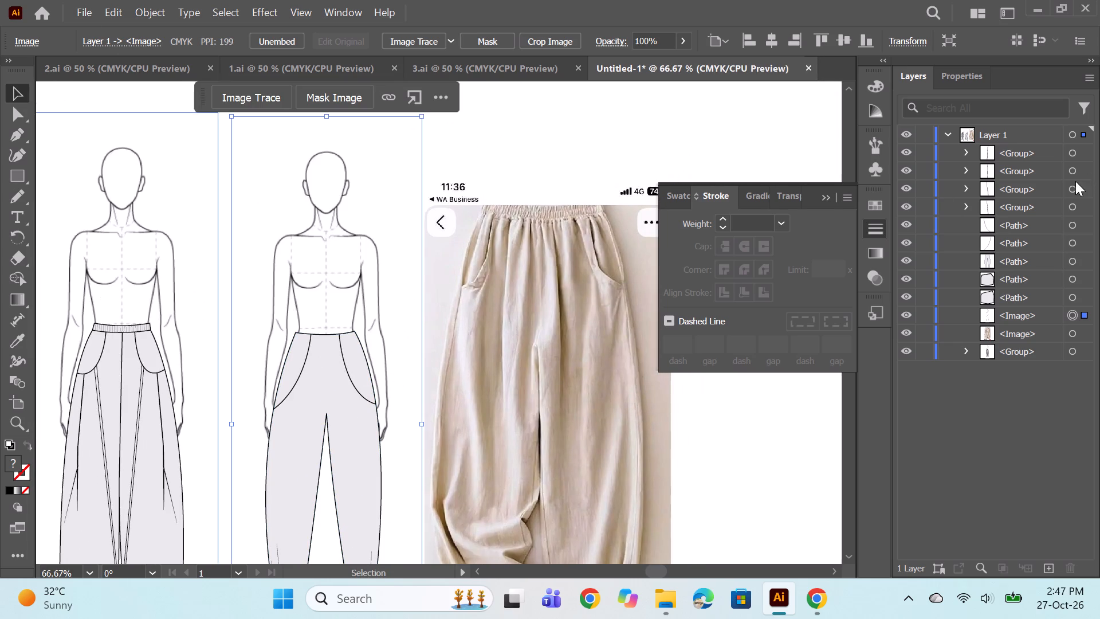
# Select all the gather lines on the finished wide-leg trousers' waistband within their group and group them together.
pyautogui.click(966, 349)
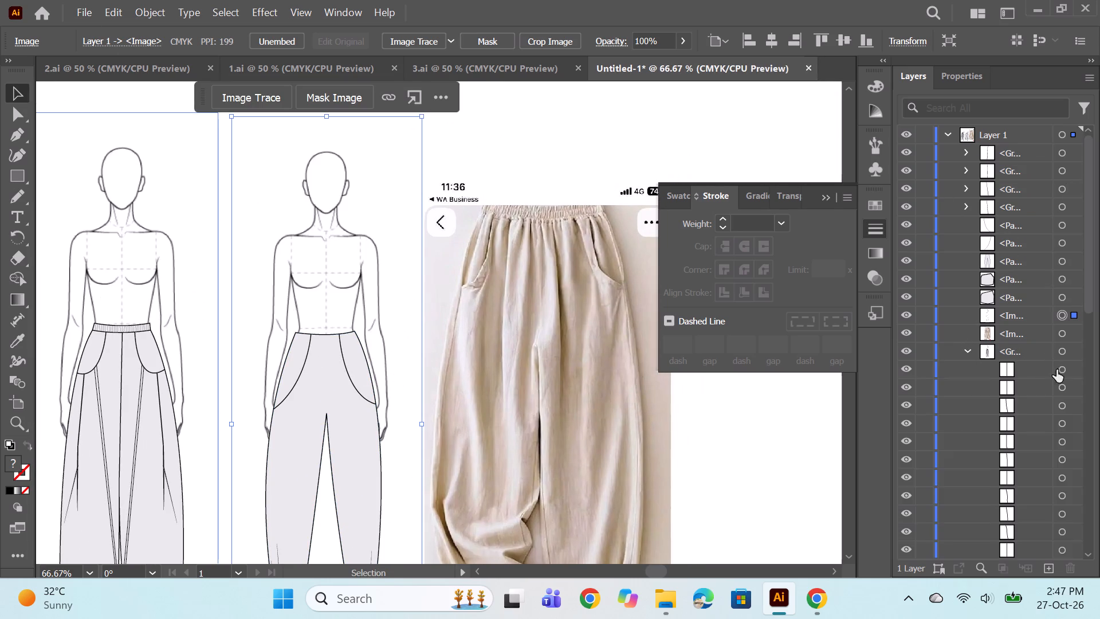
pyautogui.click(1059, 374)
pyautogui.scroll(-9, 1046, 384)
pyautogui.scroll(-3, 1057, 430)
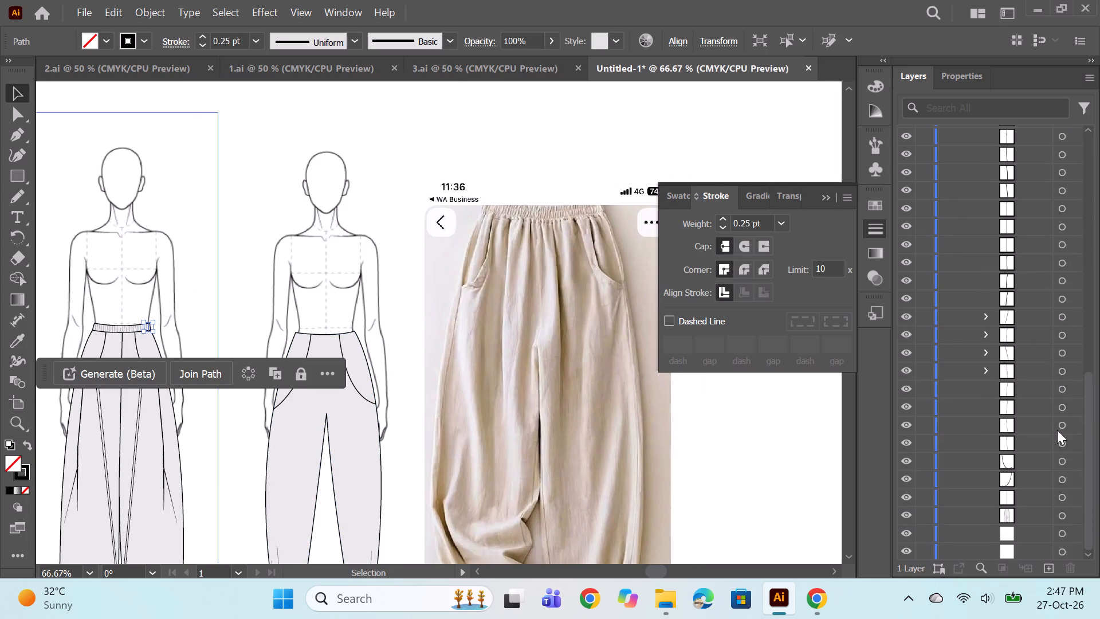
pyautogui.scroll(-3, 1038, 391)
pyautogui.keyDown('shift'); pyautogui.click(1062, 447); pyautogui.keyUp('shift')
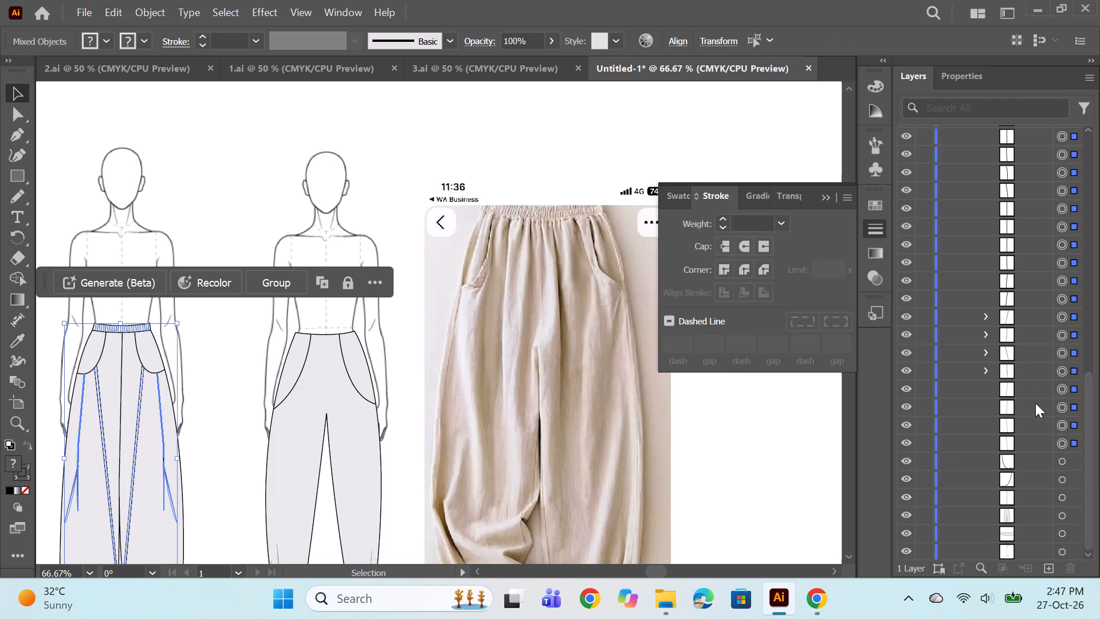
pyautogui.click(1063, 302)
pyautogui.scroll(3, 1046, 295)
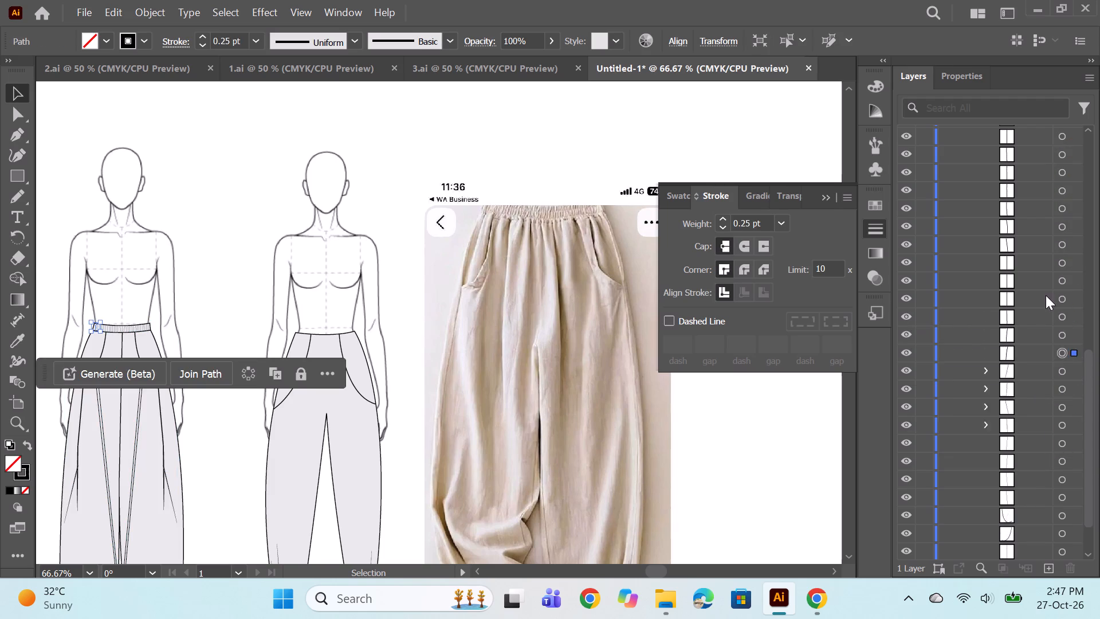
pyautogui.scroll(2, 1046, 295)
pyautogui.scroll(3, 1054, 231)
pyautogui.keyDown('shift'); pyautogui.click(1059, 280); pyautogui.keyUp('shift')
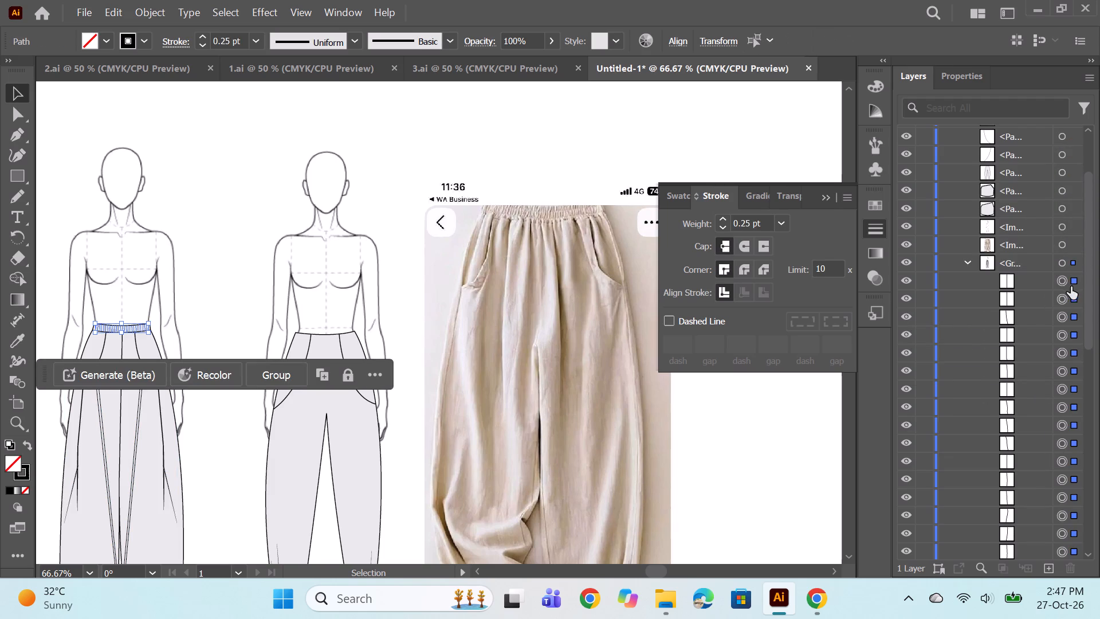
pyautogui.hotkey('ctrl', 'g')
# Move the wide-leg trousers' waistband shape into the group of waistband gather lines.
pyautogui.scroll(-2, 1039, 301)
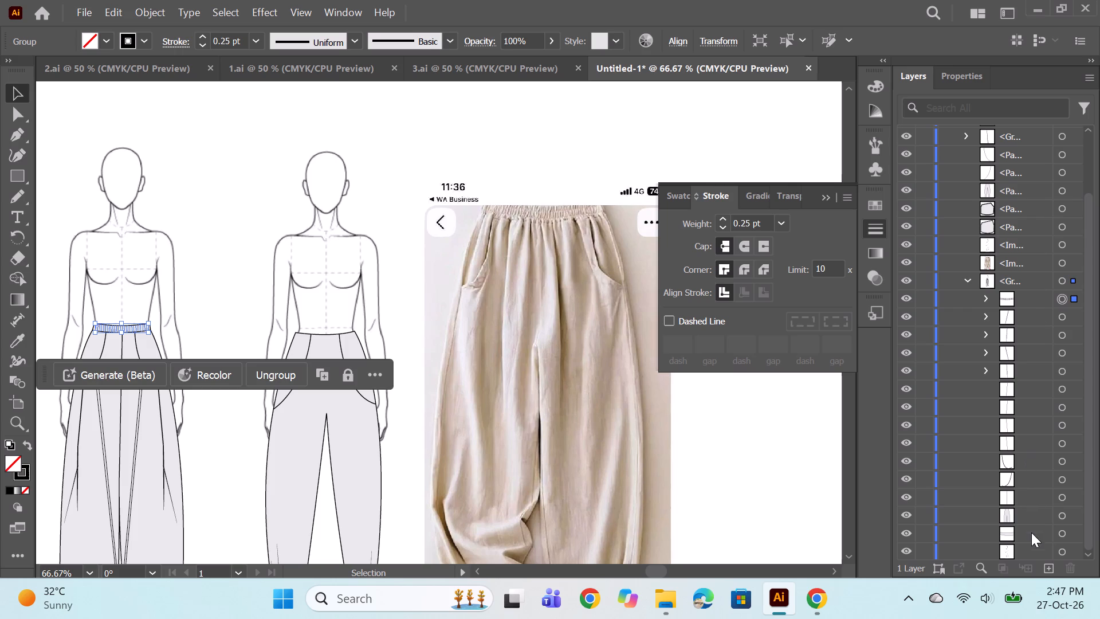
pyautogui.moveTo(1030, 297); pyautogui.dragTo(1033, 536)
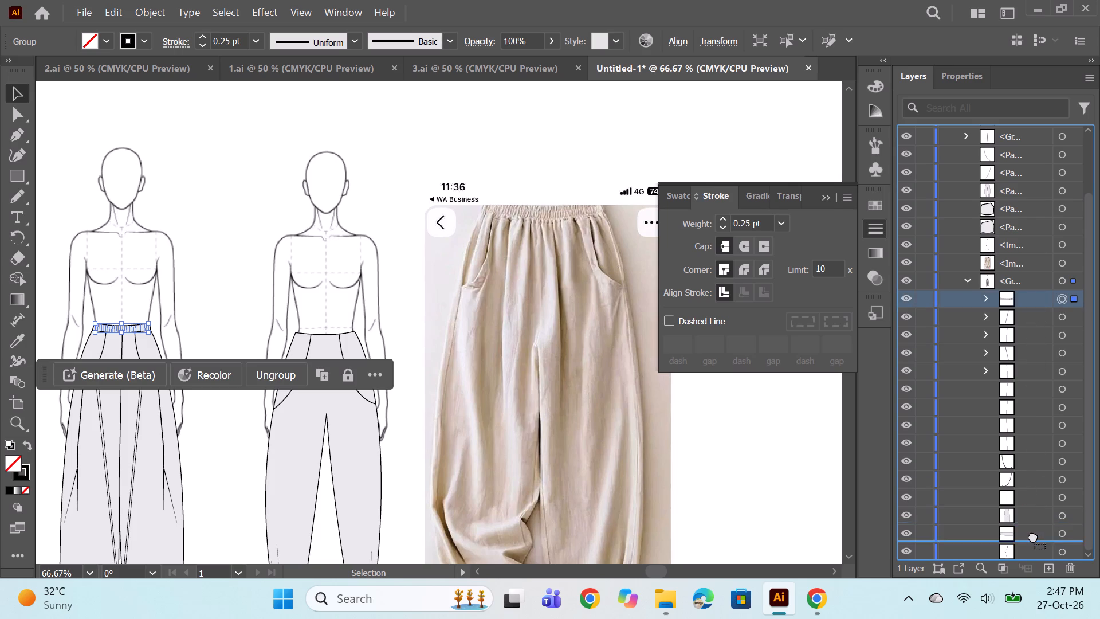
pyautogui.moveTo(1033, 536); pyautogui.dragTo(1003, 535)
pyautogui.moveTo(1026, 534); pyautogui.dragTo(1032, 297)
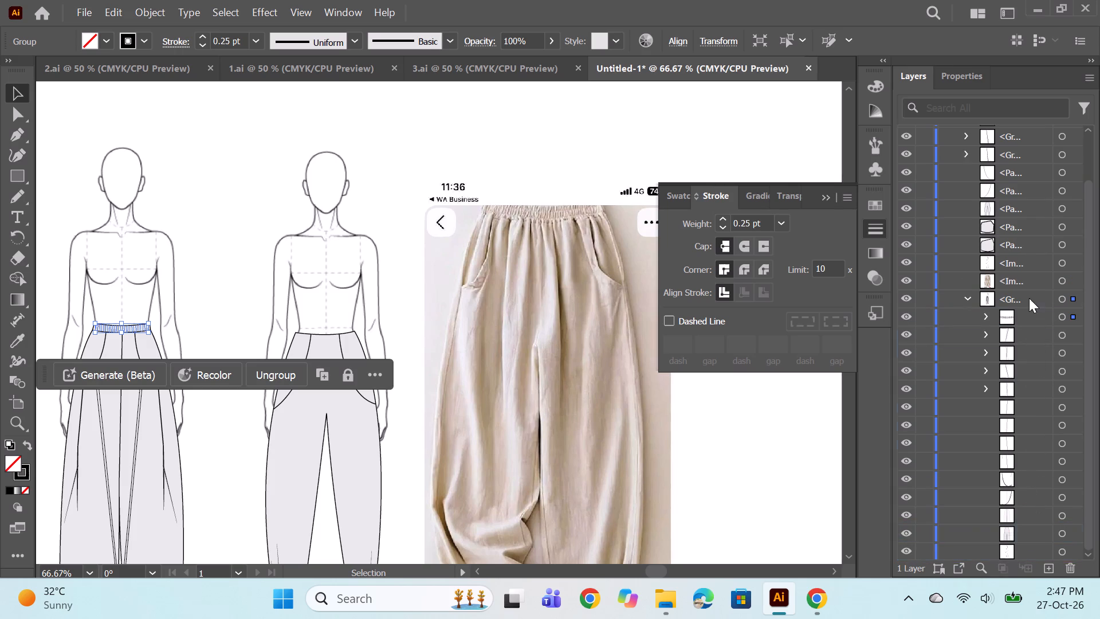
# Move the waistband gather group behind the trouser shape, second from the bottom of the wide-leg trousers' group.
pyautogui.moveTo(1012, 312); pyautogui.dragTo(1027, 540)
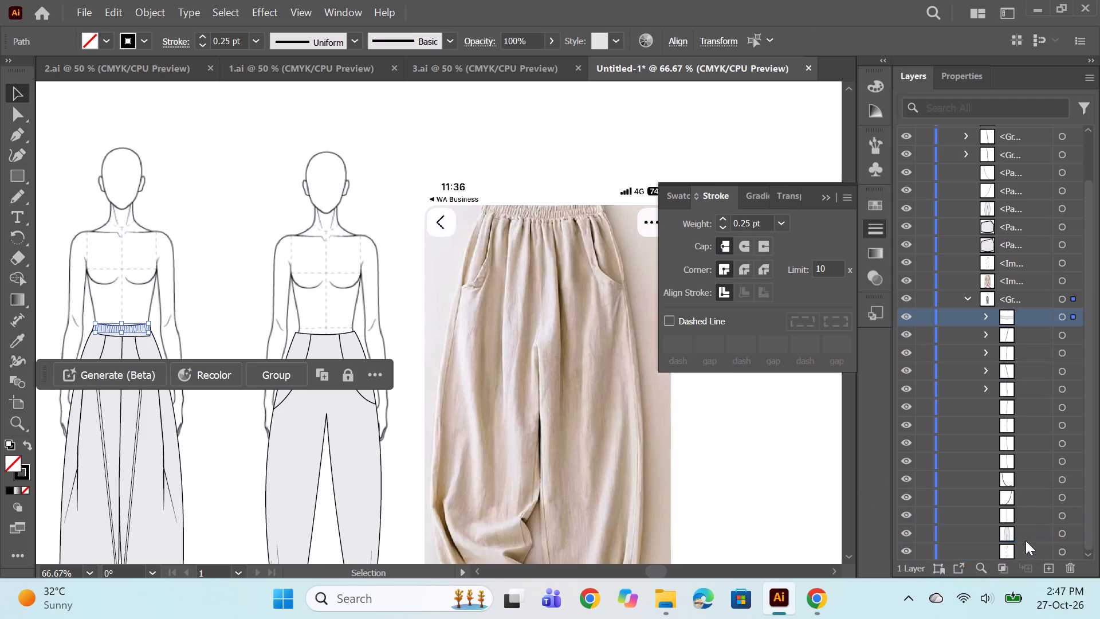
pyautogui.keyDown('ctrl'); pyautogui.click(394, 107); pyautogui.keyUp('ctrl')
pyautogui.scroll(-4, 582, 195)
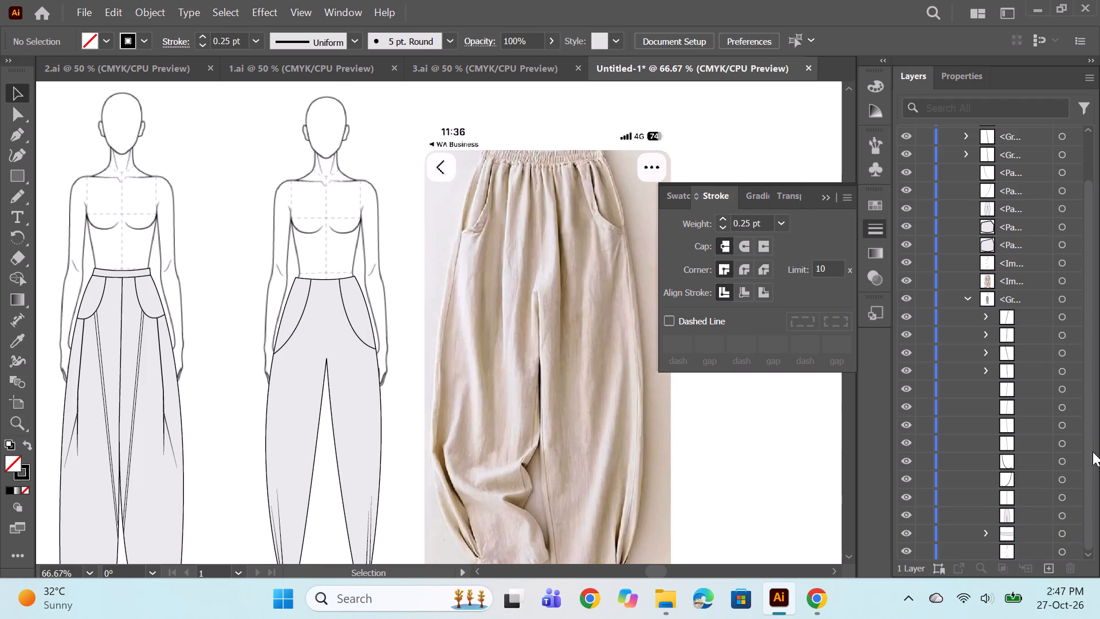
# Reorder the contents of the wide-leg trousers' waistband group so that the waistband shape sits behind all the gather lines.
pyautogui.click(987, 532)
pyautogui.scroll(-3, 1041, 512)
pyautogui.moveTo(1038, 390); pyautogui.dragTo(1038, 515)
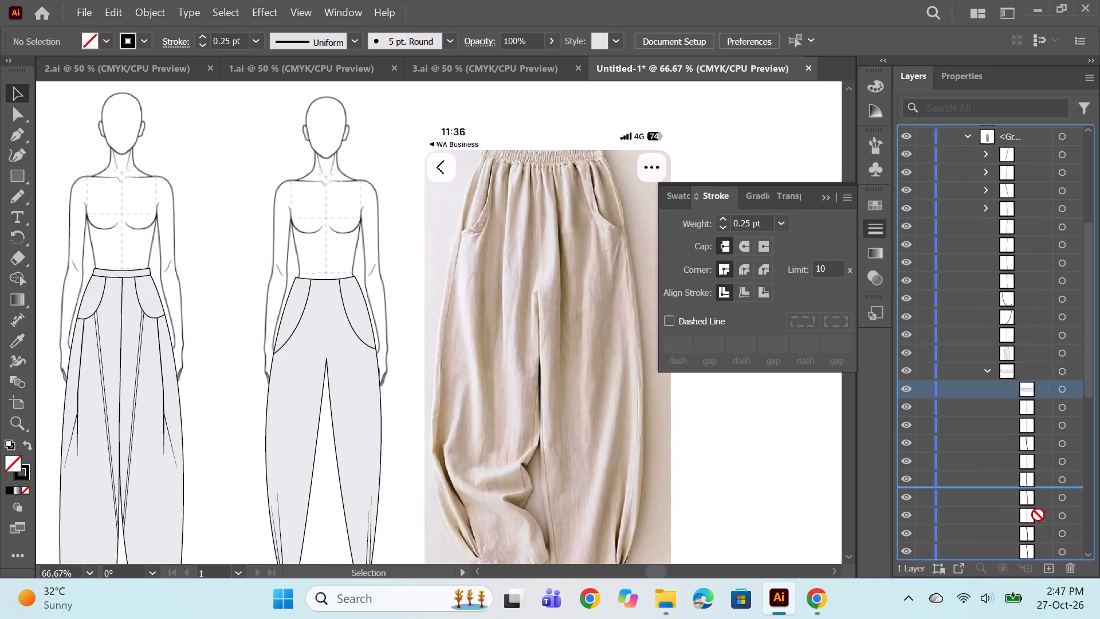
pyautogui.moveTo(1038, 515); pyautogui.dragTo(1038, 518)
pyautogui.scroll(-6, 1040, 416)
pyautogui.moveTo(1040, 182); pyautogui.dragTo(1032, 504)
pyautogui.moveTo(1046, 192); pyautogui.dragTo(1027, 410)
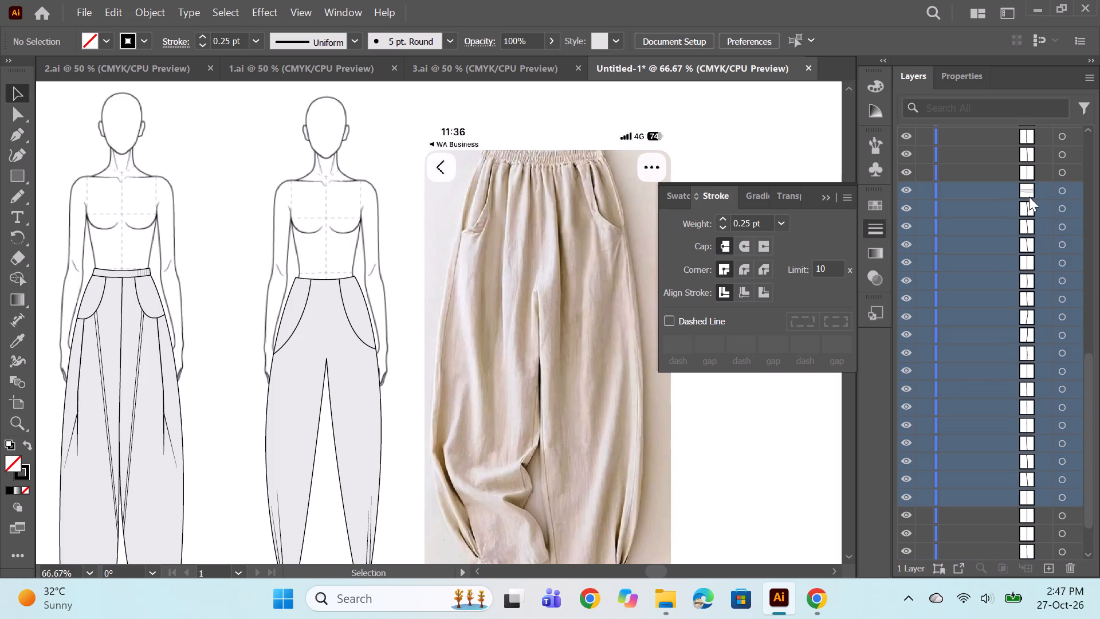
pyautogui.click(1028, 188)
pyautogui.moveTo(1029, 188); pyautogui.dragTo(1031, 468)
pyautogui.moveTo(1038, 189); pyautogui.dragTo(1038, 352)
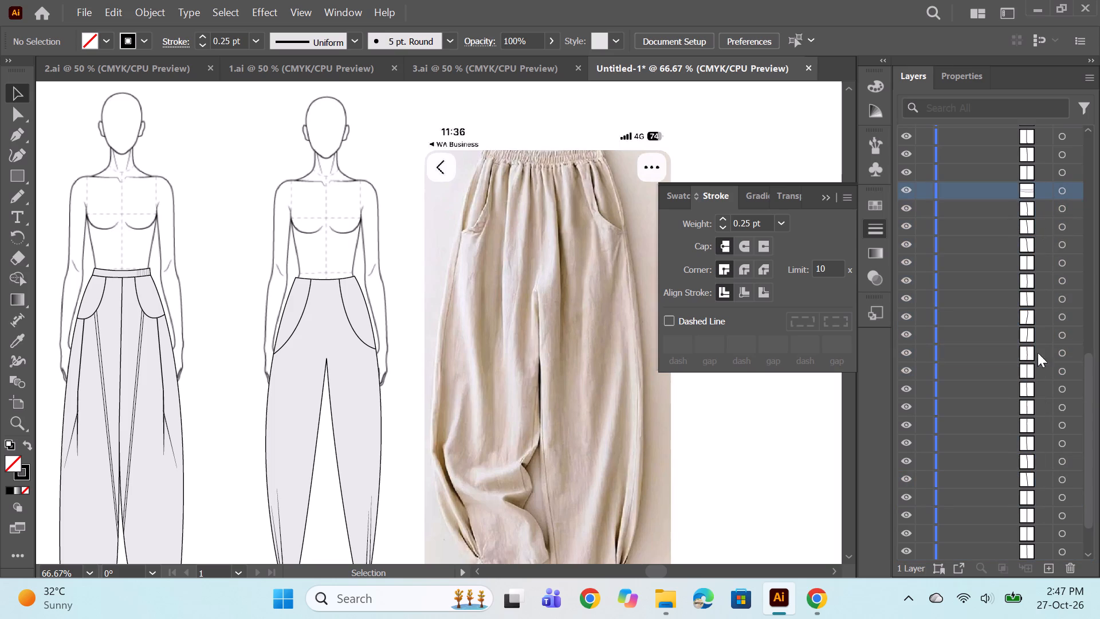
pyautogui.moveTo(1038, 352); pyautogui.dragTo(1034, 405)
pyautogui.moveTo(1027, 191); pyautogui.dragTo(1028, 514)
pyautogui.scroll(-1, 1038, 331)
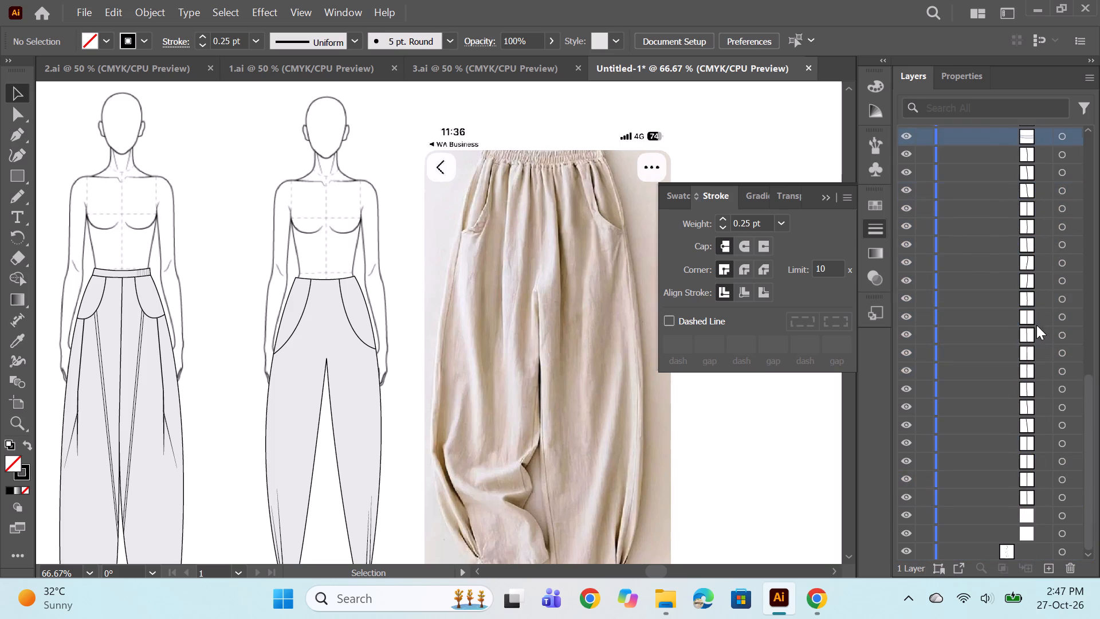
pyautogui.moveTo(979, 138); pyautogui.dragTo(1005, 432)
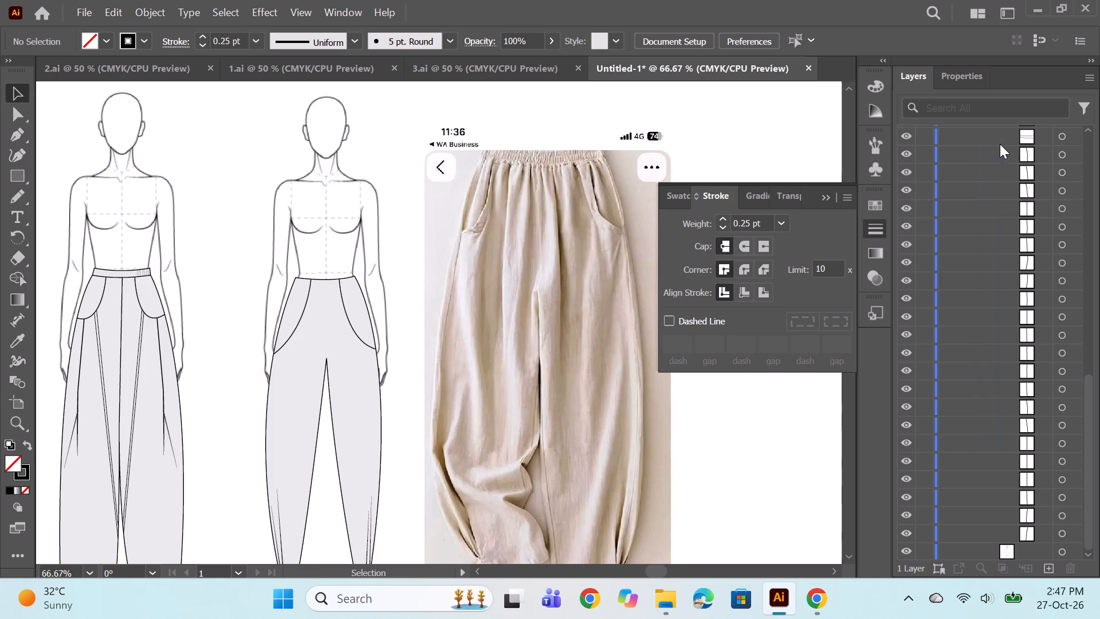
pyautogui.click(1000, 133)
pyautogui.click(1069, 135)
pyautogui.moveTo(1038, 130); pyautogui.dragTo(1038, 173)
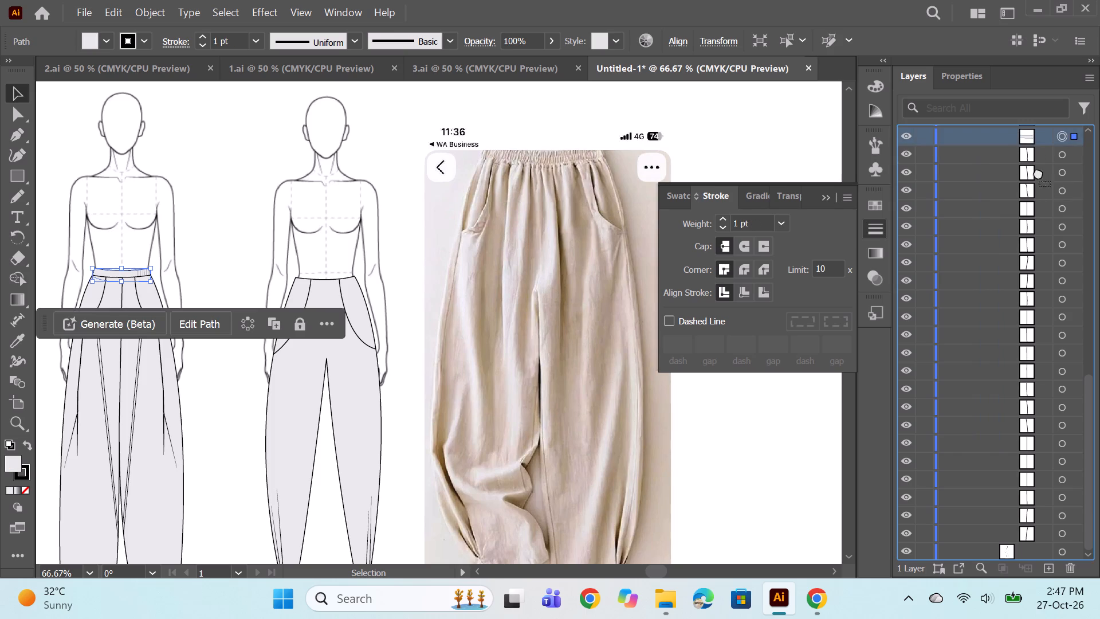
pyautogui.moveTo(1038, 173); pyautogui.dragTo(1022, 540)
pyautogui.scroll(3, 1041, 278)
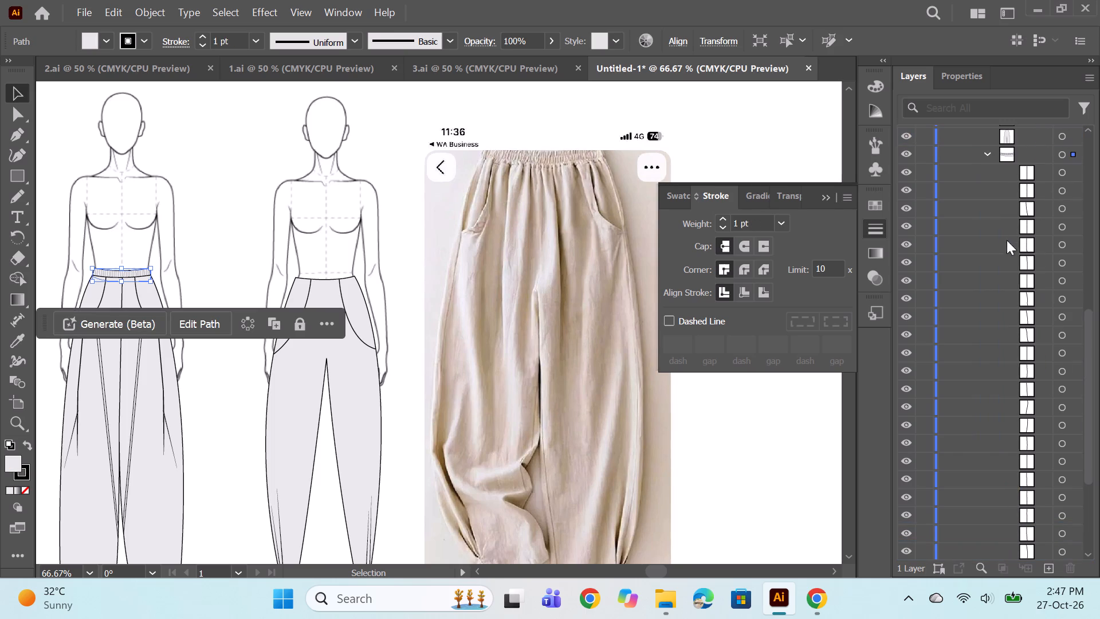
pyautogui.click(987, 153)
pyautogui.keyDown('ctrl'); pyautogui.click(724, 120); pyautogui.keyUp('ctrl')
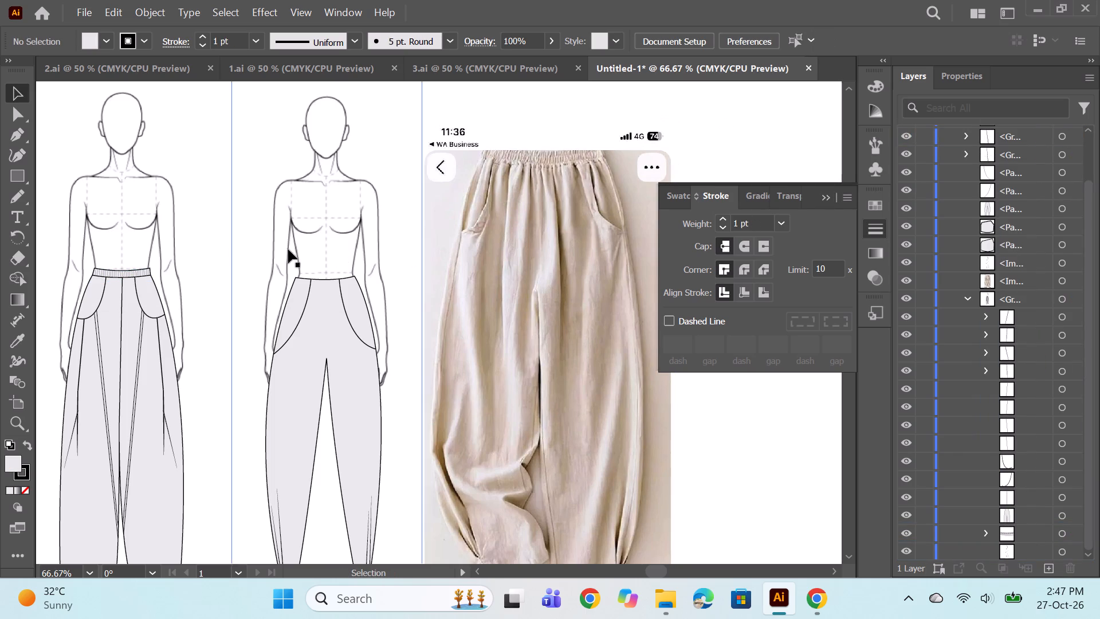
# Copy the wide-leg trousers' gathered waistband group and place the copy over the waist of the tapered trousers.
pyautogui.click(146, 270)
pyautogui.scroll(-6, 1045, 281)
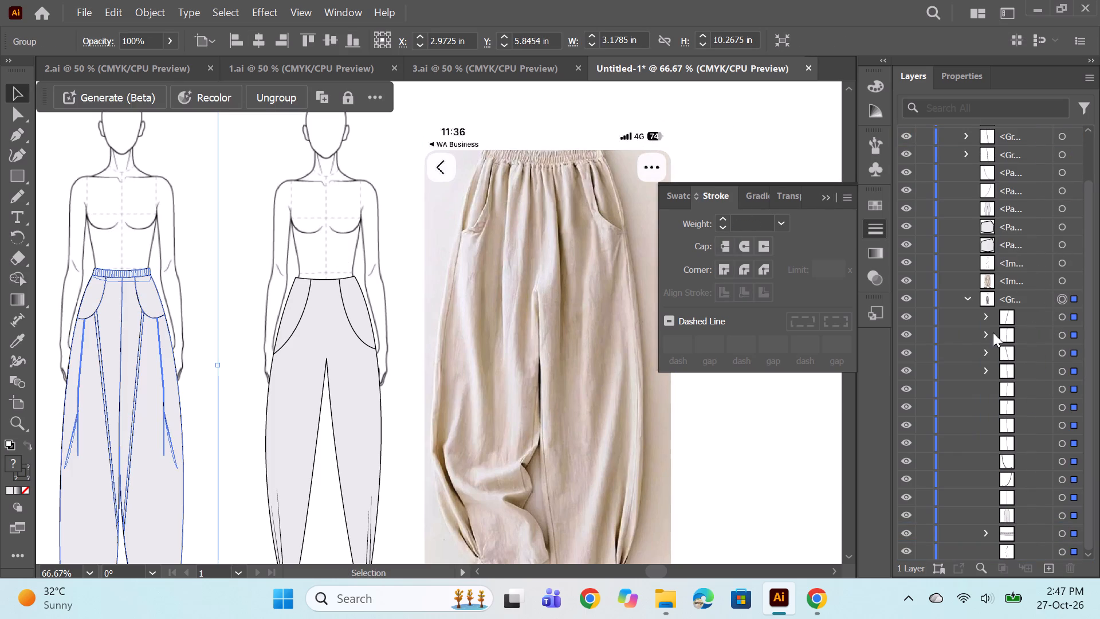
pyautogui.scroll(-5, 1048, 424)
pyautogui.click(1017, 533)
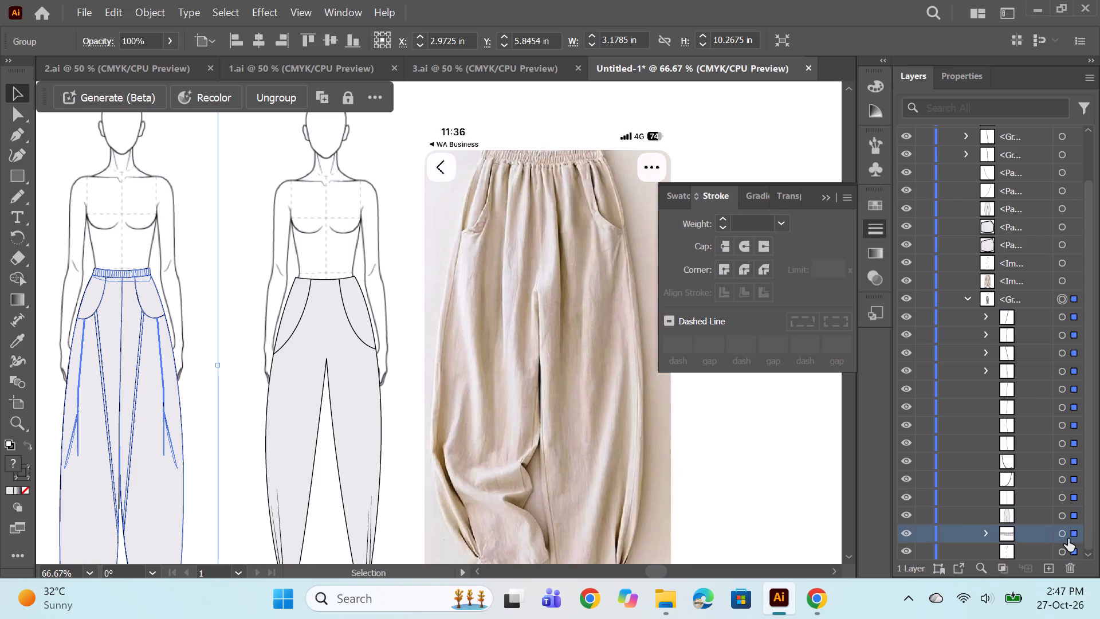
pyautogui.click(1067, 537)
pyautogui.hotkey('ctrl', 'c')
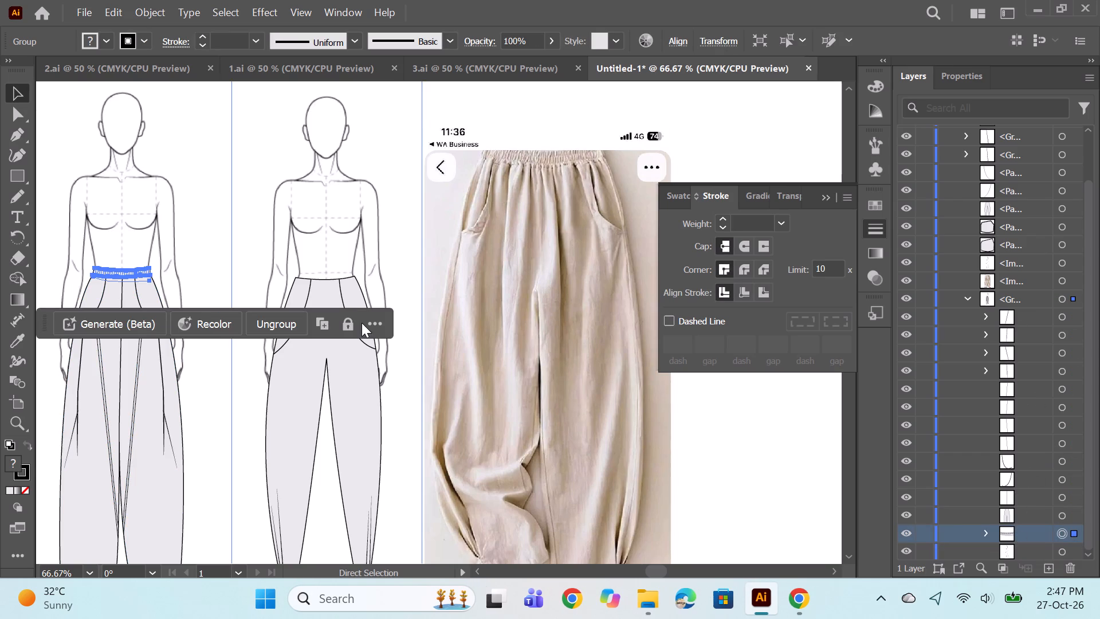
pyautogui.hotkey('ctrl', 'v')
pyautogui.hotkey('ctrl', 'c')
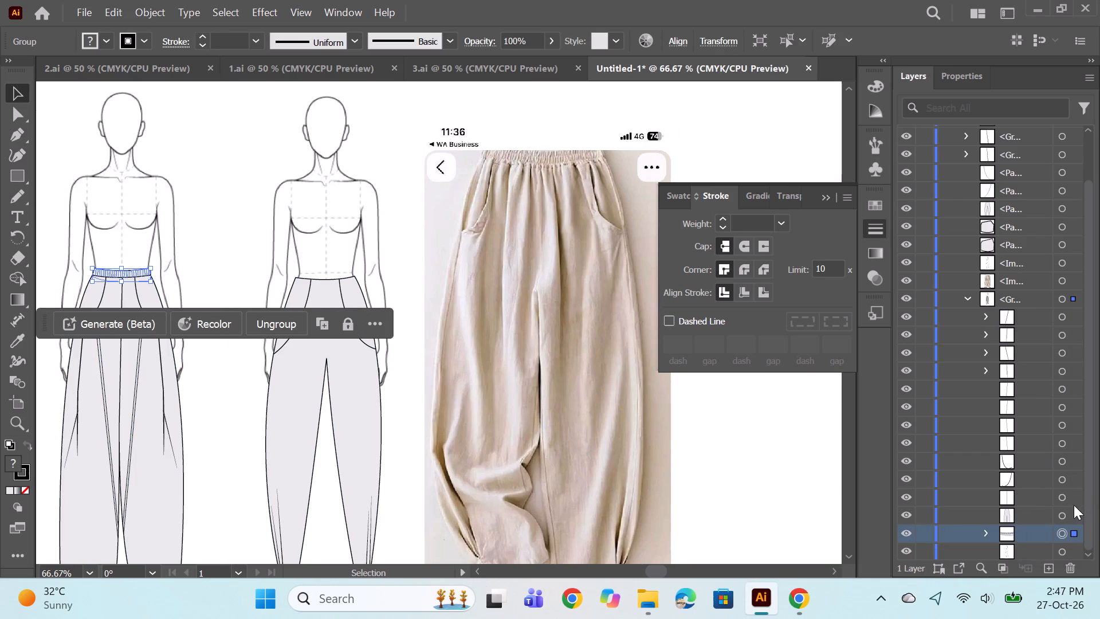
pyautogui.hotkey('ctrl', 'v')
pyautogui.keyDown('alt'); pyautogui.scroll(1, 452, 324); pyautogui.keyUp('alt')
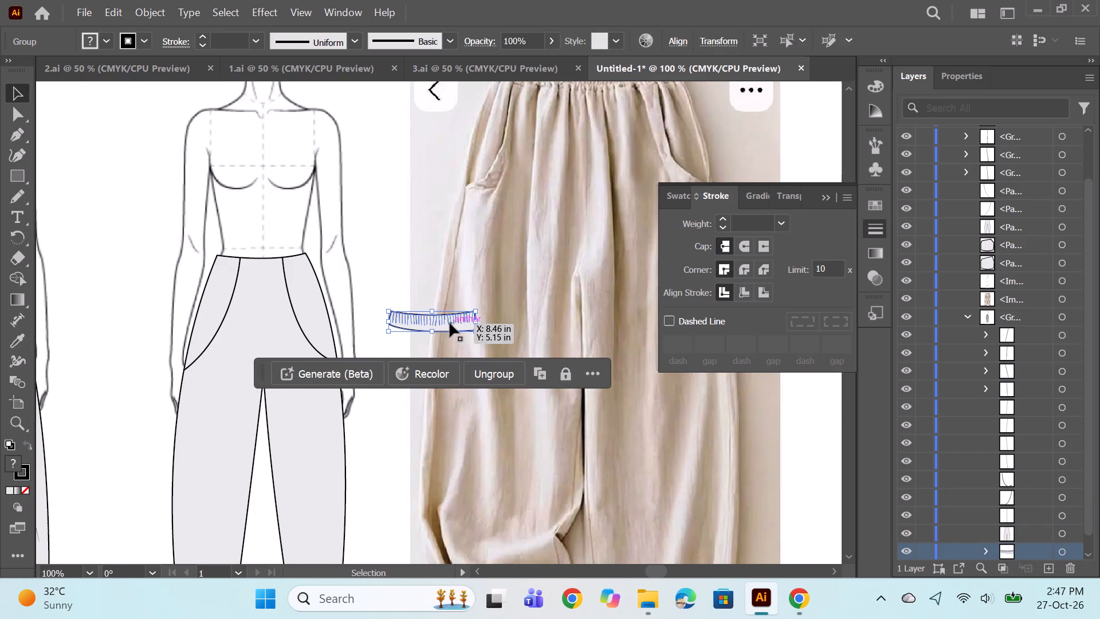
pyautogui.moveTo(450, 323); pyautogui.dragTo(262, 240)
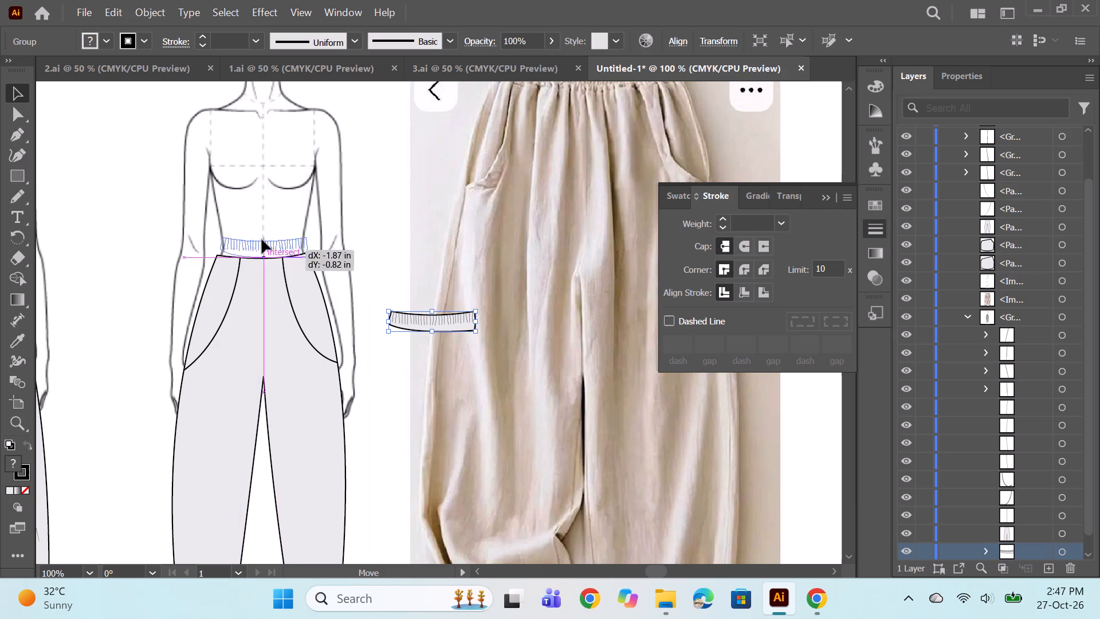
pyautogui.moveTo(262, 240); pyautogui.dragTo(281, 256)
# Nudge the copied waistband sideways and widen it to about 0.97 in so its ends meet the tapered trousers' outer seams.
pyautogui.keyDown('alt'); pyautogui.scroll(2, 274, 236); pyautogui.keyUp('alt')
pyautogui.press('Left')
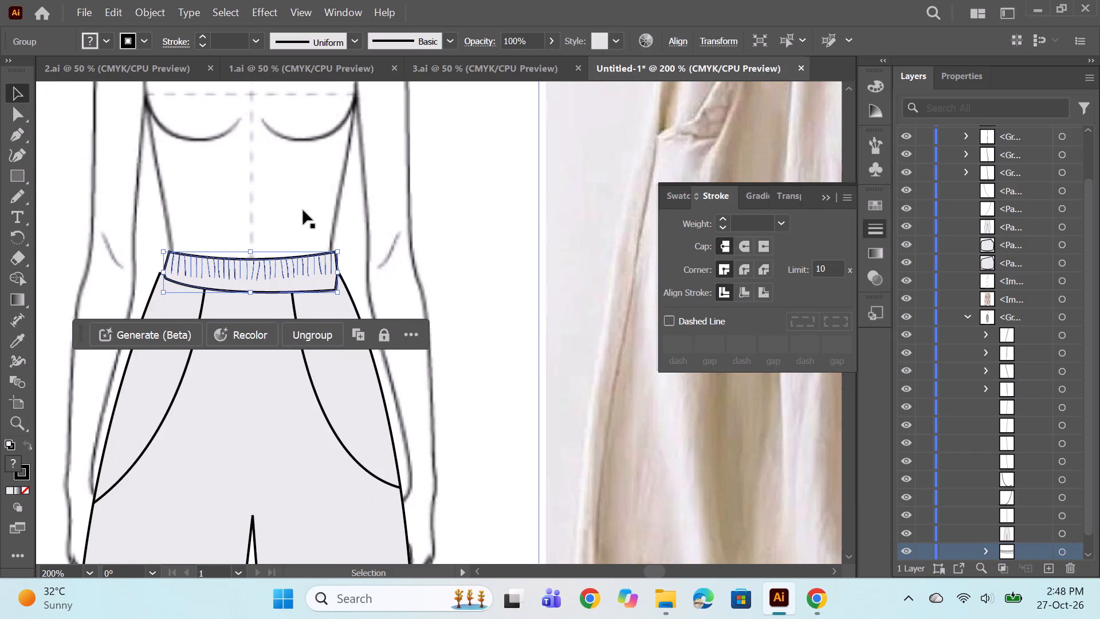
pyautogui.press('Left')
pyautogui.press('Left')
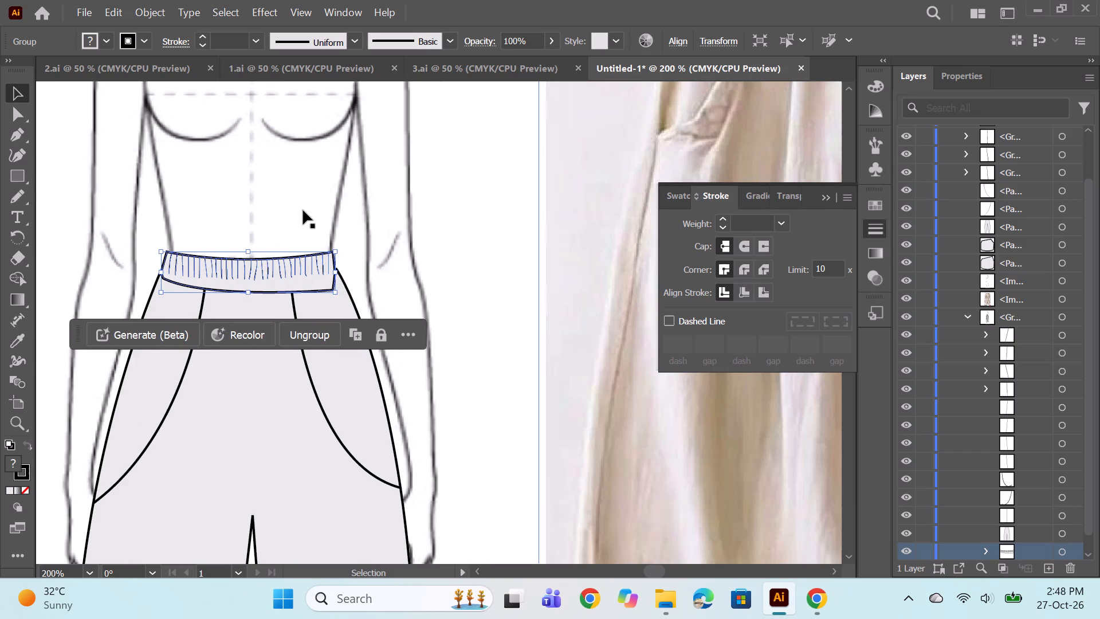
pyautogui.click(330, 270)
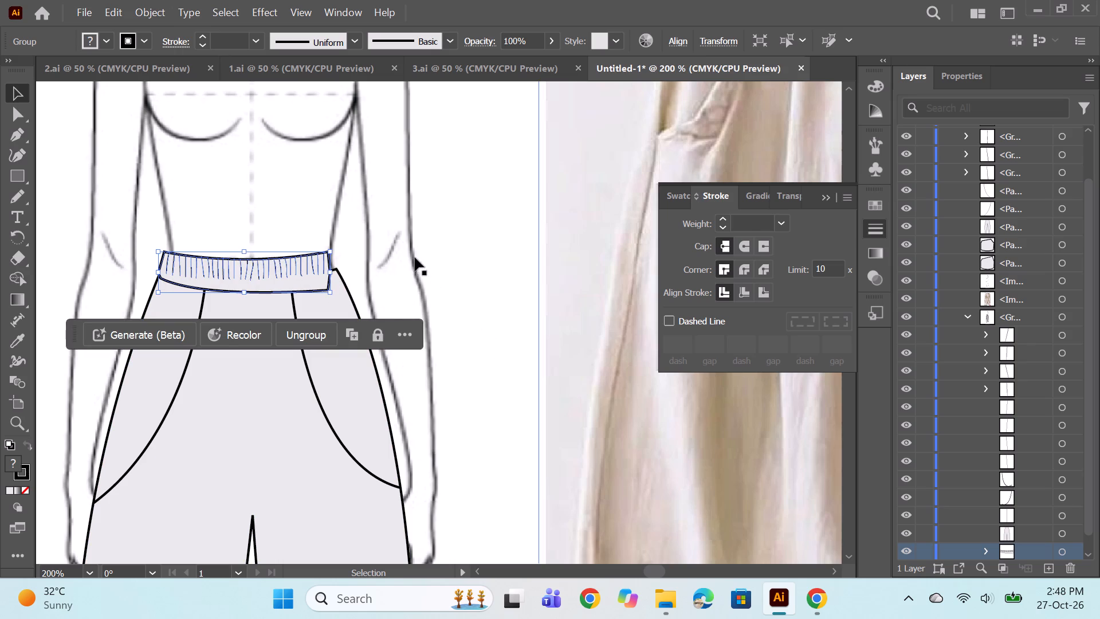
pyautogui.keyDown('alt'); pyautogui.scroll(3, 387, 246); pyautogui.keyUp('alt')
pyautogui.moveTo(211, 322); pyautogui.dragTo(226, 322)
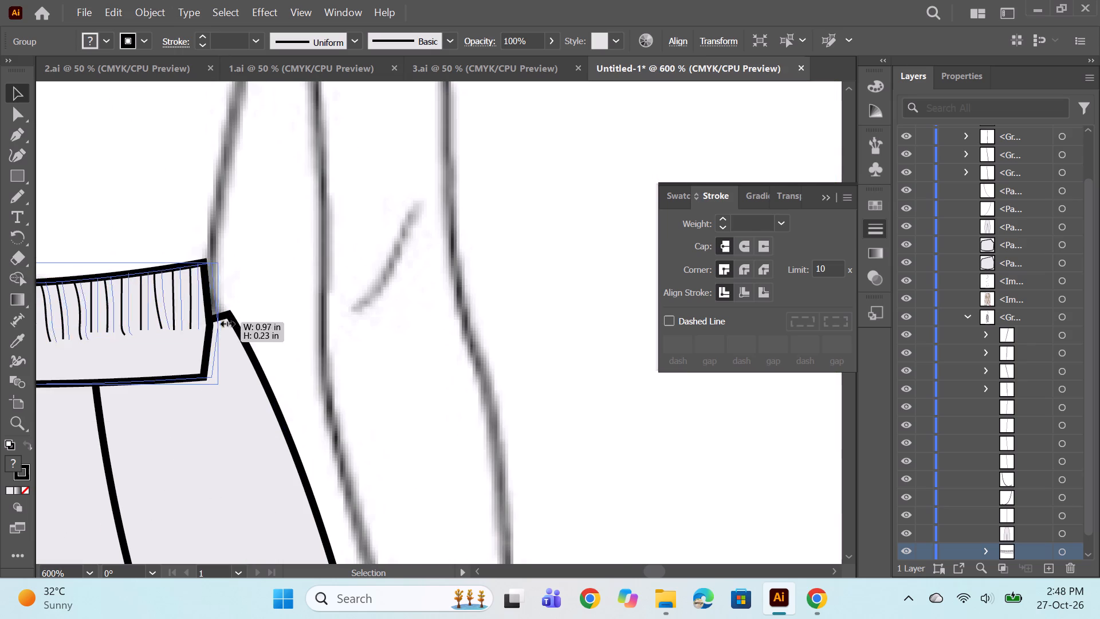
pyautogui.moveTo(226, 322); pyautogui.dragTo(229, 322)
pyautogui.keyDown('alt'); pyautogui.scroll(-3, 293, 290); pyautogui.keyUp('alt')
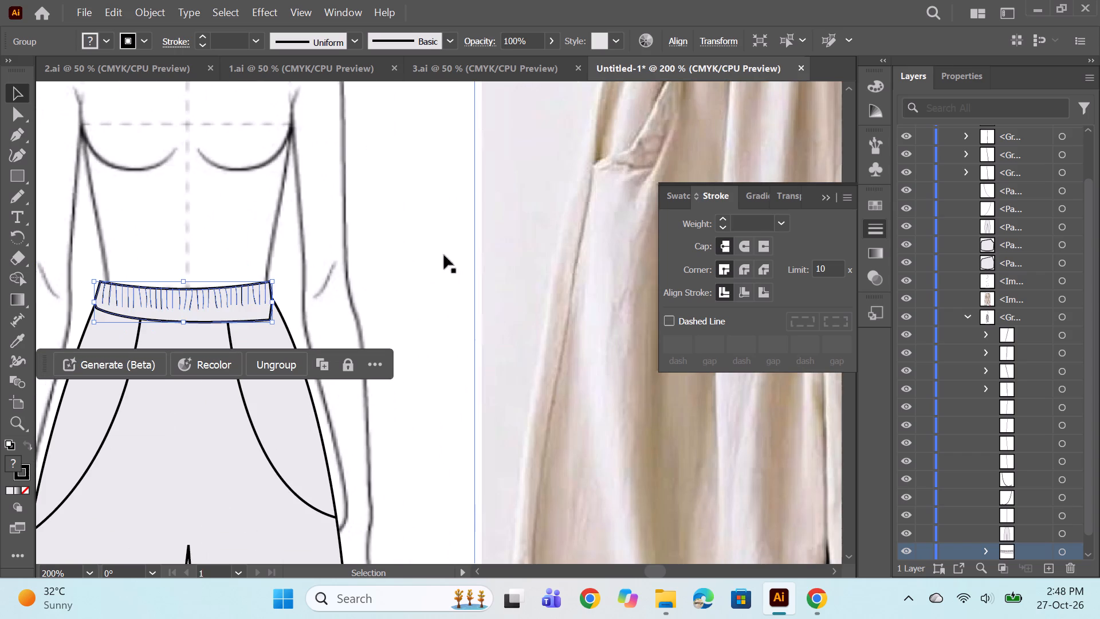
# Move the copied waistband group behind the tapered trouser shape in the layer order.
pyautogui.scroll(-3, 1032, 528)
pyautogui.scroll(-4, 1034, 469)
pyautogui.scroll(13, 1044, 355)
pyautogui.moveTo(1004, 151); pyautogui.dragTo(1011, 293)
pyautogui.keyDown('ctrl'); pyautogui.click(443, 237); pyautogui.keyUp('ctrl')
# Compare both trouser drawings with the reference photo, checking overall shape and details.
pyautogui.keyDown('alt'); pyautogui.scroll(-4, 363, 238); pyautogui.keyUp('alt')
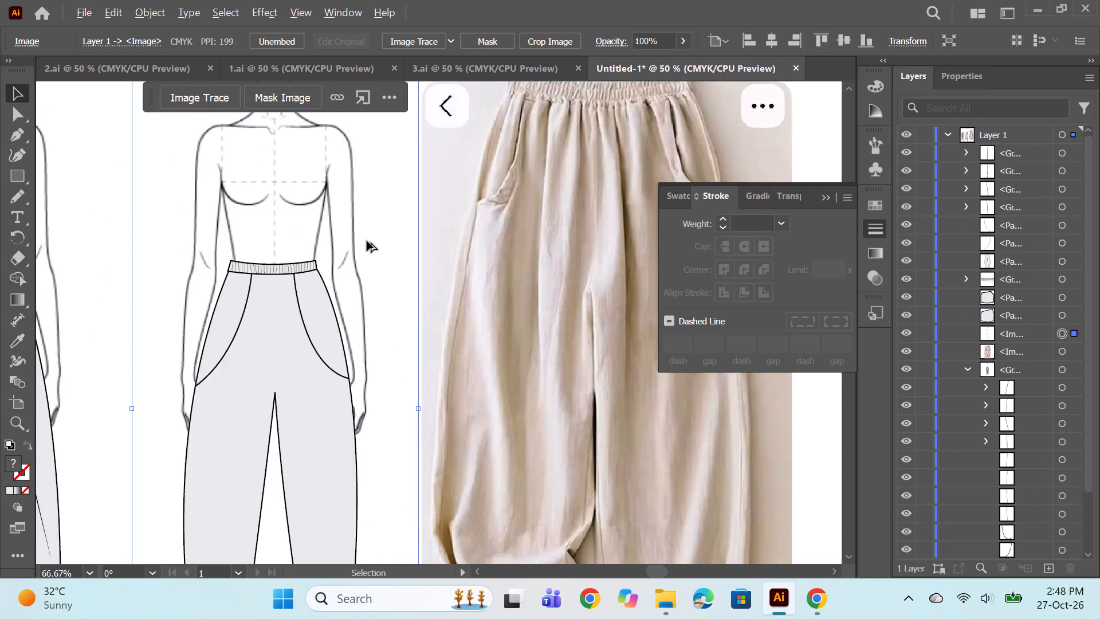
pyautogui.press('space')
pyautogui.press('space')
pyautogui.press('space')
pyautogui.press('space')
pyautogui.moveTo(393, 249); pyautogui.dragTo(477, 221)
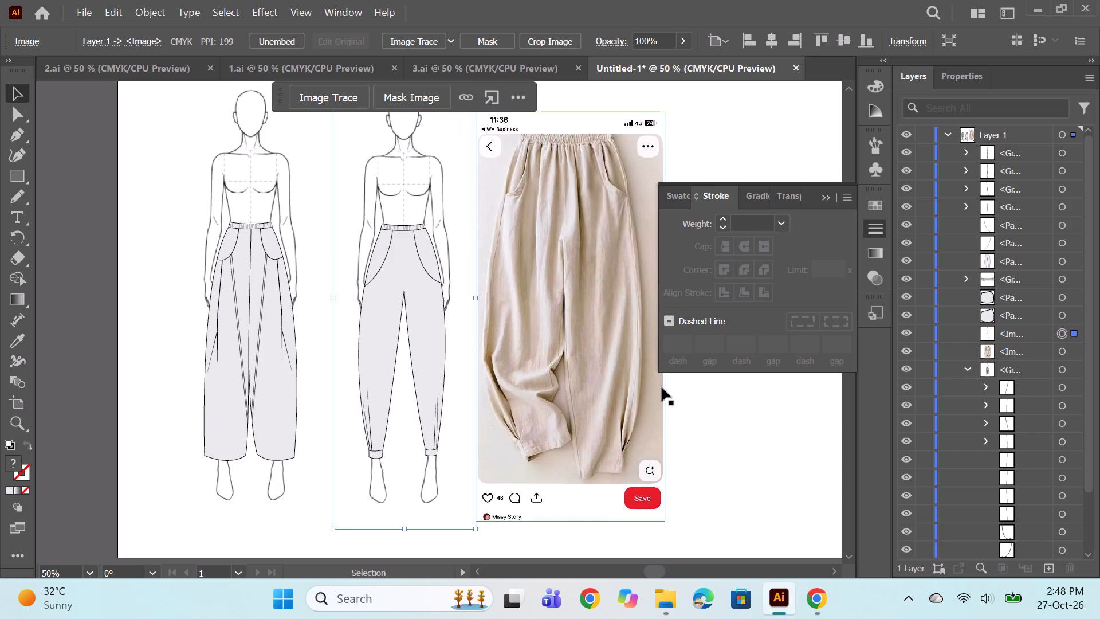
pyautogui.press('space')
pyautogui.moveTo(662, 387); pyautogui.dragTo(628, 409)
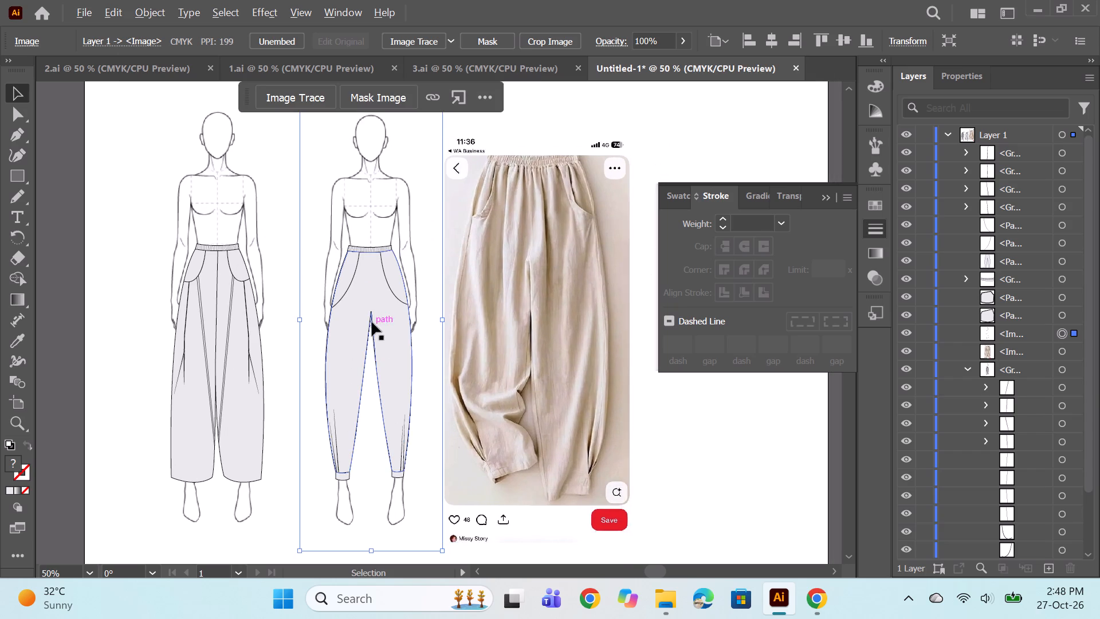
# Shift the lower end of the tapered trousers' left-hand pocket curve up along the outer seam by about 0.28 in.
pyautogui.keyDown('alt'); pyautogui.scroll(3, 347, 307); pyautogui.keyUp('alt')
pyautogui.click(320, 299)
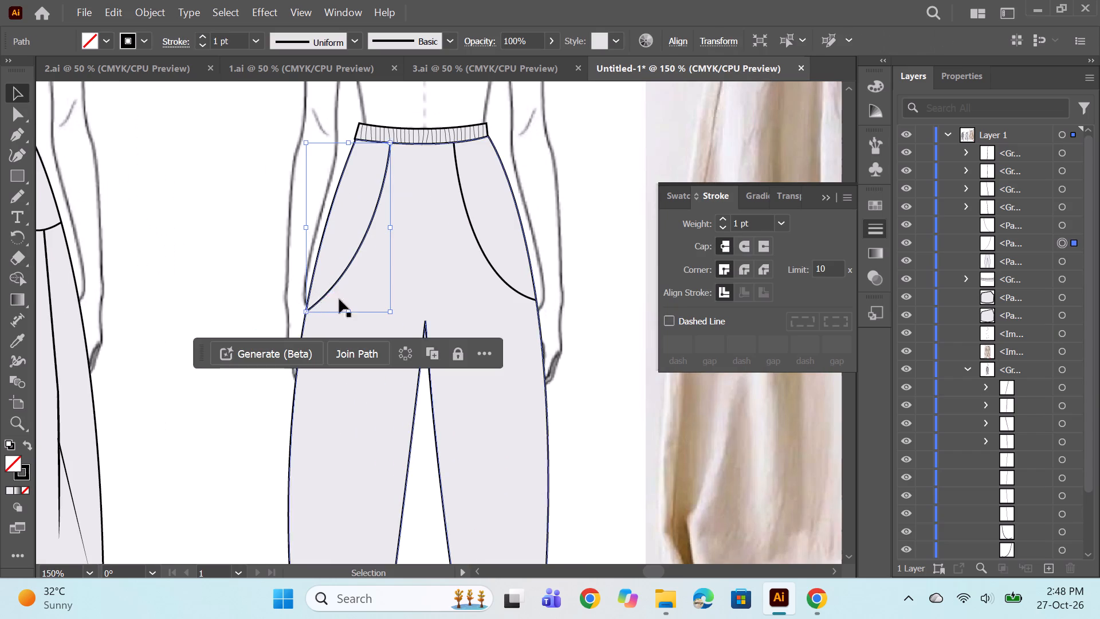
pyautogui.click(9, 140)
pyautogui.keyDown('ctrl'); pyautogui.click(304, 312); pyautogui.keyUp('ctrl')
pyautogui.keyDown('ctrl'); pyautogui.moveTo(304, 312); pyautogui.dragTo(309, 273); pyautogui.keyUp('ctrl')
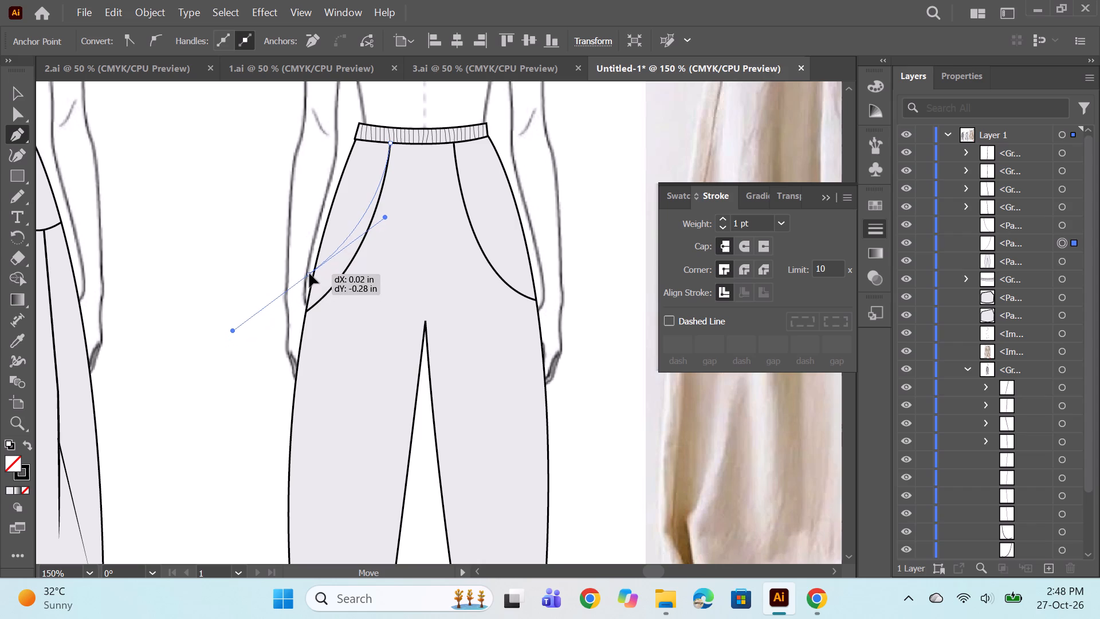
# Nudge the lower end of the tapered trousers' left-hand pocket curve slightly further up onto the outer seam.
pyautogui.keyDown('ctrl'); pyautogui.moveTo(309, 273); pyautogui.dragTo(316, 267); pyautogui.keyUp('ctrl')
# Raise the lower end of the tapered trousers' right-hand pocket curve to about the left one's height, ending it on the outer seam.
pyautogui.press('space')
pyautogui.moveTo(479, 322); pyautogui.dragTo(442, 339)
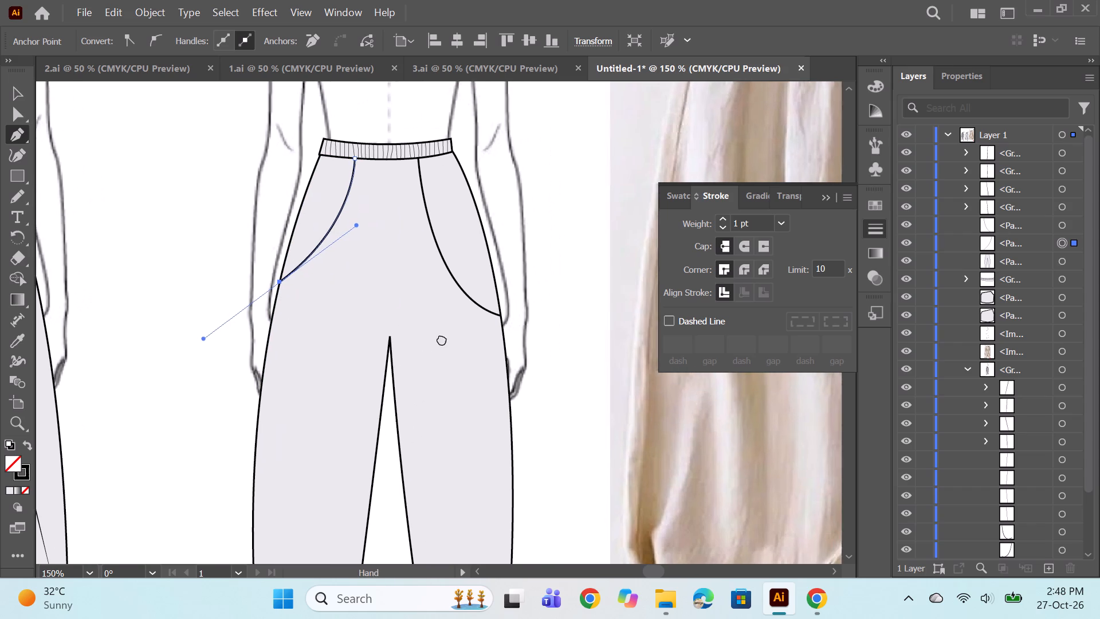
pyautogui.moveTo(442, 339); pyautogui.dragTo(441, 339)
pyautogui.keyDown('ctrl'); pyautogui.click(494, 318); pyautogui.keyUp('ctrl')
pyautogui.keyDown('ctrl'); pyautogui.moveTo(497, 317); pyautogui.dragTo(488, 273); pyautogui.keyUp('ctrl')
pyautogui.keyDown('ctrl'); pyautogui.click(567, 235); pyautogui.keyUp('ctrl')
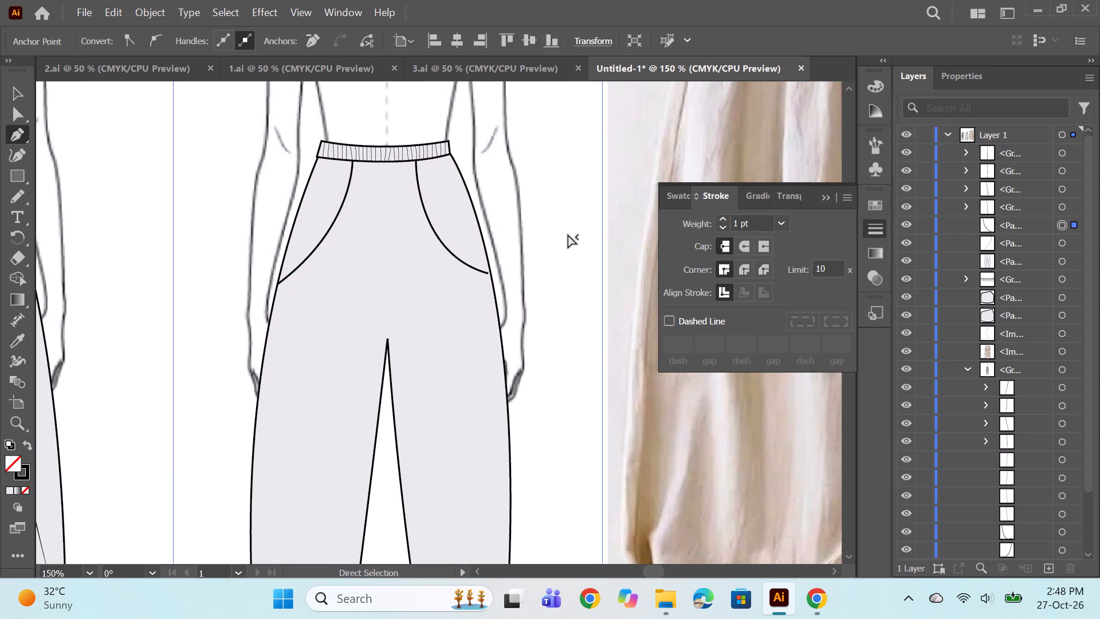
pyautogui.keyDown('alt'); pyautogui.scroll(1, 459, 281); pyautogui.keyUp('alt')
pyautogui.keyDown('ctrl'); pyautogui.click(476, 259); pyautogui.keyUp('ctrl')
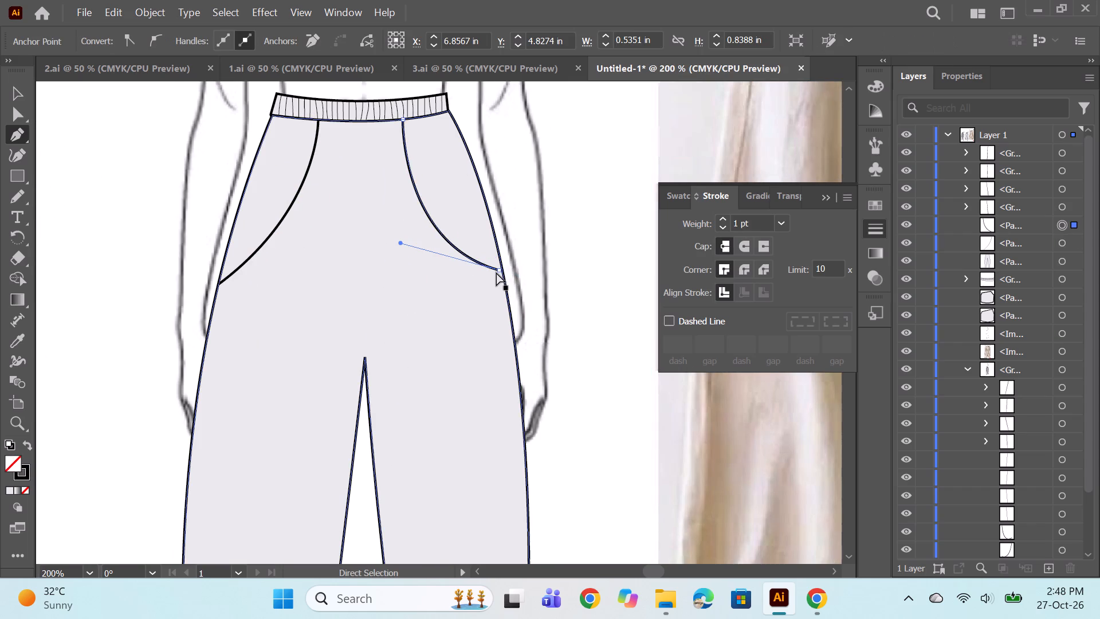
pyautogui.keyDown('ctrl'); pyautogui.moveTo(500, 269); pyautogui.dragTo(506, 281); pyautogui.keyUp('ctrl')
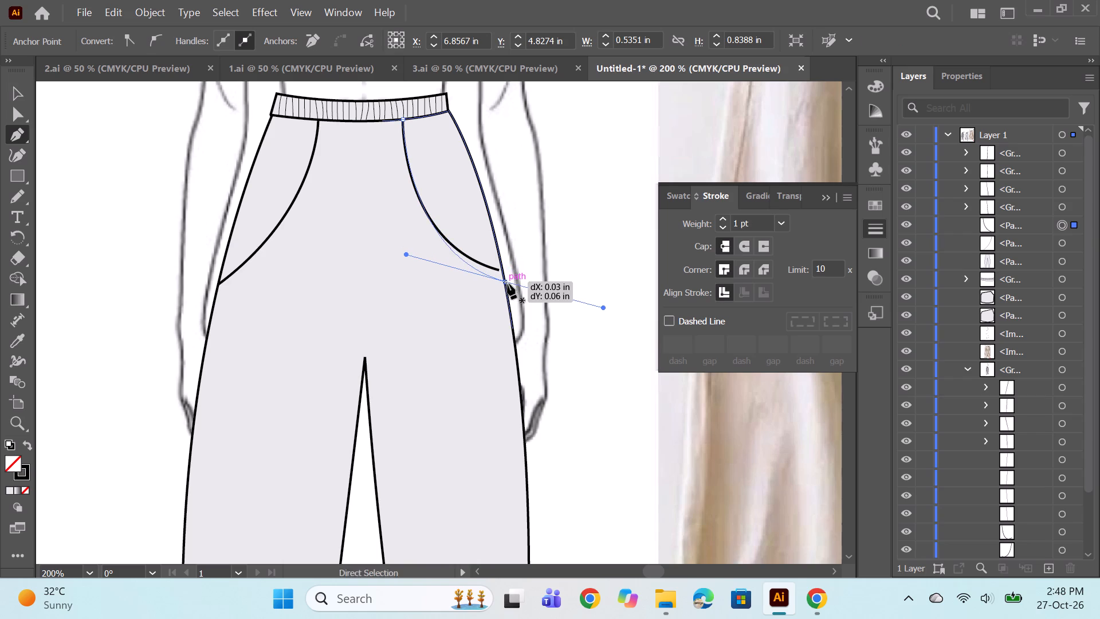
pyautogui.keyDown('alt'); pyautogui.scroll(-1, 636, 256); pyautogui.keyUp('alt')
pyautogui.keyDown('ctrl'); pyautogui.click(635, 256); pyautogui.keyUp('ctrl')
# Delete the reference photo of the beige trousers beside the two figure drawings.
pyautogui.keyDown('alt'); pyautogui.scroll(-3, 514, 311); pyautogui.keyUp('alt')
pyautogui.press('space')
pyautogui.moveTo(552, 386); pyautogui.dragTo(404, 397)
pyautogui.scroll(-2, 573, 365)
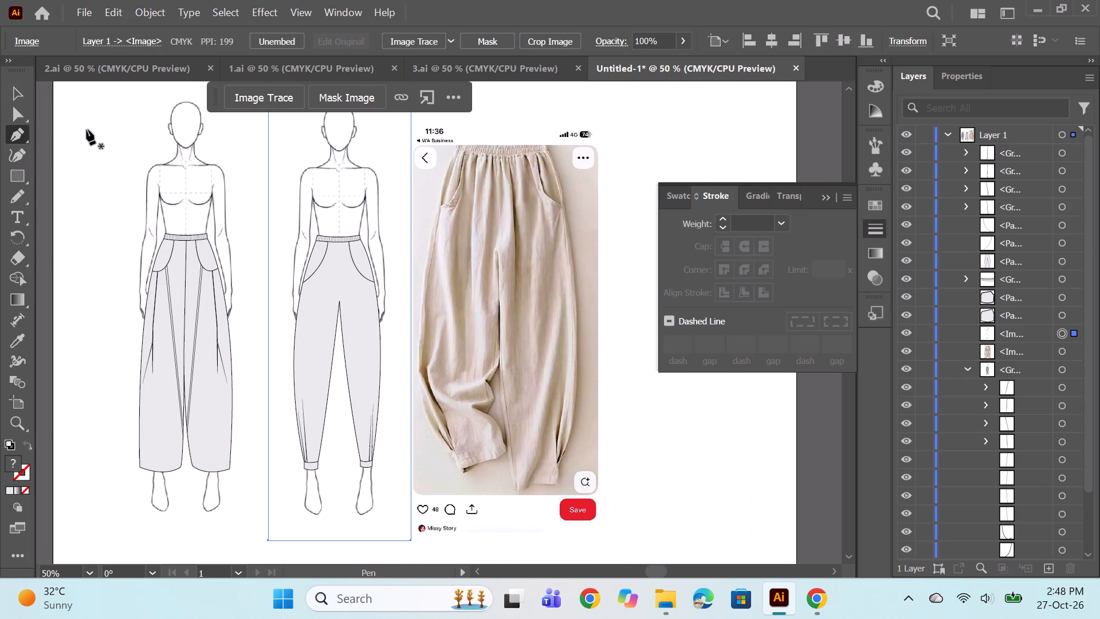
pyautogui.click(22, 95)
pyautogui.click(564, 278)
pyautogui.press('BackSpace')
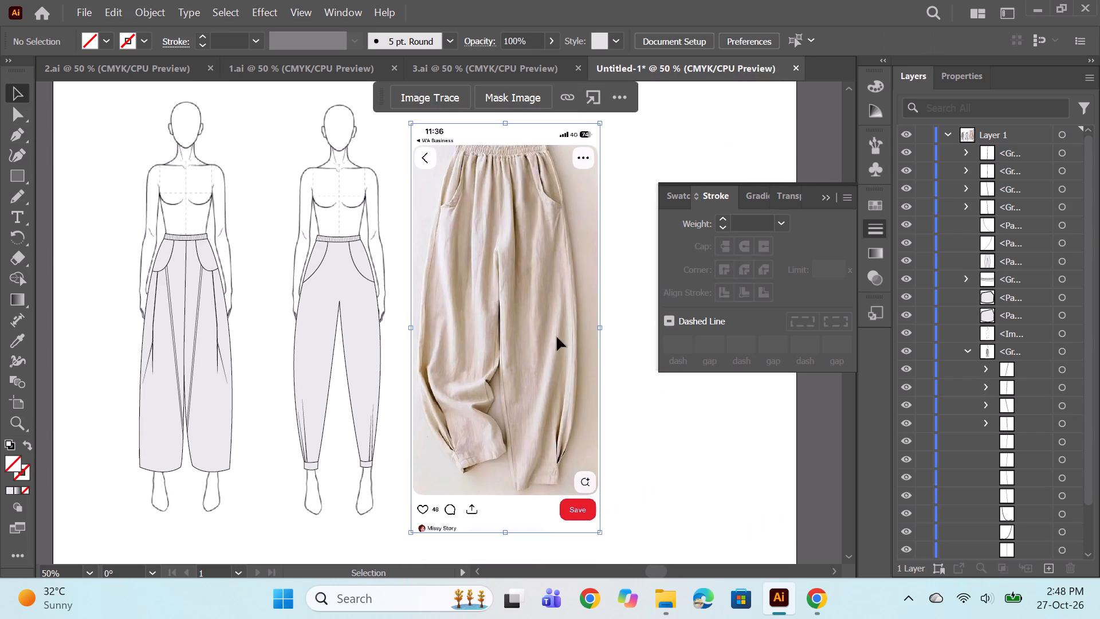
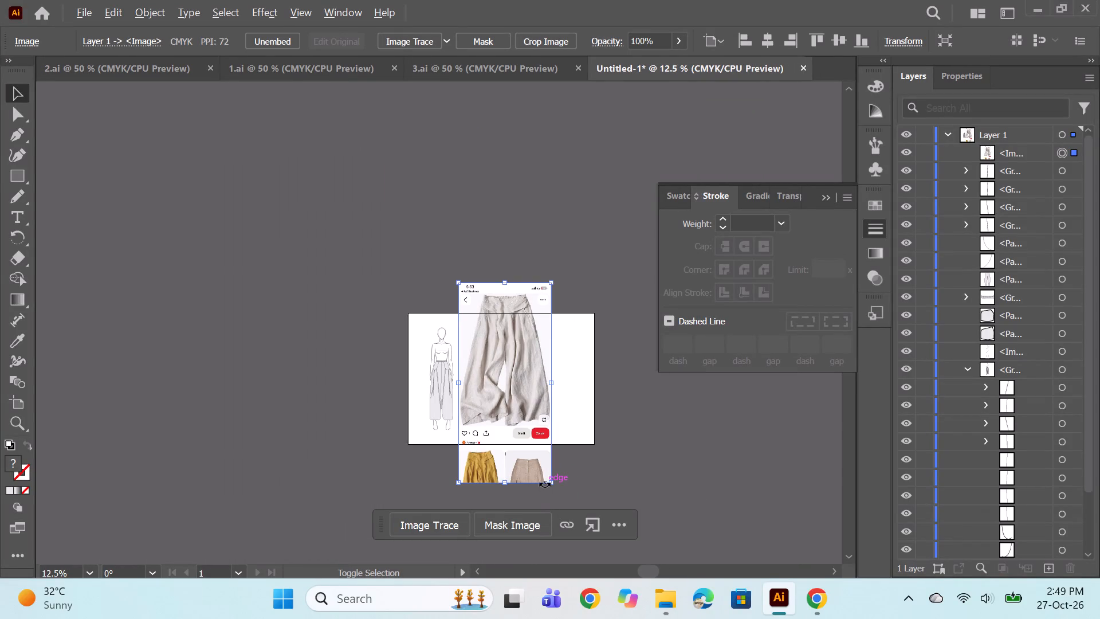
# Scale the trouser reference photo down proportionally to under half size and move it about 5.2 in right, inside the artboard beside both figures.
pyautogui.keyDown('alt'); pyautogui.keyDown('shift'); pyautogui.moveTo(547, 481); pyautogui.dragTo(537, 450); pyautogui.keyUp('shift'); pyautogui.keyUp('alt')
pyautogui.keyDown('alt'); pyautogui.keyDown('shift'); pyautogui.click(550, 483); pyautogui.keyUp('shift'); pyautogui.keyUp('alt')
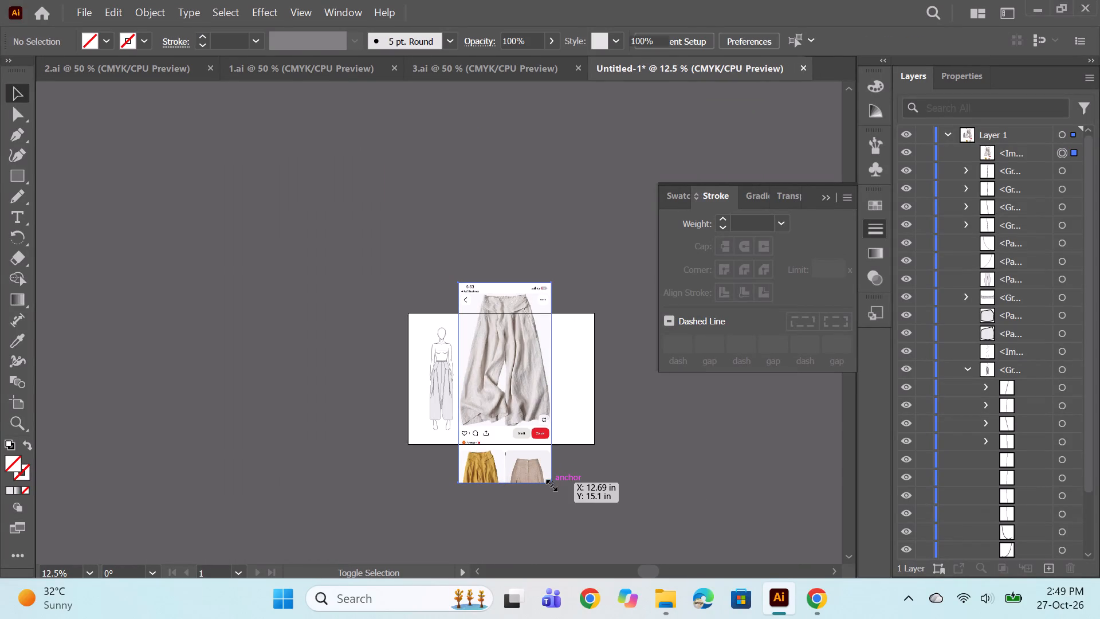
pyautogui.keyDown('alt'); pyautogui.keyDown('shift'); pyautogui.moveTo(550, 485); pyautogui.dragTo(529, 429); pyautogui.keyUp('shift'); pyautogui.keyUp('alt')
pyautogui.moveTo(514, 398); pyautogui.dragTo(573, 388)
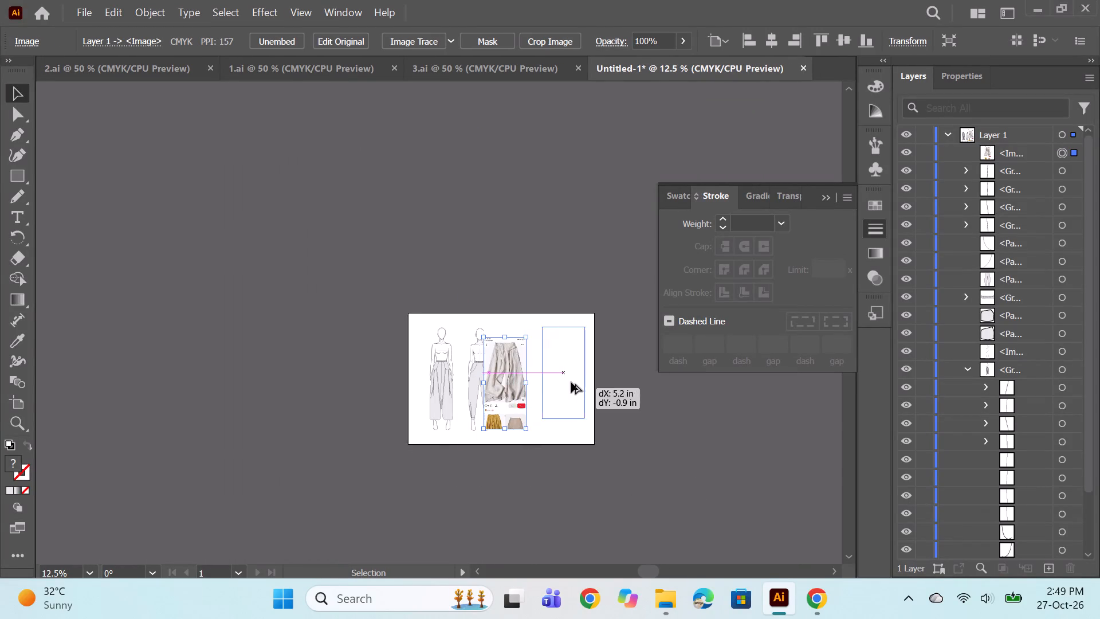
pyautogui.keyDown('alt'); pyautogui.scroll(3, 569, 369); pyautogui.keyUp('alt')
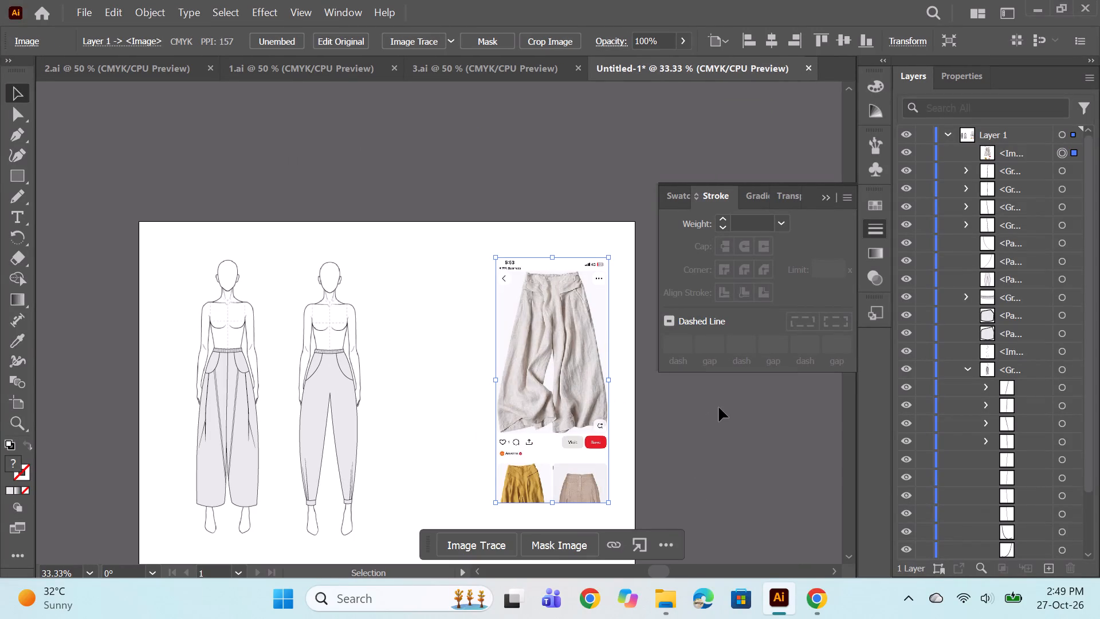
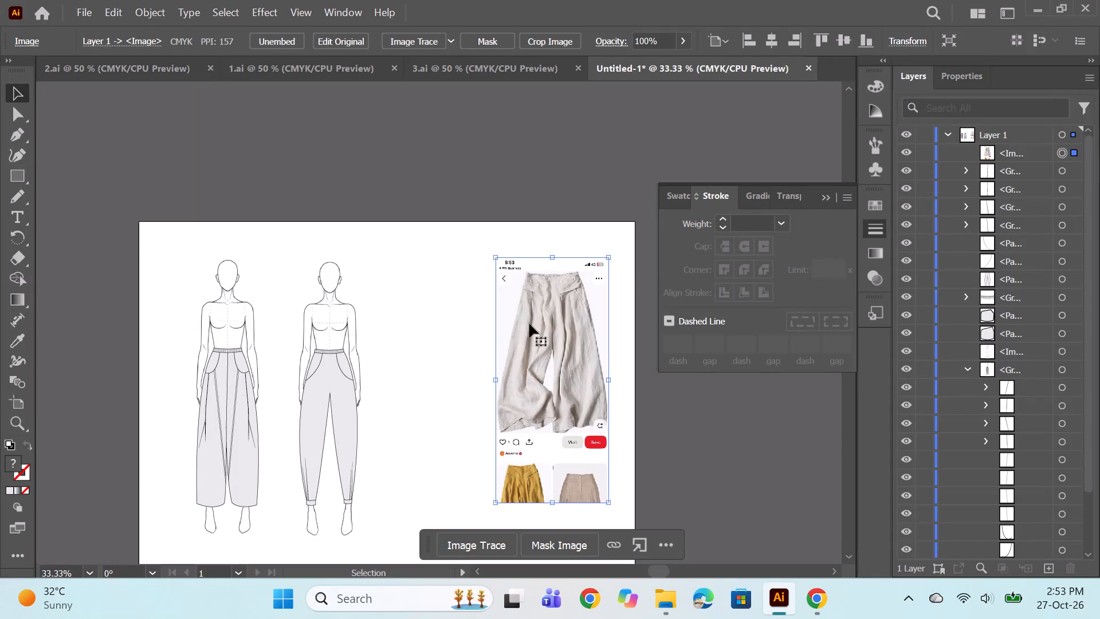
# Duplicate the blank croquis image and place the copy beside the tapered trousers figure, level with the other figures.
pyautogui.keyDown('alt'); pyautogui.scroll(1, 512, 300); pyautogui.keyUp('alt')
pyautogui.scroll(-3, 58, 264)
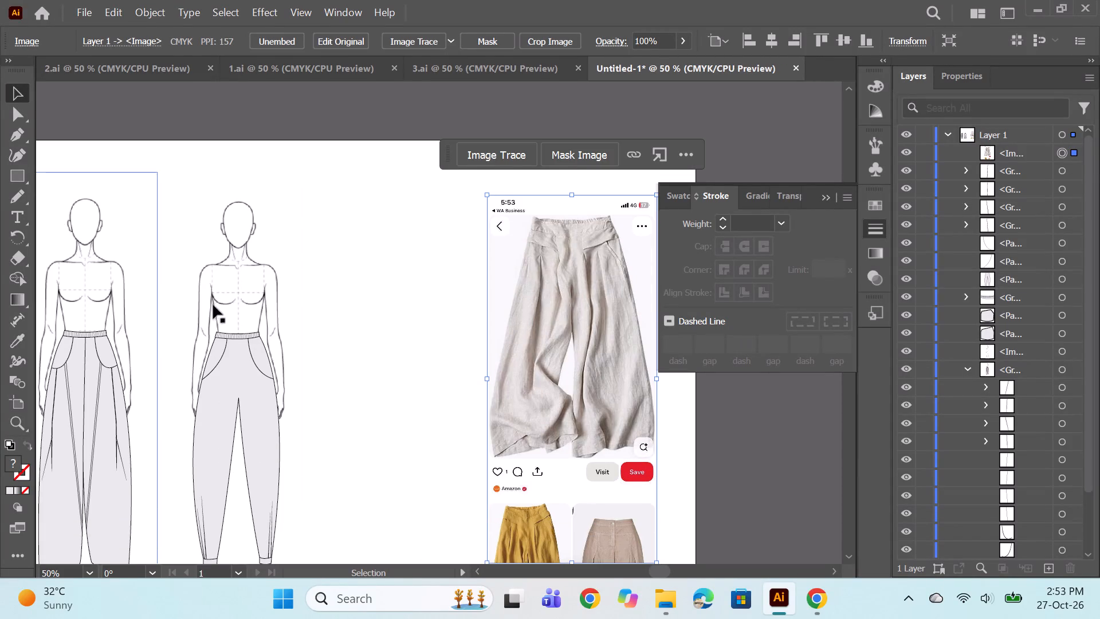
pyautogui.scroll(-11, 1053, 396)
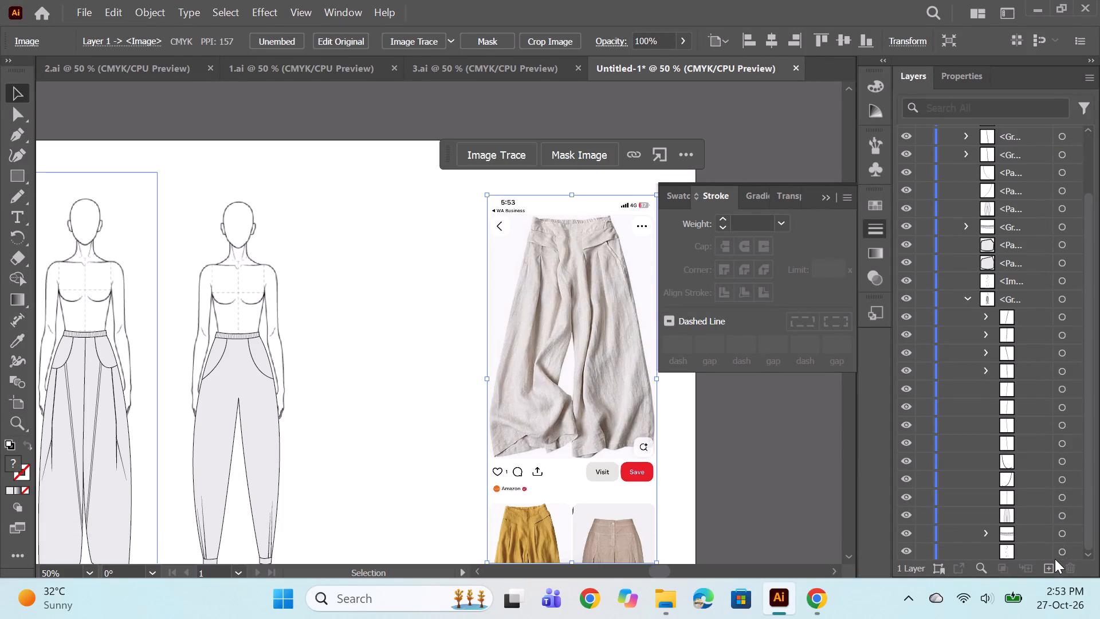
pyautogui.click(1060, 553)
pyautogui.hotkey('ctrl', 'c')
pyautogui.hotkey('ctrl', 'v')
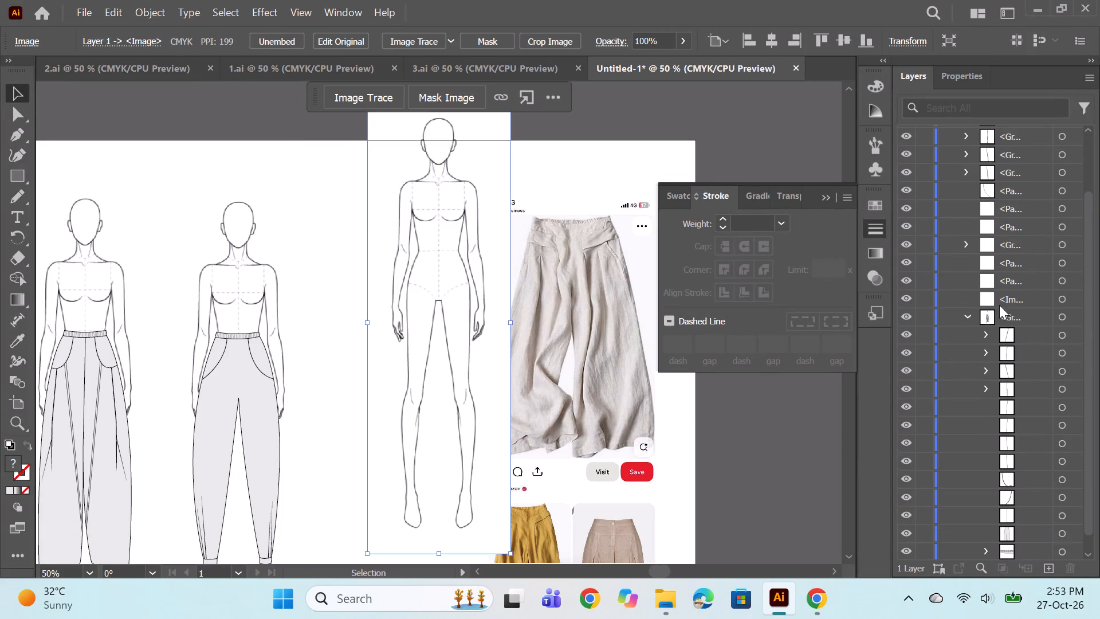
pyautogui.moveTo(430, 262); pyautogui.dragTo(395, 330)
pyautogui.scroll(-7, 457, 310)
pyautogui.moveTo(418, 286); pyautogui.dragTo(418, 305)
# Move the wide-leg linen trousers reference photo down and closer to the new croquis figure.
pyautogui.click(547, 275)
pyautogui.keyDown('alt'); pyautogui.scroll(1, 558, 264); pyautogui.keyUp('alt')
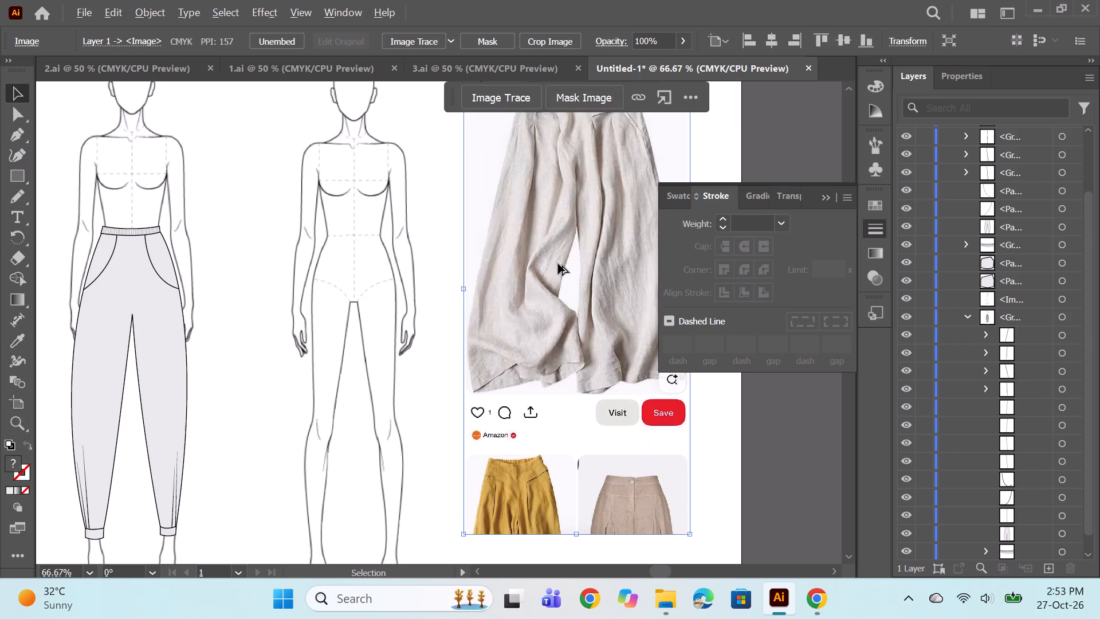
pyautogui.moveTo(559, 254); pyautogui.dragTo(529, 379)
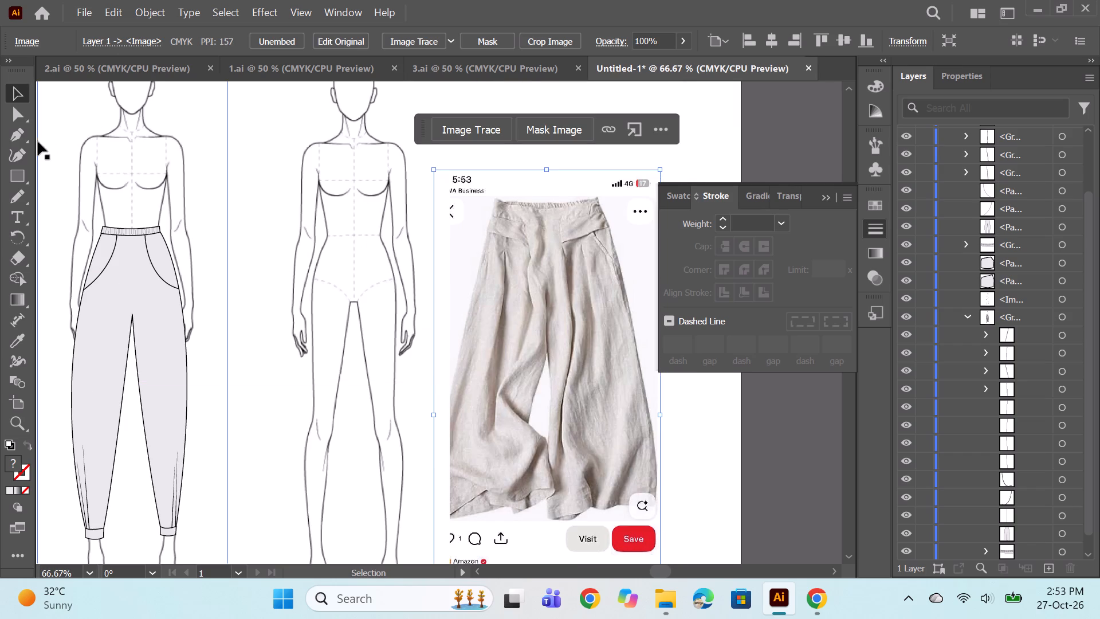
# Draw a slightly curved waistline across the new croquis's waist with the Pen tool, ending in a corner point.
pyautogui.click(25, 138)
pyautogui.scroll(-3, 314, 218)
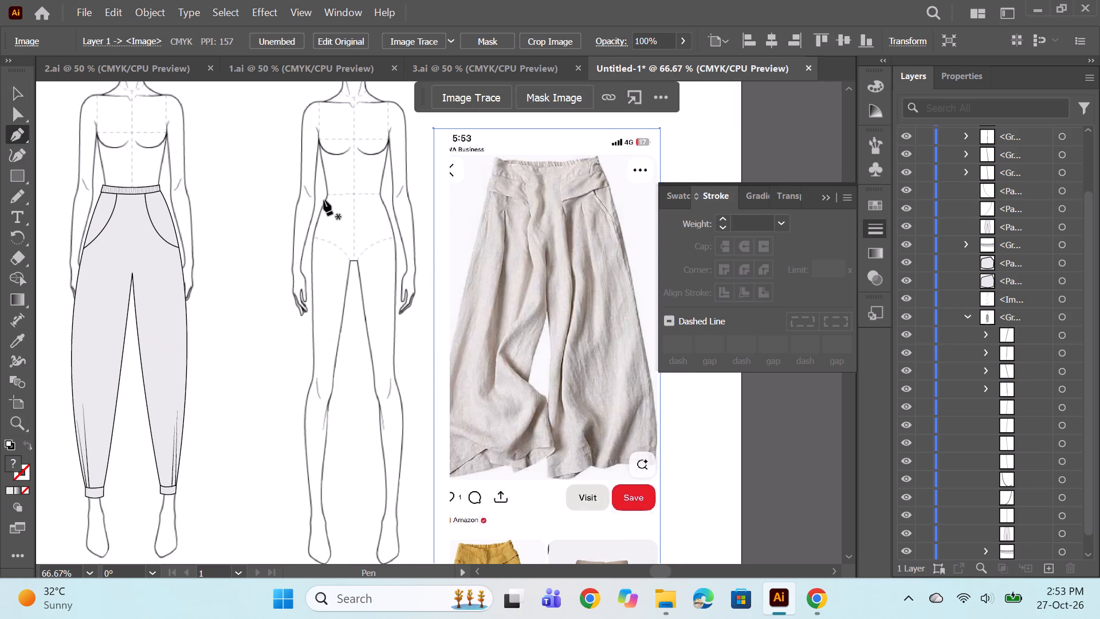
pyautogui.click(324, 198)
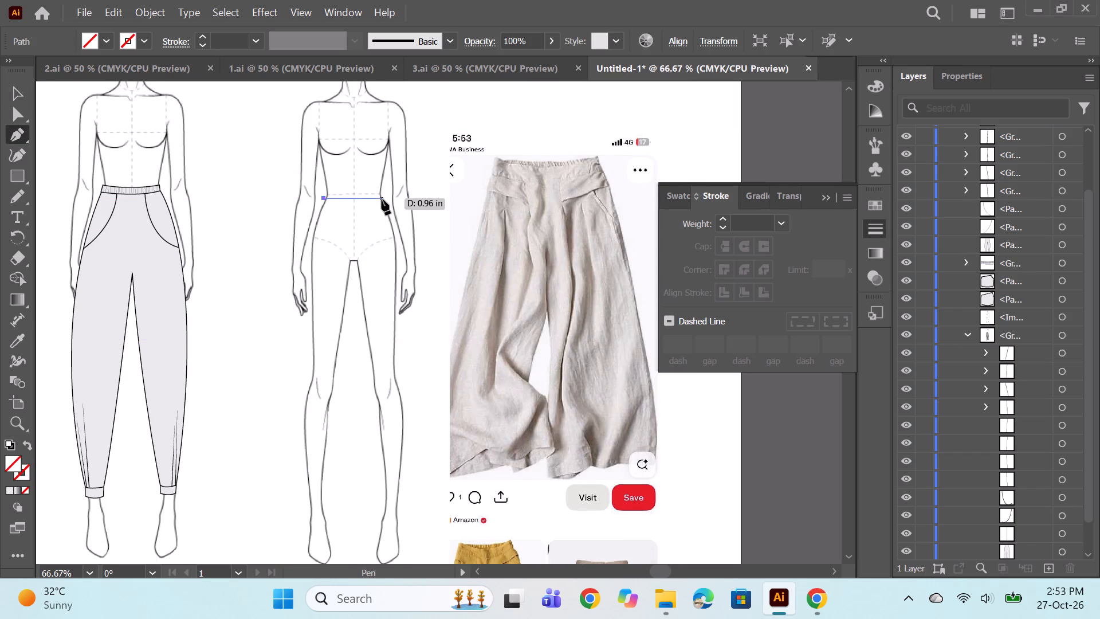
pyautogui.hotkey('ctrl', 'z')
pyautogui.keyDown('alt'); pyautogui.scroll(1, 364, 199); pyautogui.keyUp('alt')
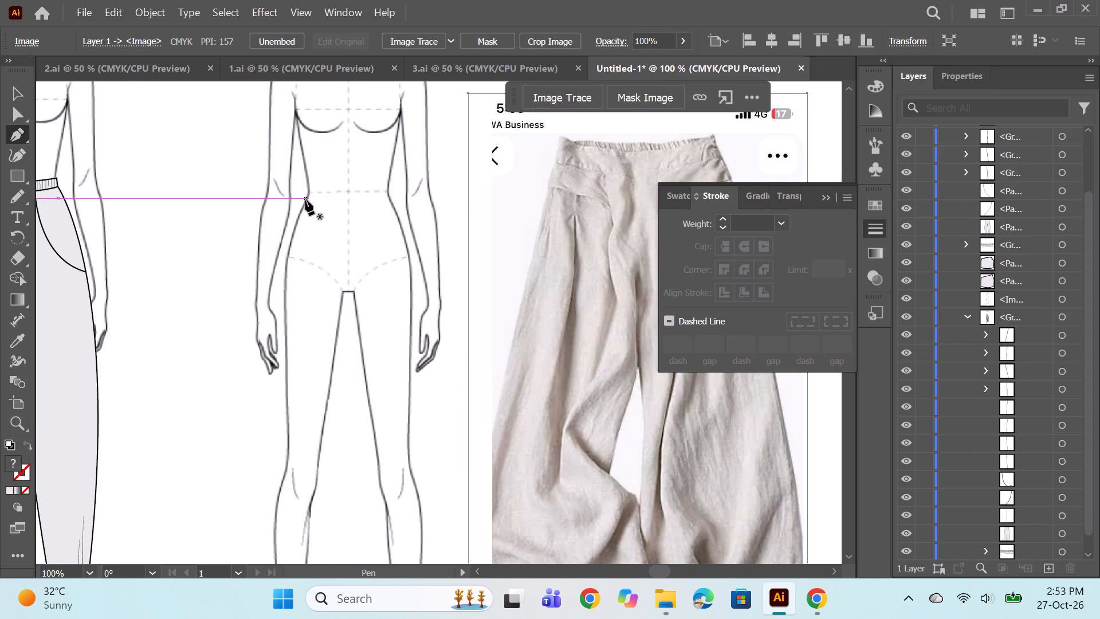
pyautogui.click(305, 200)
pyautogui.moveTo(389, 199); pyautogui.dragTo(417, 192)
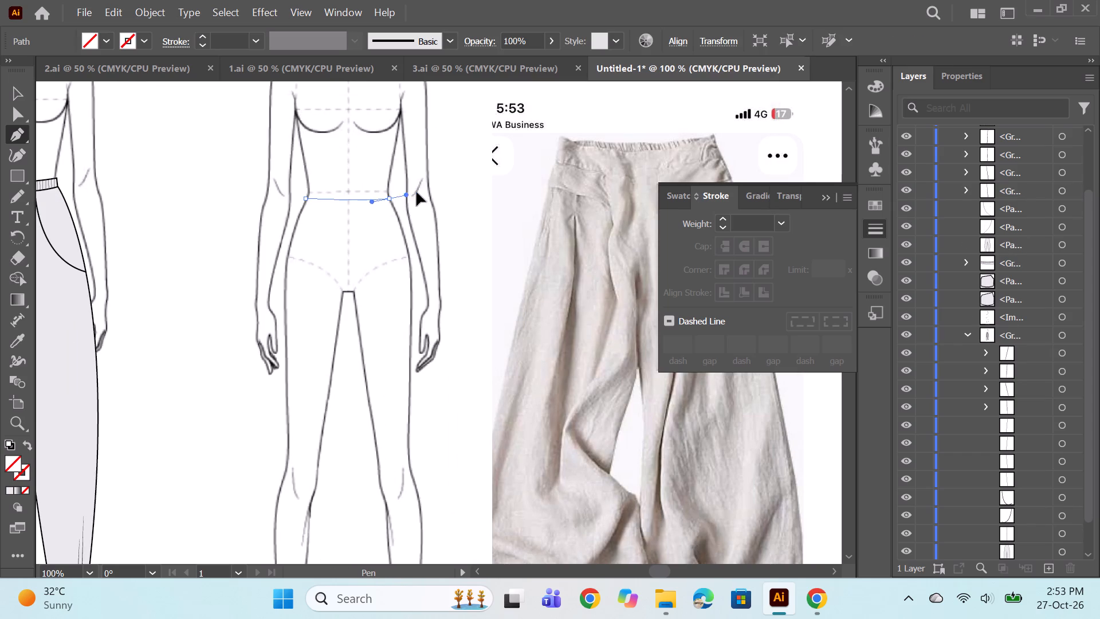
pyautogui.moveTo(417, 192); pyautogui.dragTo(433, 195)
pyautogui.keyDown('alt'); pyautogui.click(390, 197); pyautogui.keyUp('alt')
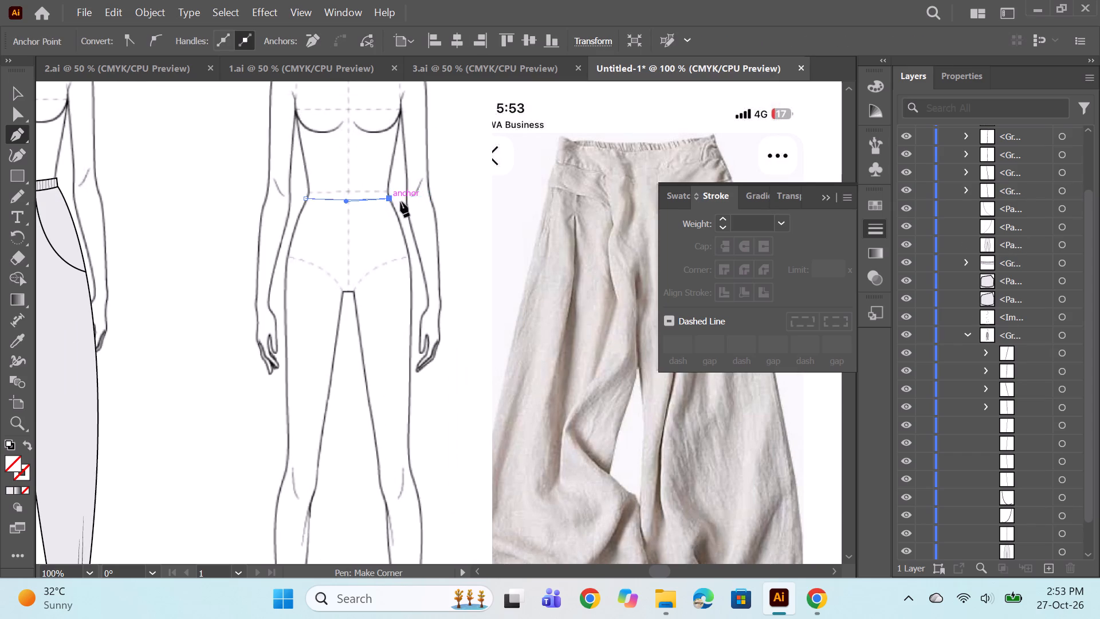
# Extend the path from the waistline's right-hand end into a curved, flared outer seam reaching ankle level.
pyautogui.press('space')
pyautogui.scroll(-6, 422, 228)
pyautogui.keyDown('alt'); pyautogui.scroll(-1, 425, 230); pyautogui.keyUp('alt')
pyautogui.press('space')
pyautogui.moveTo(440, 283); pyautogui.dragTo(339, 327)
pyautogui.keyDown('alt'); pyautogui.scroll(-2, 336, 417); pyautogui.keyUp('alt')
pyautogui.keyDown('alt'); pyautogui.scroll(1, 340, 414); pyautogui.keyUp('alt')
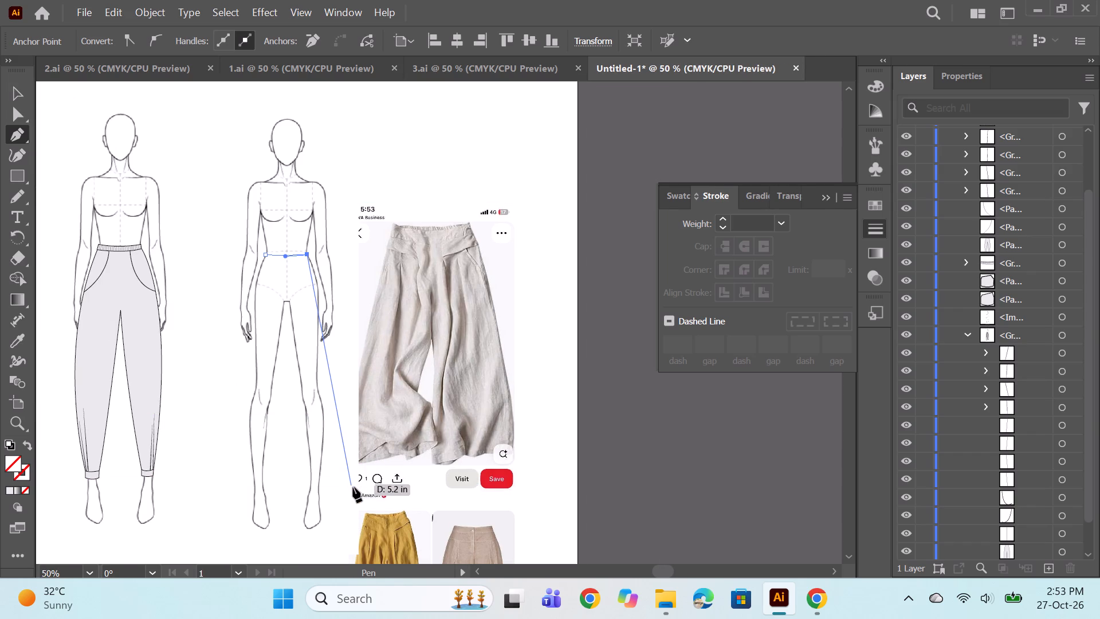
pyautogui.keyDown('alt'); pyautogui.scroll(-1, 355, 464); pyautogui.keyUp('alt')
pyautogui.moveTo(352, 479); pyautogui.dragTo(359, 525)
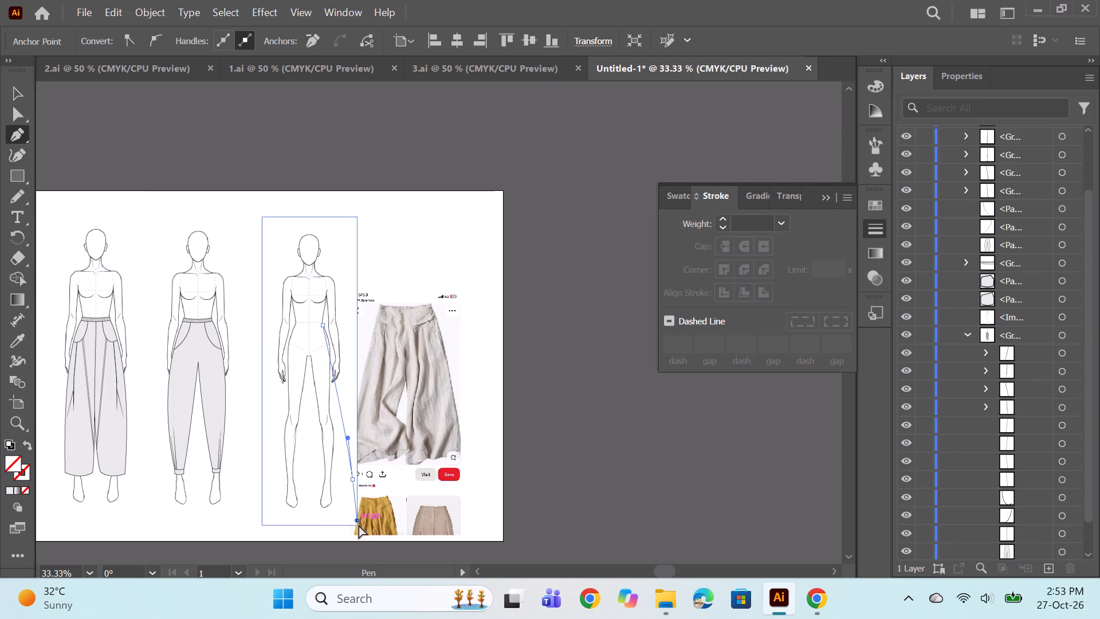
pyautogui.moveTo(359, 525); pyautogui.dragTo(375, 512)
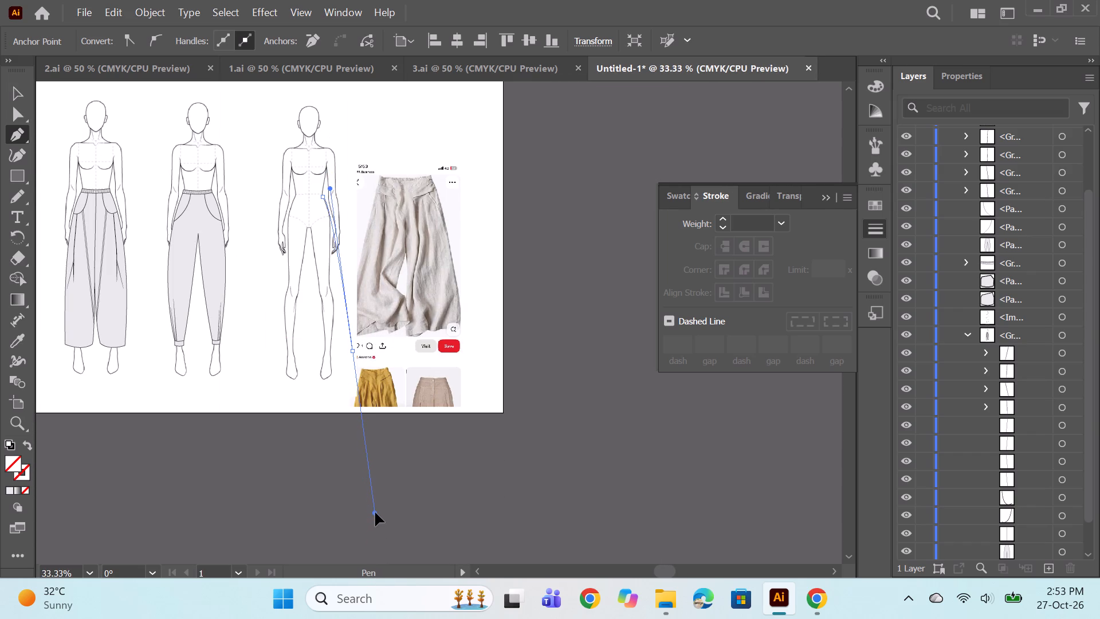
pyautogui.moveTo(375, 512); pyautogui.dragTo(375, 507)
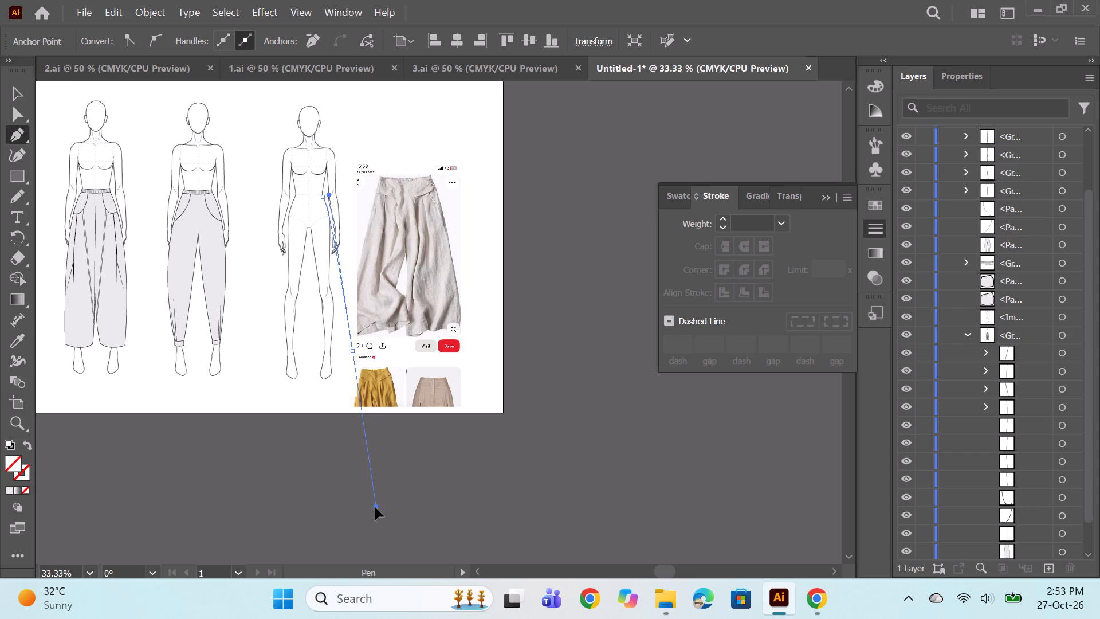
pyautogui.moveTo(375, 507); pyautogui.dragTo(375, 510)
pyautogui.keyDown('alt'); pyautogui.click(353, 352); pyautogui.keyUp('alt')
# Draw the right-hand leg's curved hem, and a narrow inseam rising to below the crotch and returning to hem level.
pyautogui.keyDown('alt'); pyautogui.scroll(2, 356, 352); pyautogui.keyUp('alt')
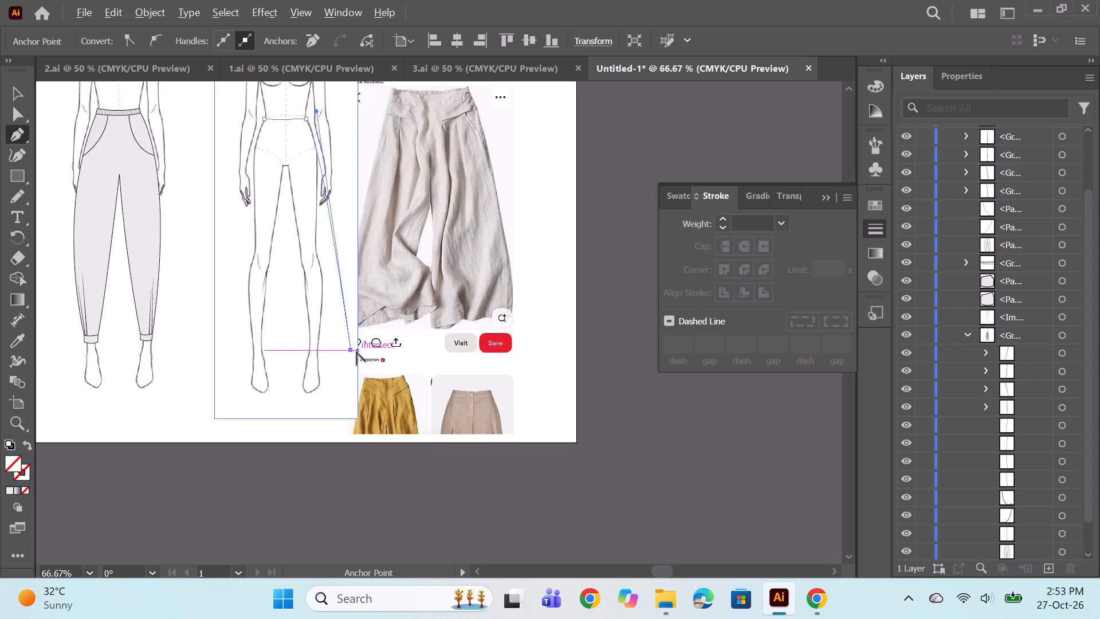
pyautogui.scroll(4, 274, 347)
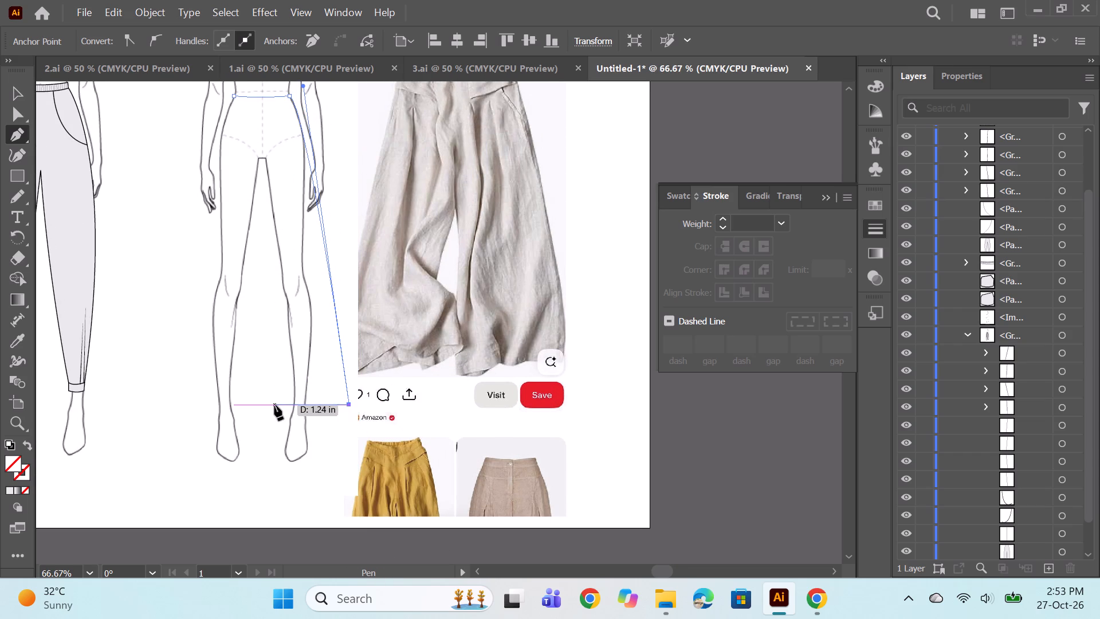
pyautogui.moveTo(269, 408); pyautogui.dragTo(231, 397)
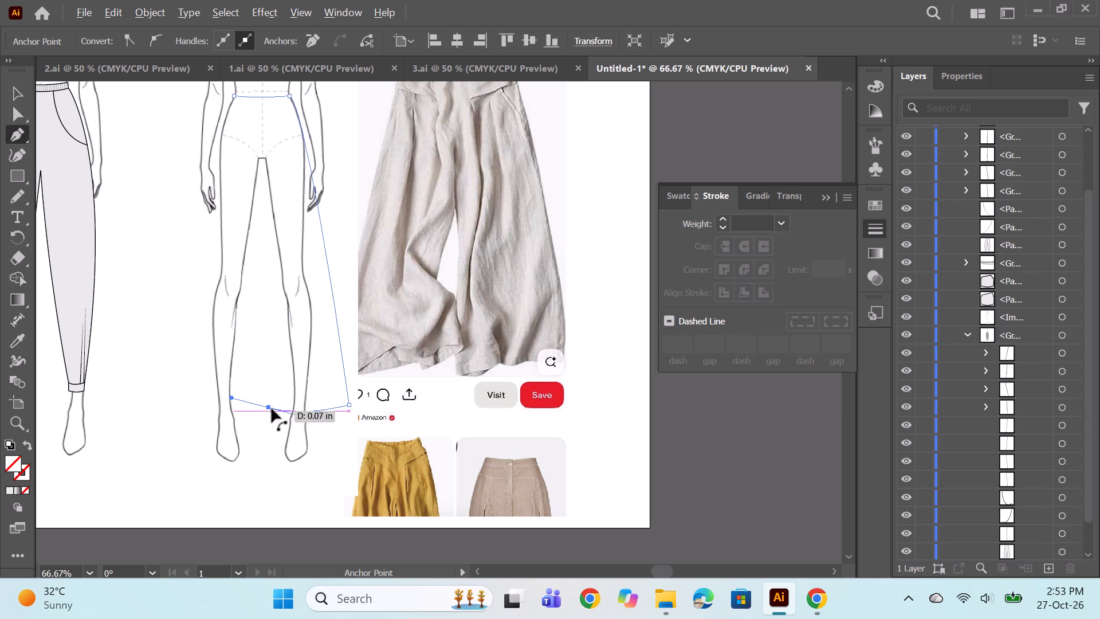
pyautogui.keyDown('alt'); pyautogui.click(269, 407); pyautogui.keyUp('alt')
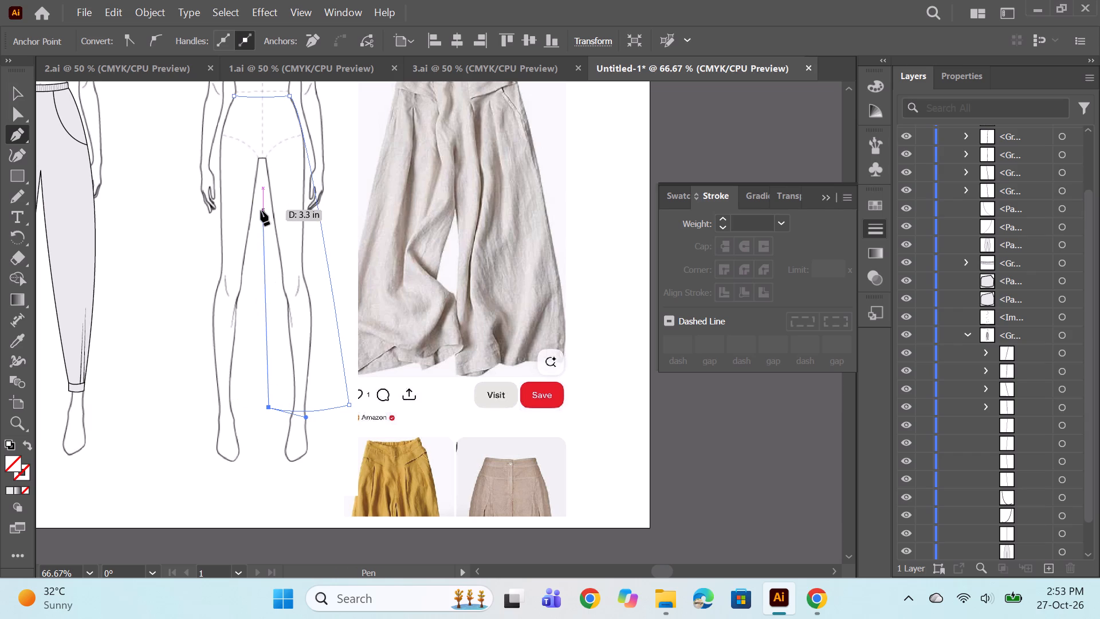
pyautogui.click(261, 209)
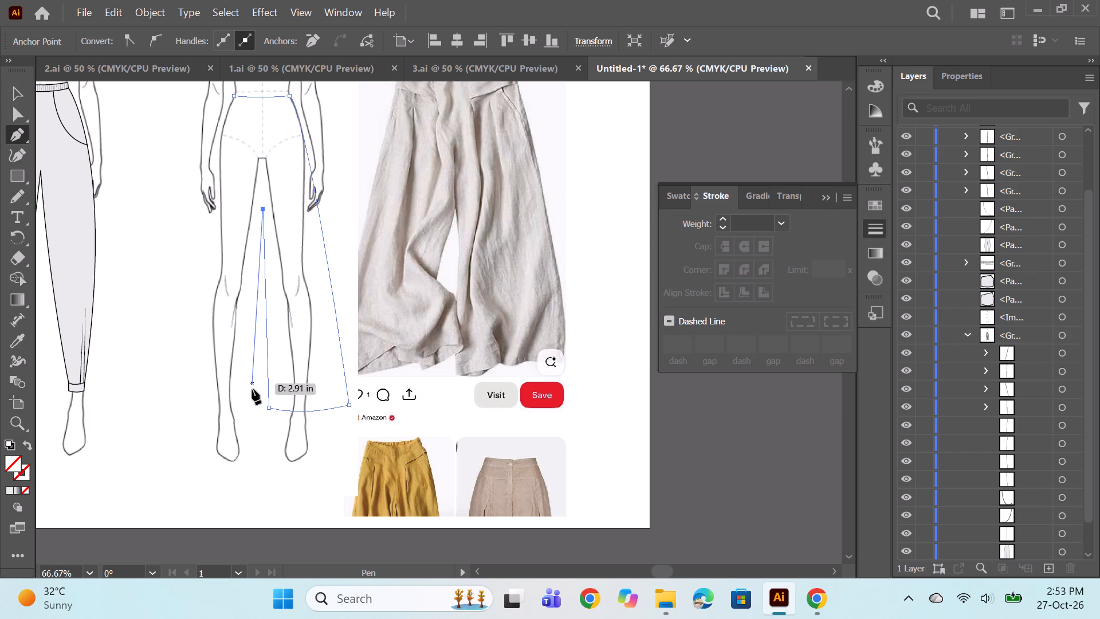
pyautogui.click(261, 407)
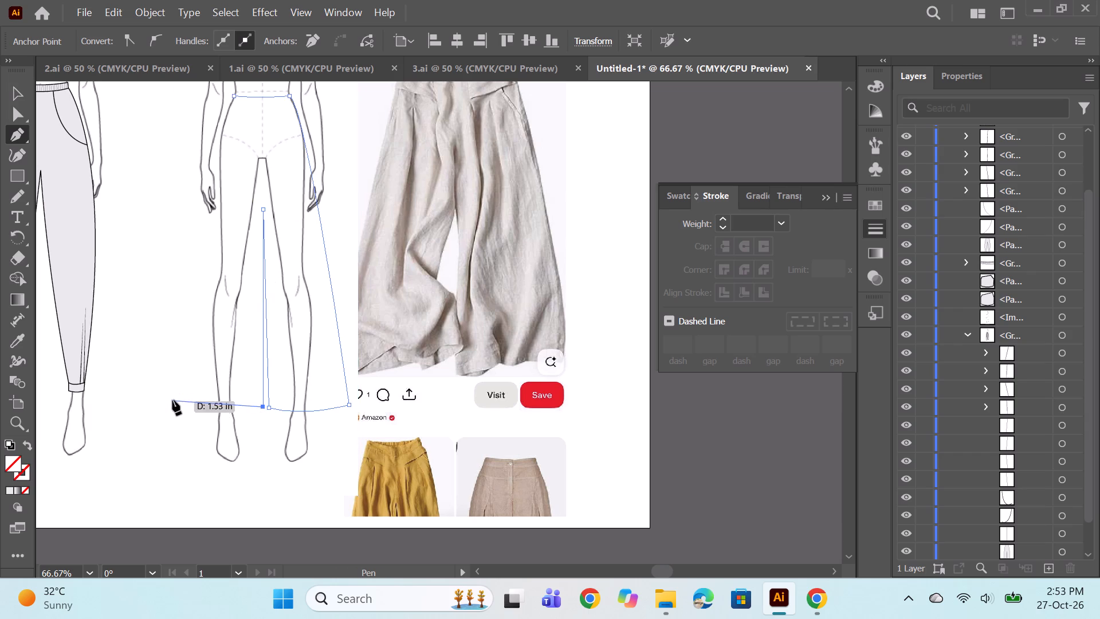
# Draw the left-hand leg's curved hem and flared outer seam, closing the wide-leg outline at the waist.
pyautogui.moveTo(174, 403); pyautogui.dragTo(127, 383)
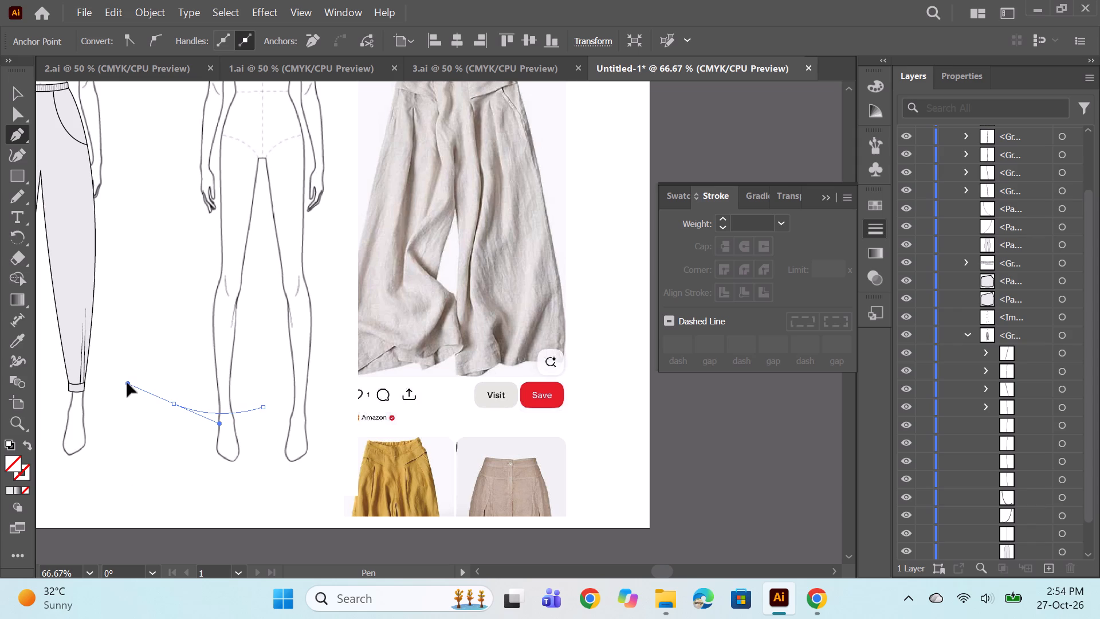
pyautogui.moveTo(127, 383); pyautogui.dragTo(129, 389)
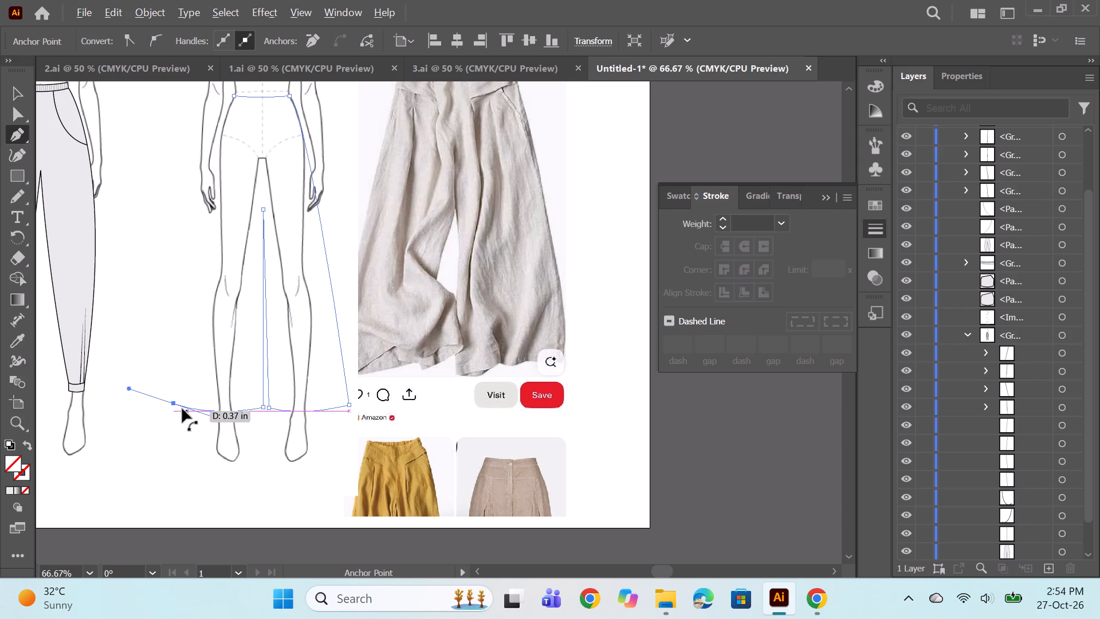
pyautogui.keyDown('alt'); pyautogui.click(175, 405); pyautogui.keyUp('alt')
pyautogui.keyDown('alt'); pyautogui.scroll(-1, 239, 287); pyautogui.keyUp('alt')
pyautogui.scroll(3, 243, 274)
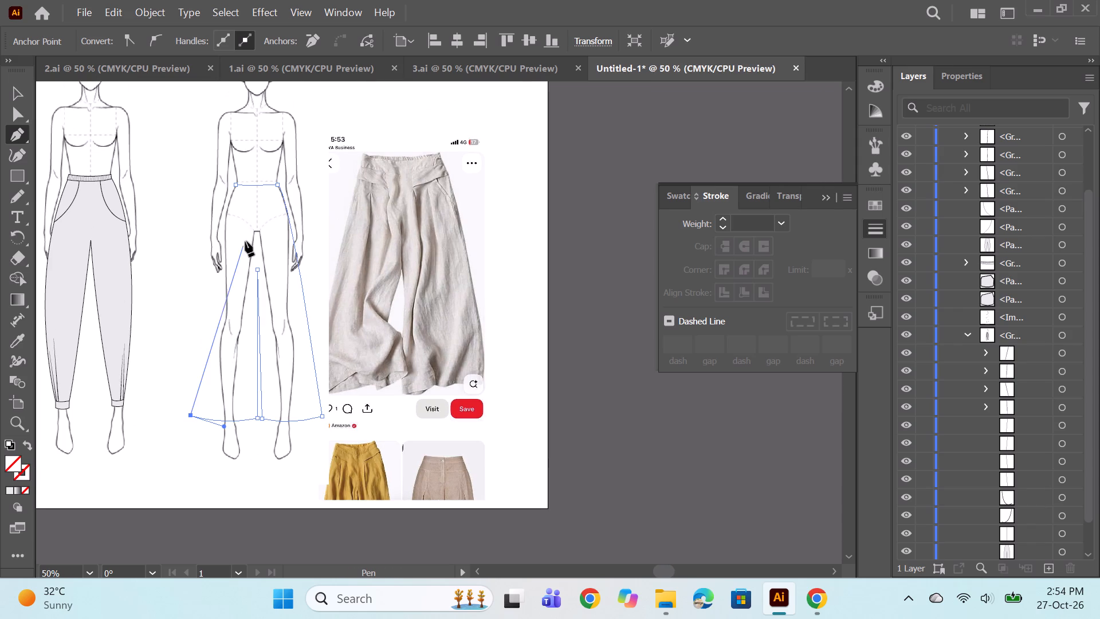
pyautogui.moveTo(235, 186); pyautogui.dragTo(254, 165)
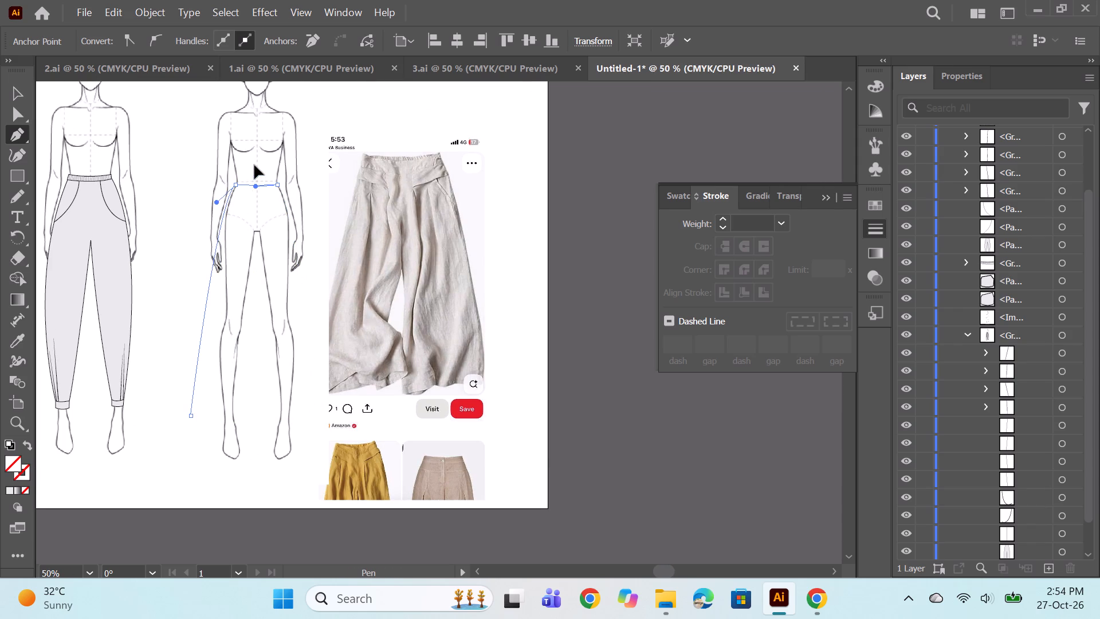
pyautogui.moveTo(254, 165); pyautogui.dragTo(254, 160)
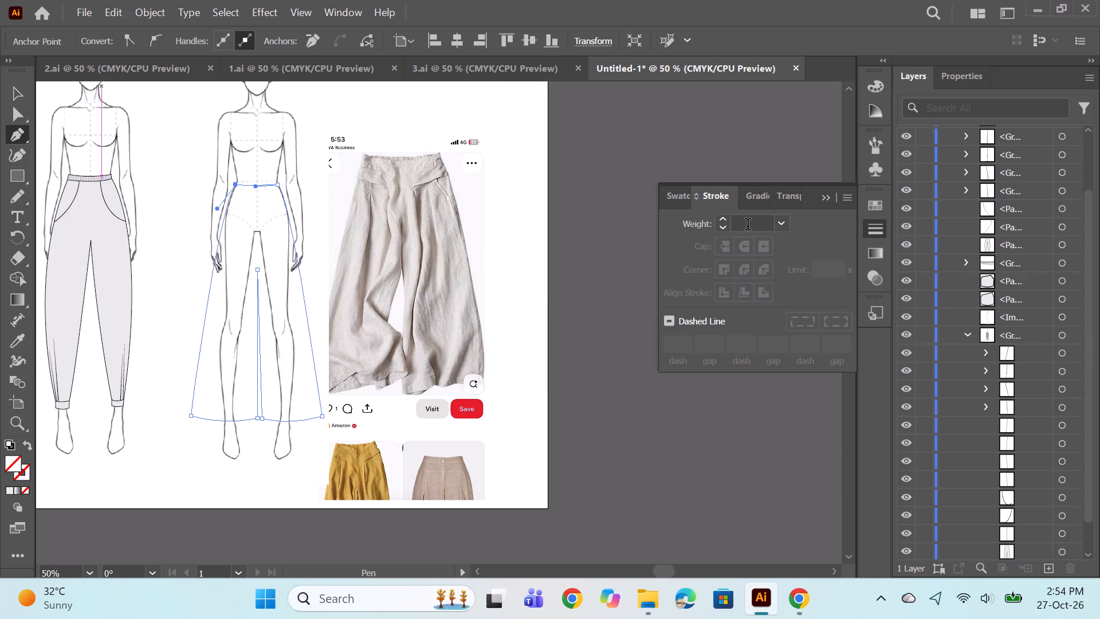
# Set the wide-leg trouser outline's stroke weight to 1 pt and deselect it.
pyautogui.tripleClick(726, 223)
pyautogui.click(724, 221)
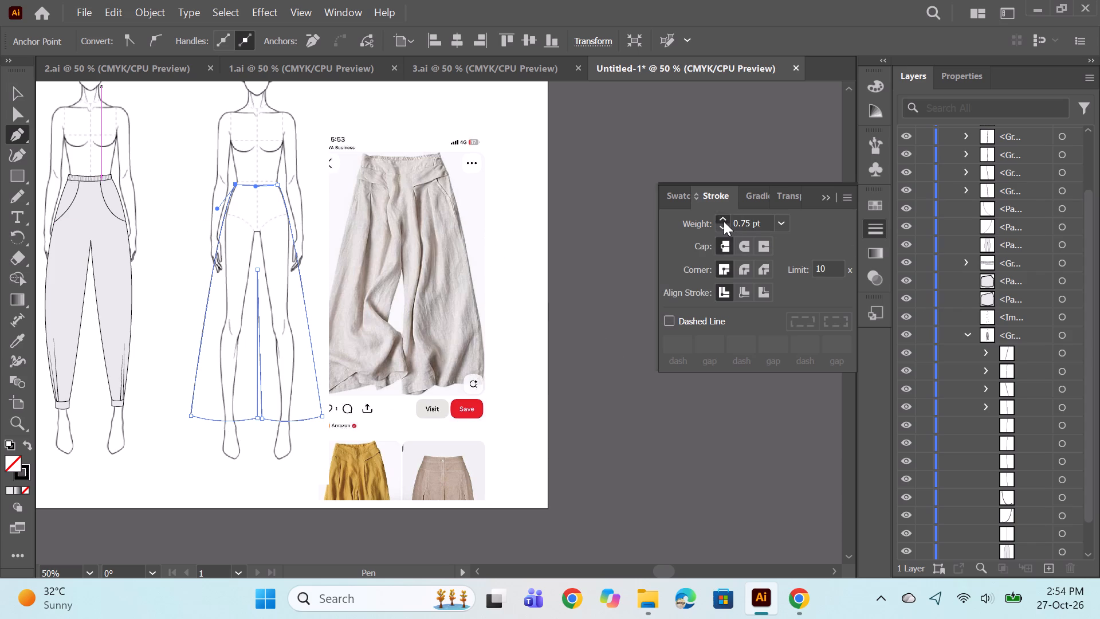
pyautogui.keyDown('ctrl'); pyautogui.click(498, 214); pyautogui.keyUp('ctrl')
# Draw a closed four-sided slanted panel on the left-hand hip below the waistline, from the outer seam towards the centre front.
pyautogui.scroll(1, 155, 174)
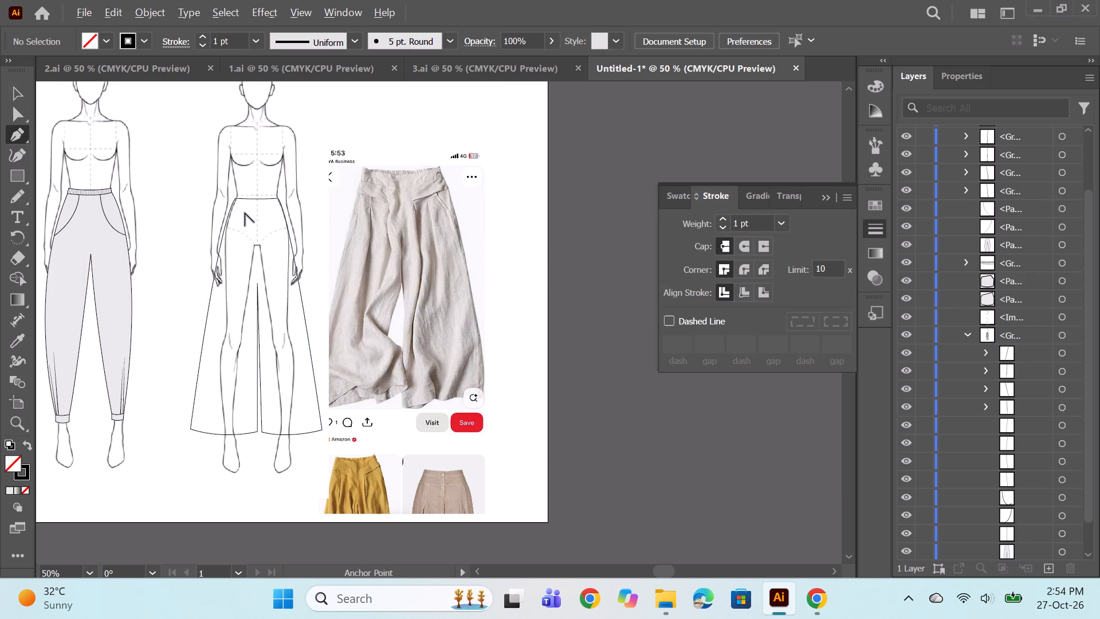
pyautogui.keyDown('alt'); pyautogui.scroll(1, 245, 212); pyautogui.keyUp('alt')
pyautogui.scroll(1, 265, 218)
pyautogui.keyDown('alt'); pyautogui.scroll(1, 265, 217); pyautogui.keyUp('alt')
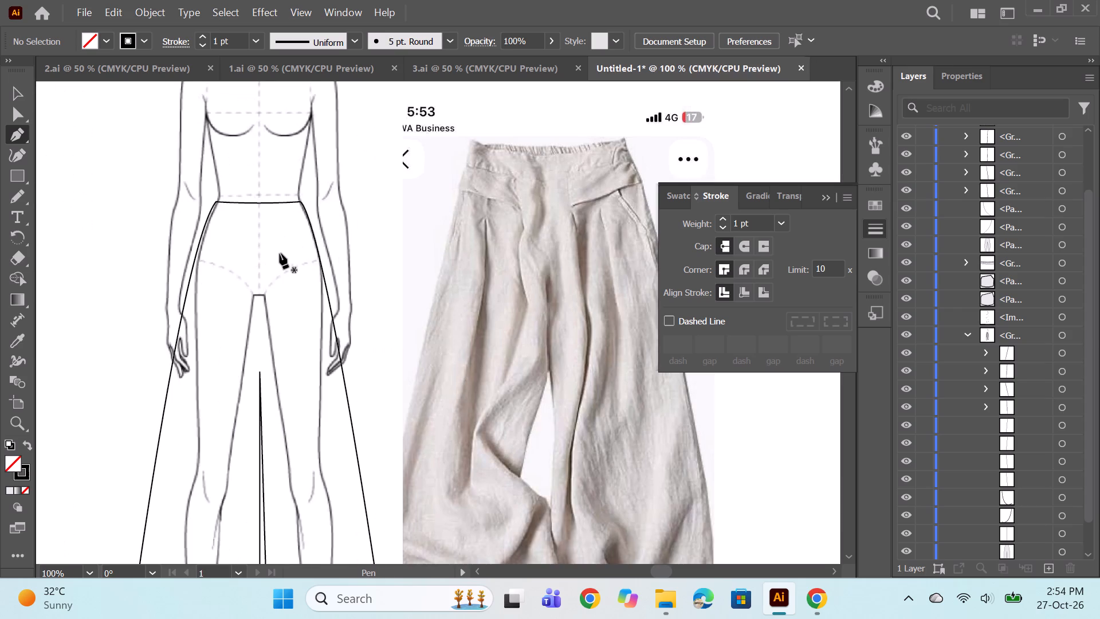
pyautogui.press('space')
pyautogui.moveTo(281, 261); pyautogui.dragTo(181, 323)
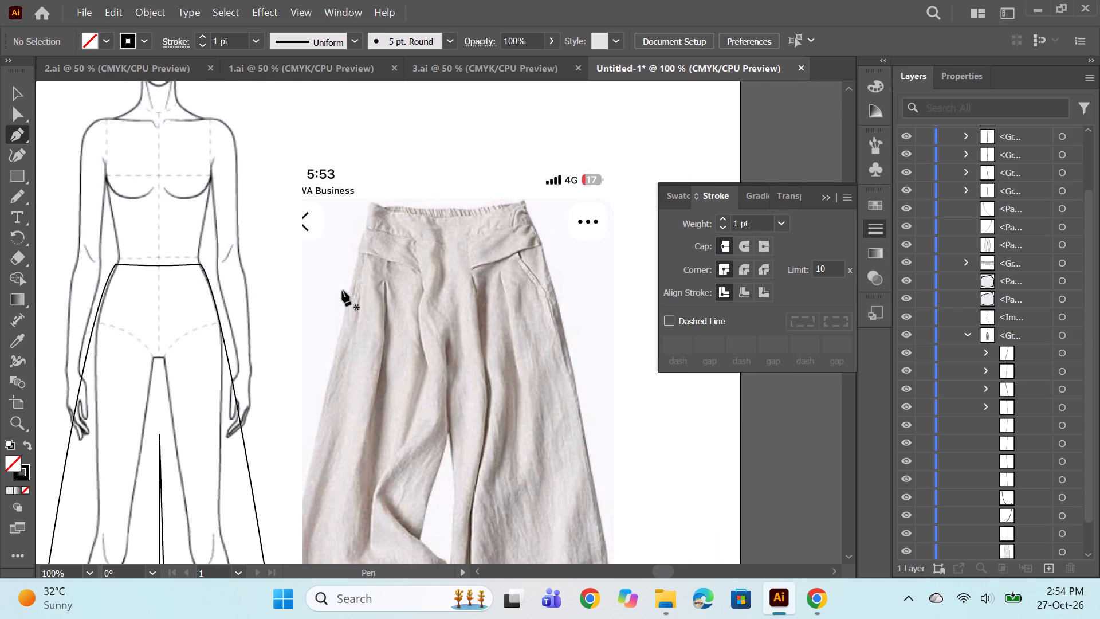
pyautogui.scroll(-1, 340, 299)
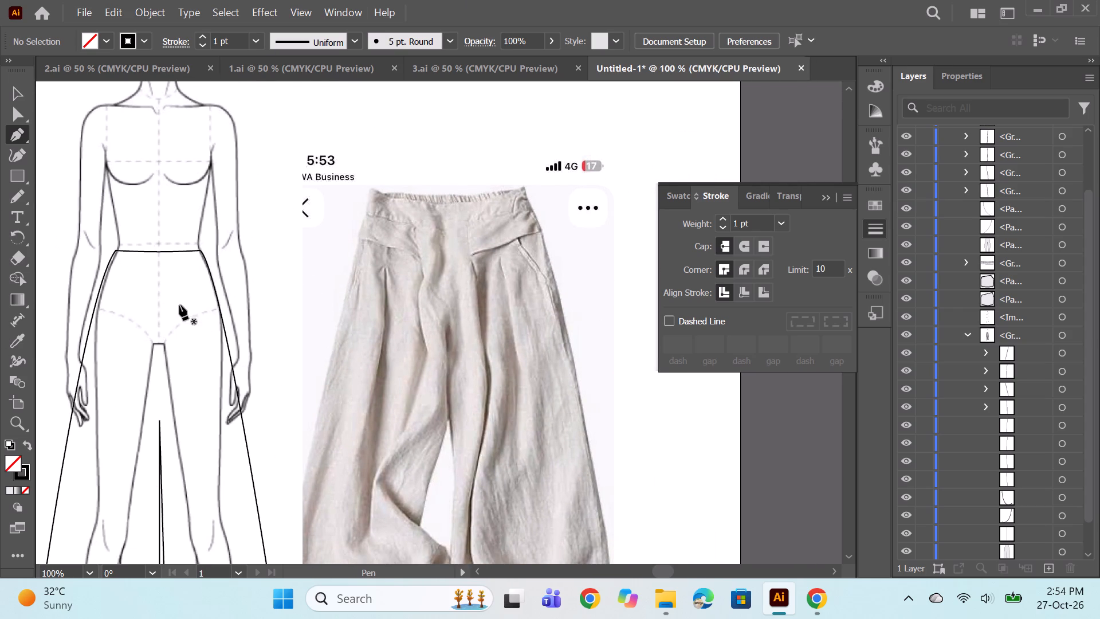
pyautogui.click(106, 268)
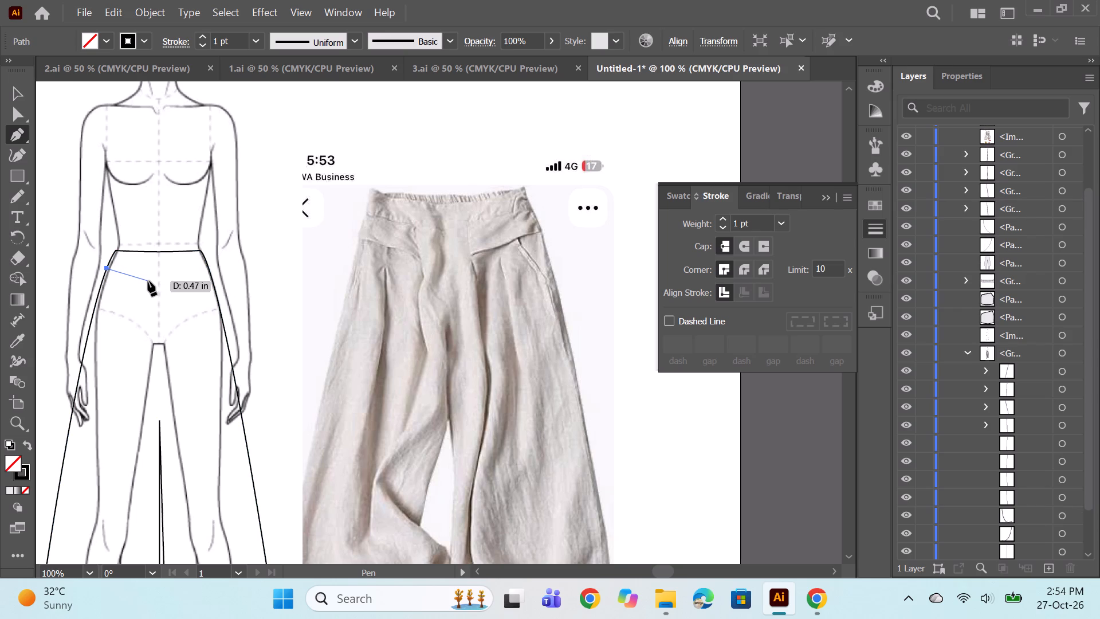
pyautogui.click(148, 281)
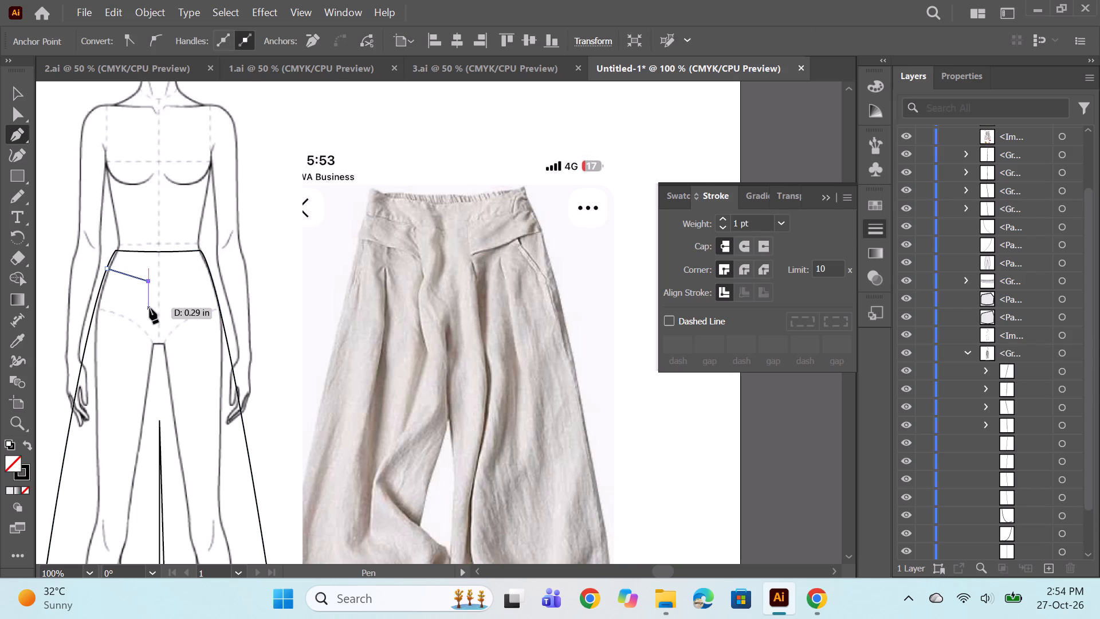
pyautogui.click(150, 308)
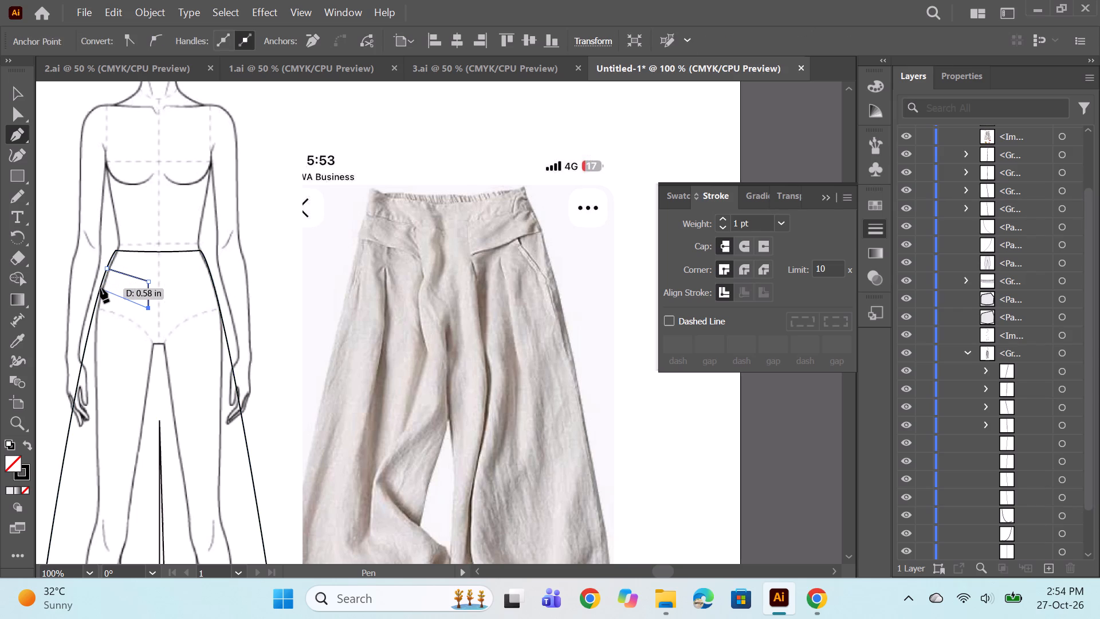
pyautogui.moveTo(97, 287); pyautogui.dragTo(85, 288)
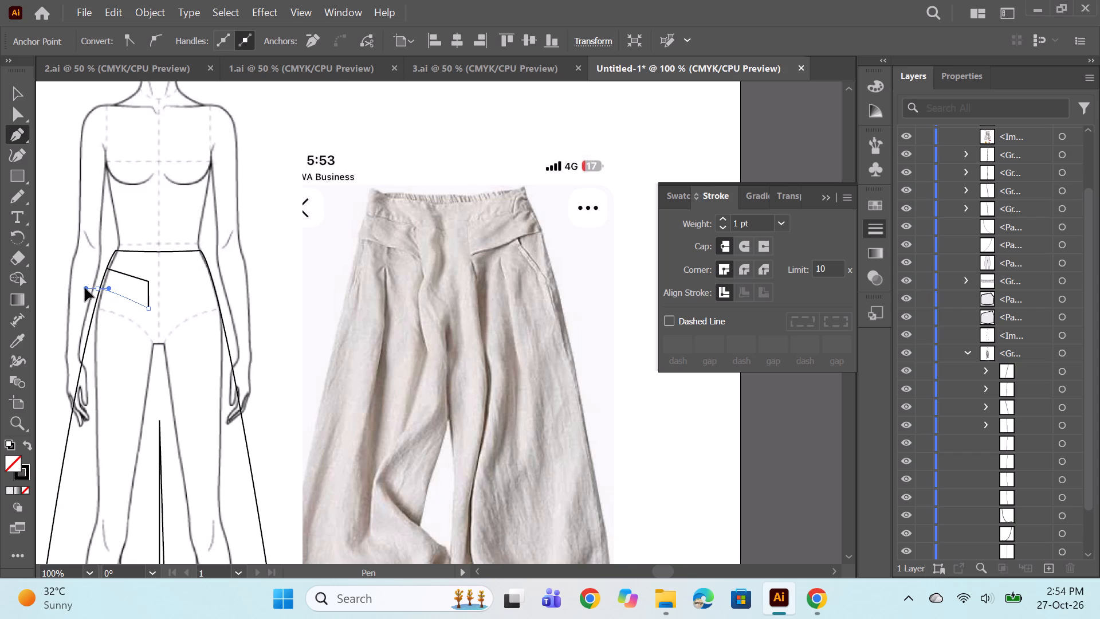
pyautogui.moveTo(85, 288); pyautogui.dragTo(85, 286)
pyautogui.press('space')
pyautogui.press('space')
pyautogui.press('space')
pyautogui.press('space')
pyautogui.press('space')
pyautogui.press('space')
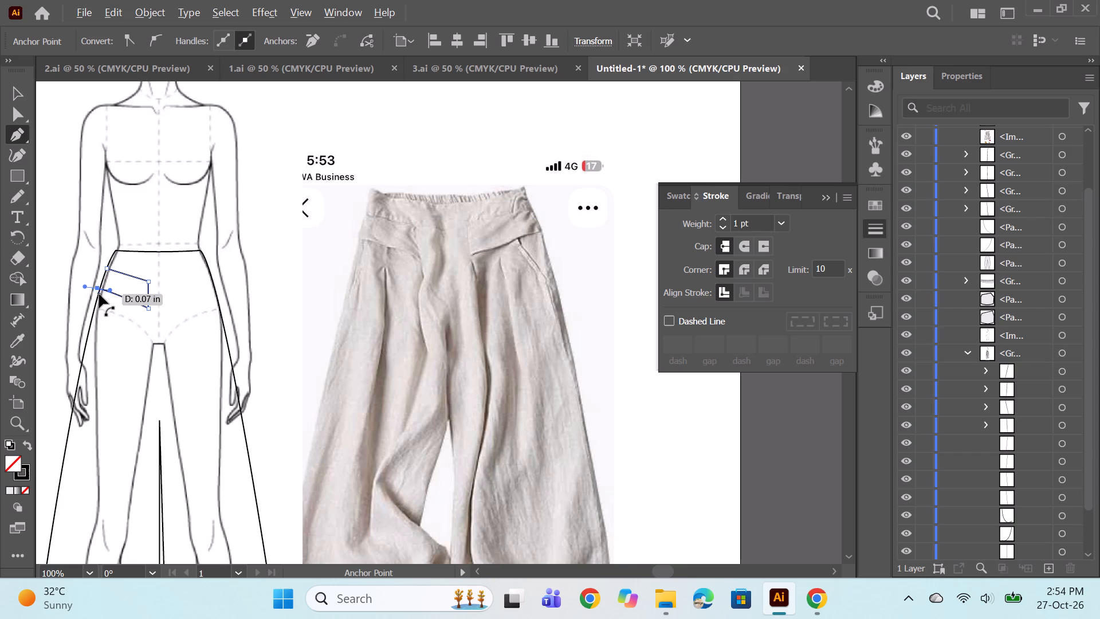
pyautogui.keyDown('alt'); pyautogui.click(97, 287); pyautogui.keyUp('alt')
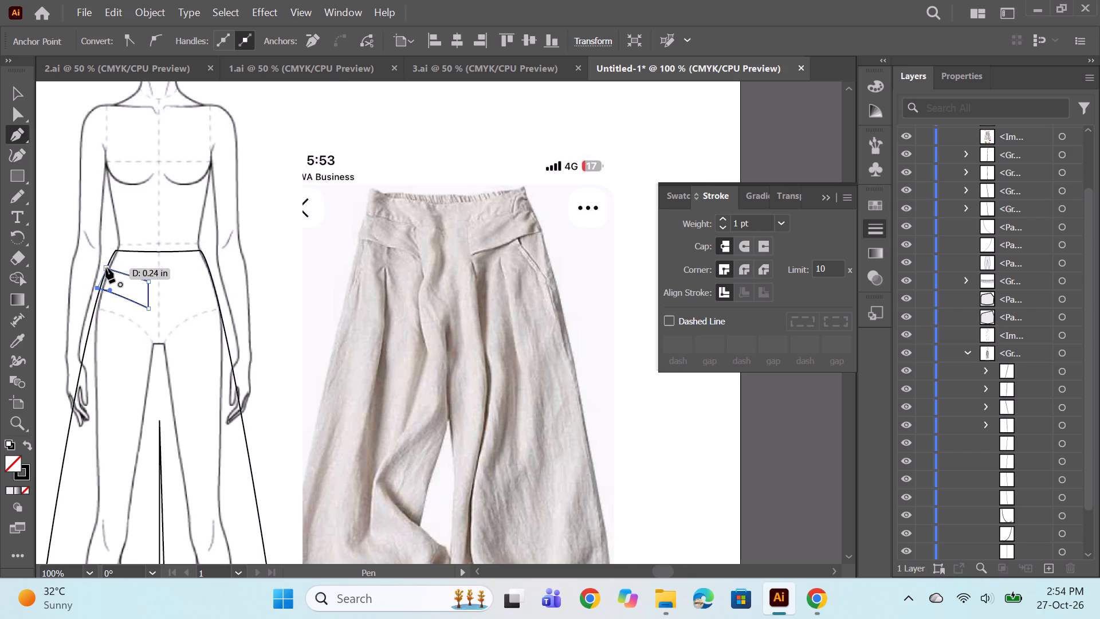
pyautogui.click(106, 268)
# Retract the curve handle at the panel's lower outer corner so its outer edge runs straight along the side seam.
pyautogui.keyDown('alt'); pyautogui.scroll(2, 100, 298); pyautogui.keyUp('alt')
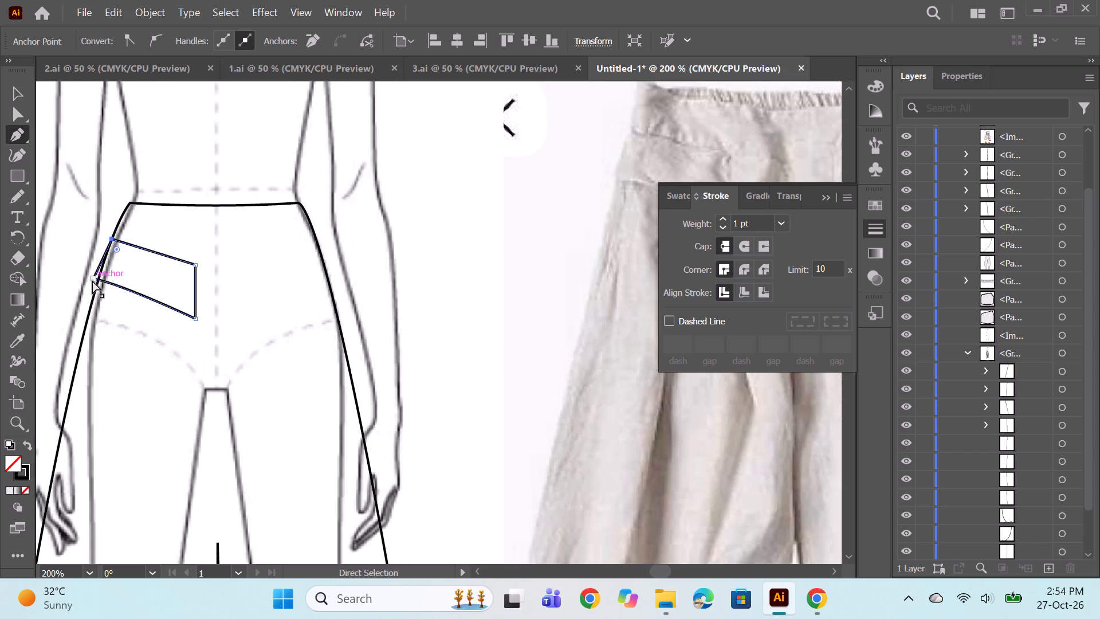
pyautogui.keyDown('ctrl'); pyautogui.click(92, 280); pyautogui.keyUp('ctrl')
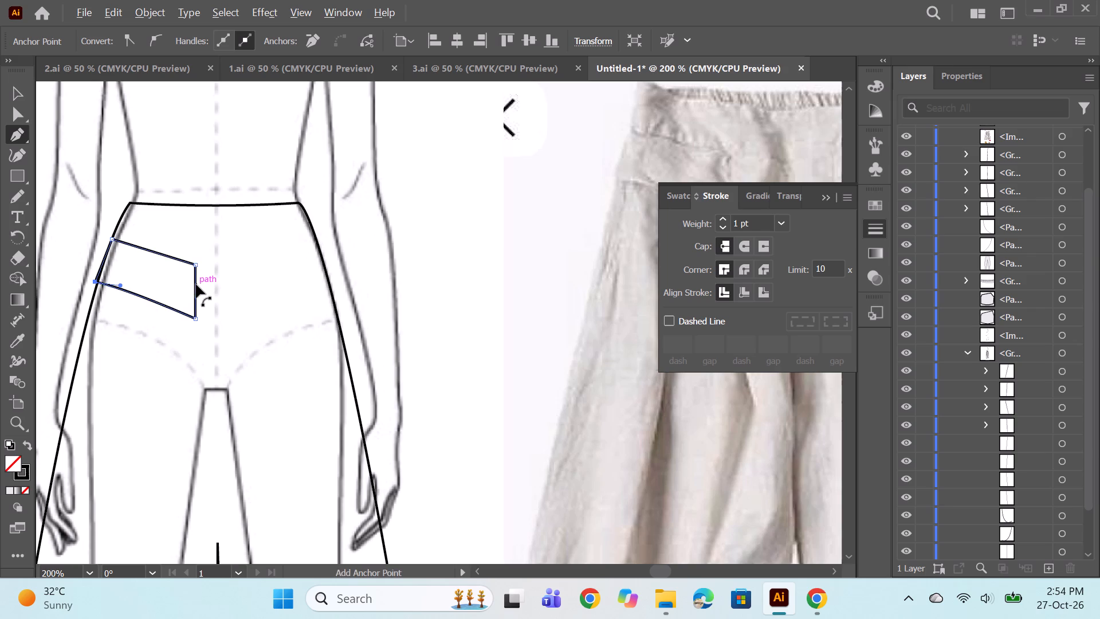
pyautogui.keyDown('alt'); pyautogui.scroll(-2, 196, 284); pyautogui.keyUp('alt')
pyautogui.moveTo(215, 333); pyautogui.dragTo(182, 339)
pyautogui.press('space')
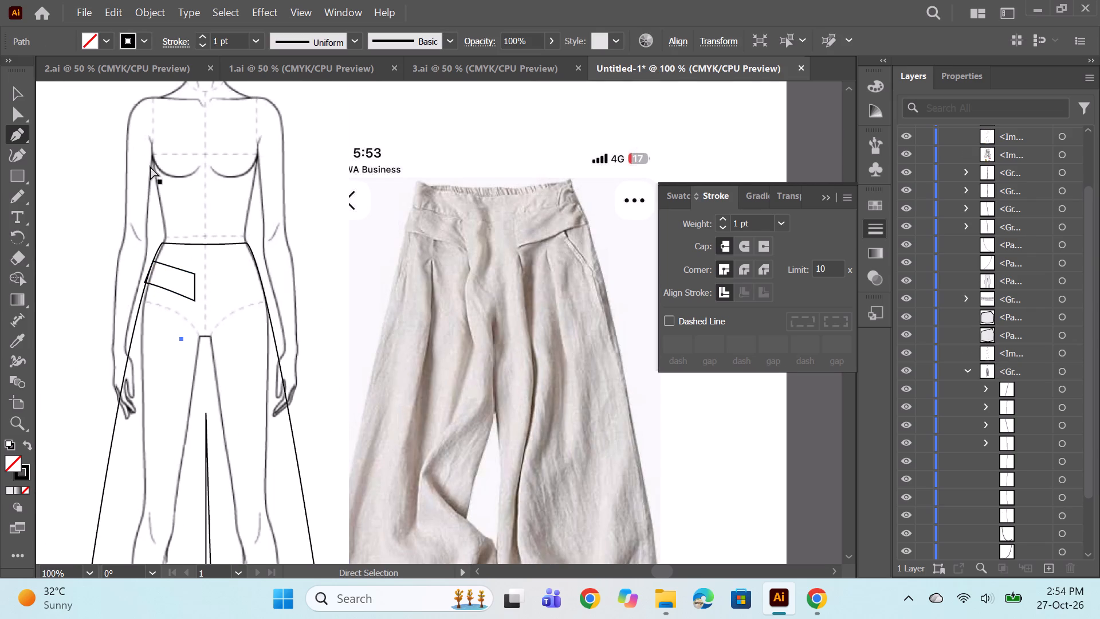
pyautogui.hotkey('ctrl', 'z')
# Reflect the slanted hip panel left-to-right as a copy.
pyautogui.click(14, 95)
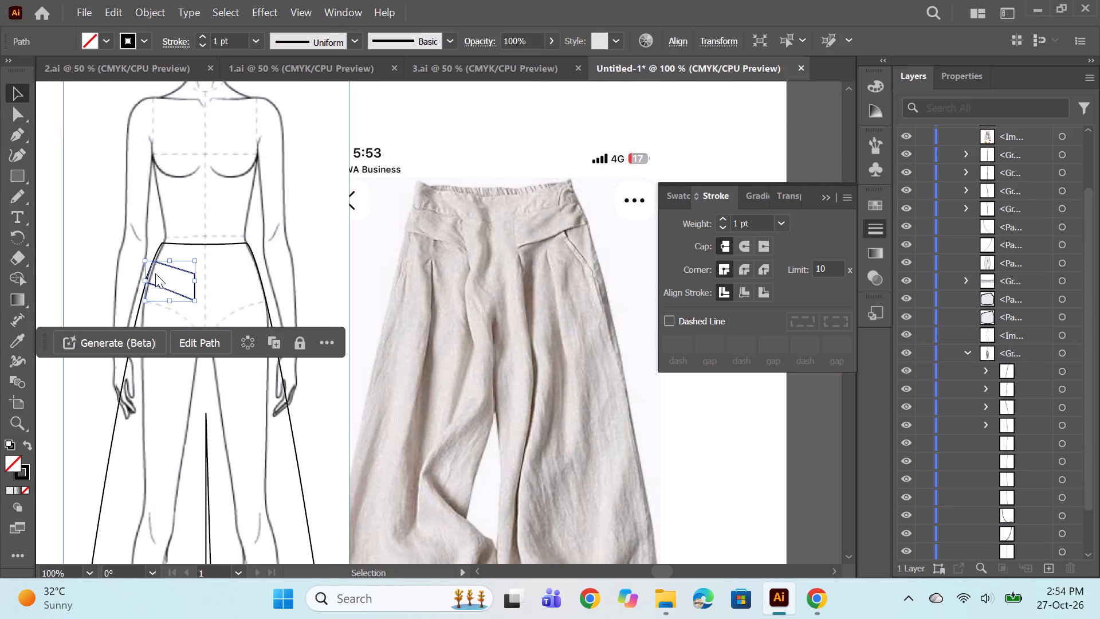
pyautogui.rightClick(155, 273)
pyautogui.click(227, 472)
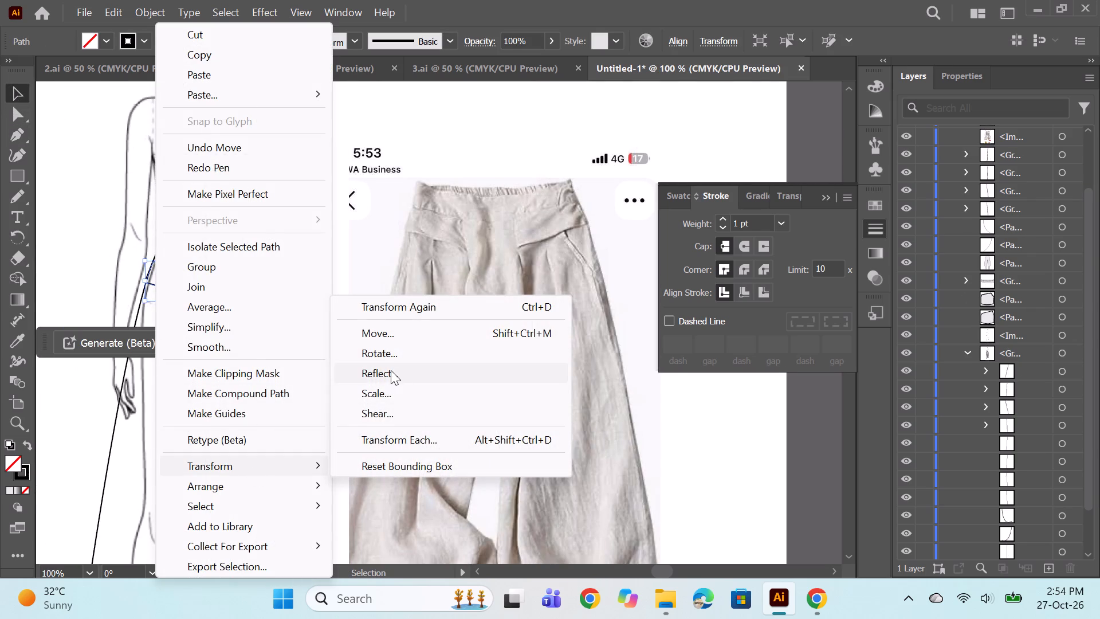
pyautogui.click(391, 370)
pyautogui.click(454, 398)
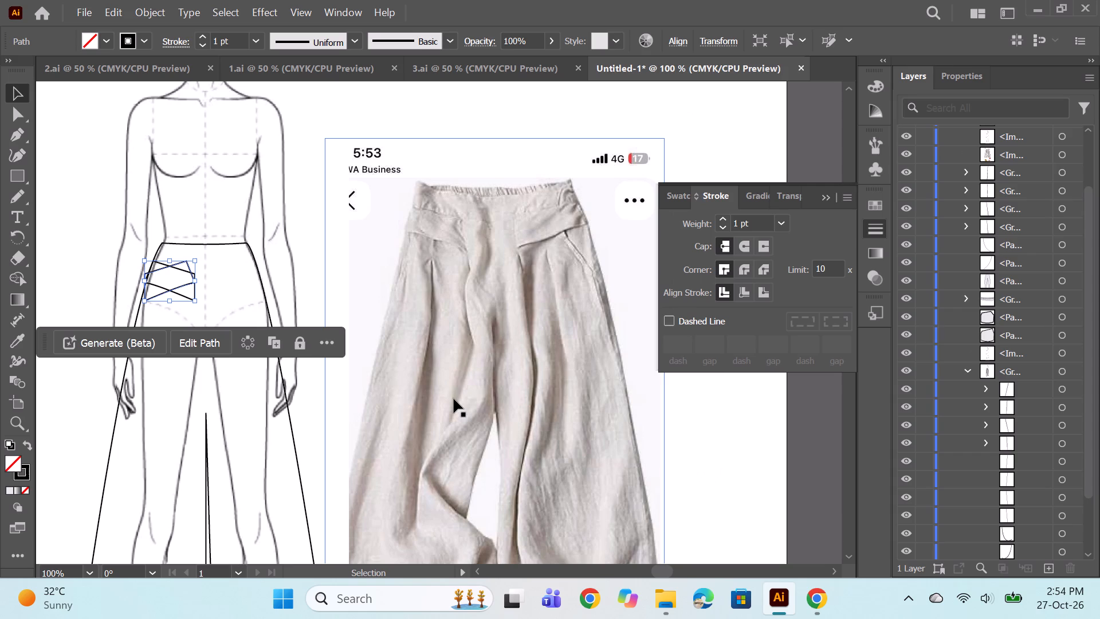
# Move the mirrored panel horizontally onto the right-hand hip so it meets the outer seam, and deselect it.
pyautogui.hotkey('shift', 'Right')
pyautogui.hotkey('shift', 'Right')
pyautogui.hotkey('shift', 'Right')
pyautogui.hotkey('shift', 'Right')
pyautogui.hotkey('shift', 'Right')
pyautogui.hotkey('shift', 'Right')
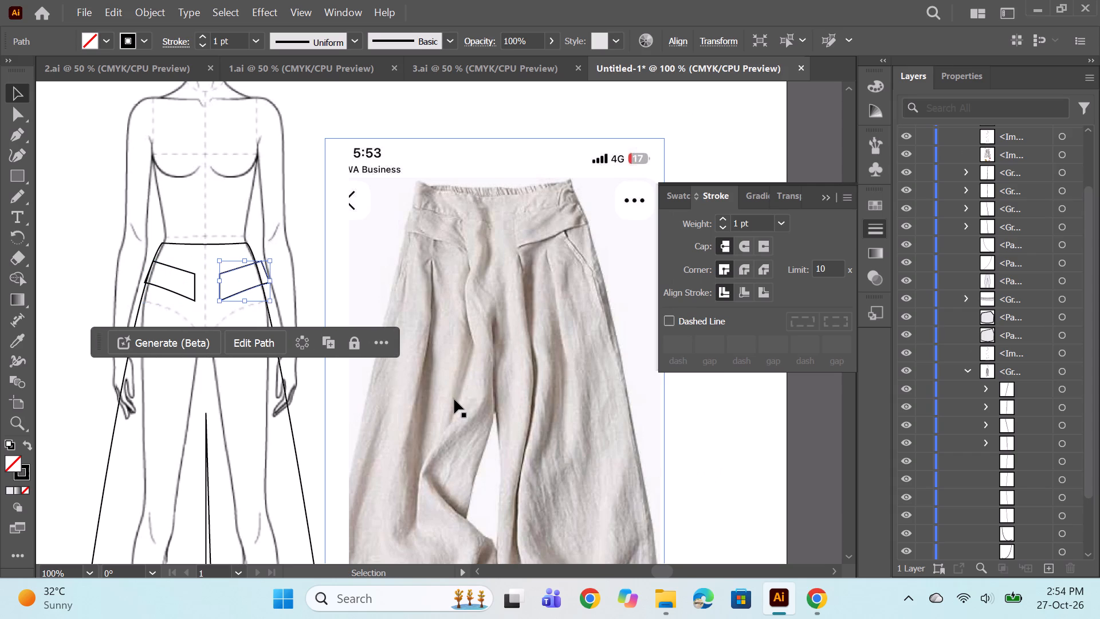
pyautogui.press('Left')
pyautogui.press('Left')
pyautogui.press('Left')
pyautogui.press('Left')
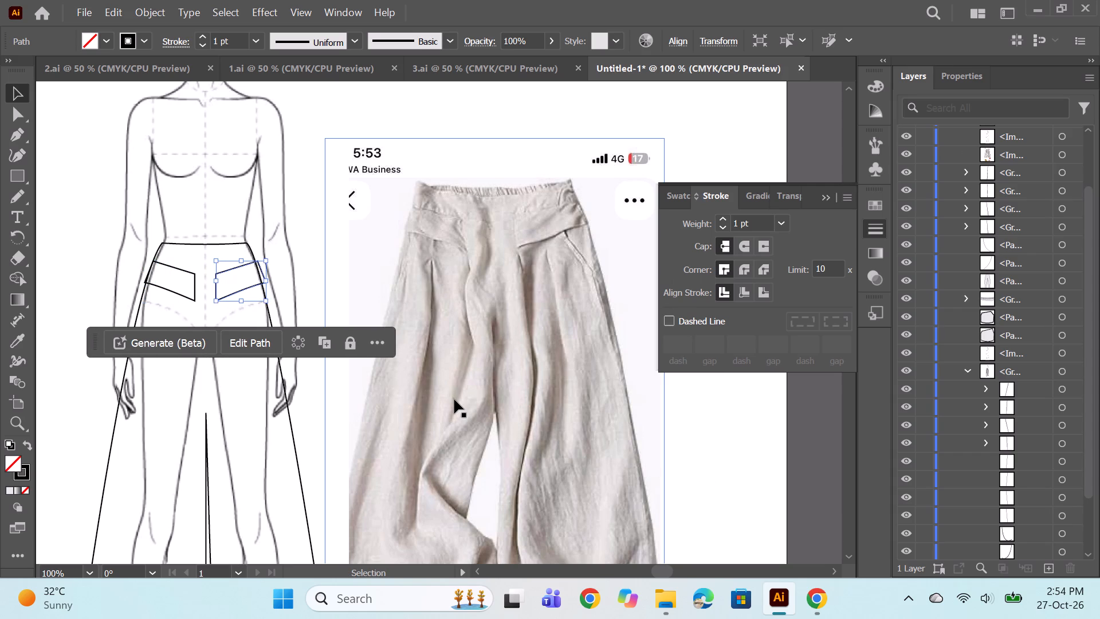
pyautogui.press('Left')
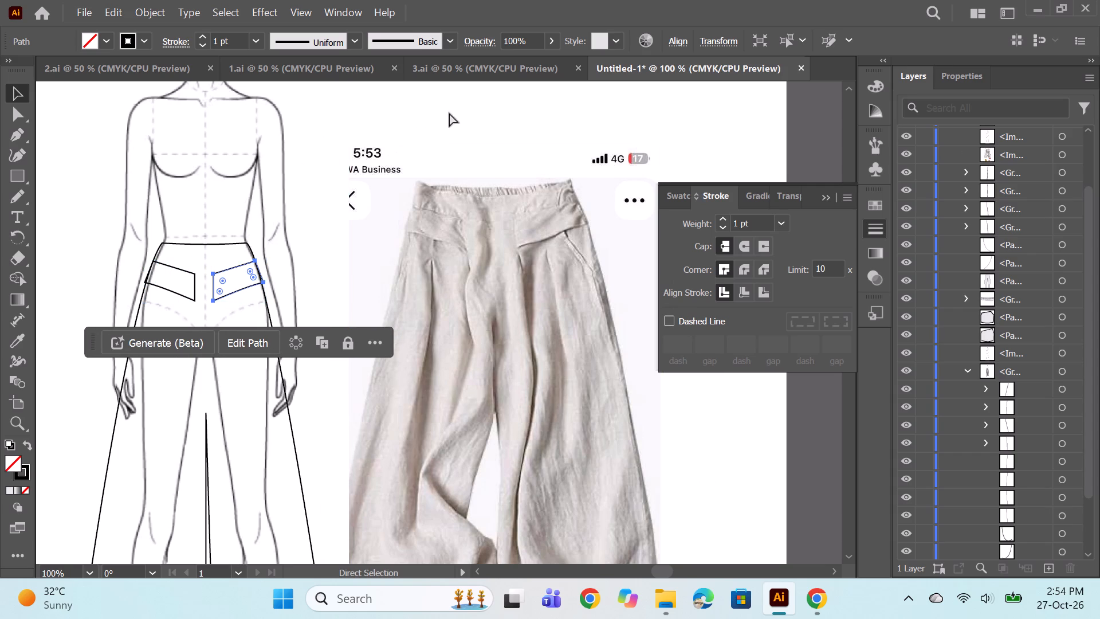
pyautogui.keyDown('ctrl'); pyautogui.click(451, 111); pyautogui.keyUp('ctrl')
# Draw a short, nearly vertical pleat line down from the lower edge of the left-hand panel.
pyautogui.scroll(-2, 248, 285)
pyautogui.keyDown('alt'); pyautogui.scroll(-1, 245, 283); pyautogui.keyUp('alt')
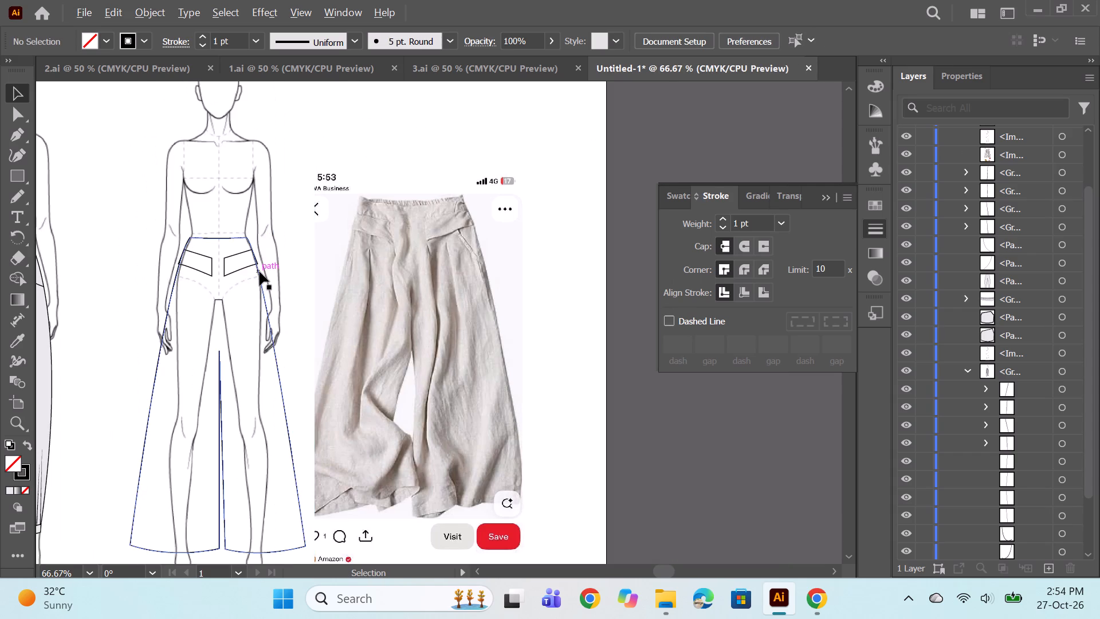
pyautogui.keyDown('alt'); pyautogui.scroll(1, 258, 272); pyautogui.keyUp('alt')
pyautogui.scroll(-2, 214, 250)
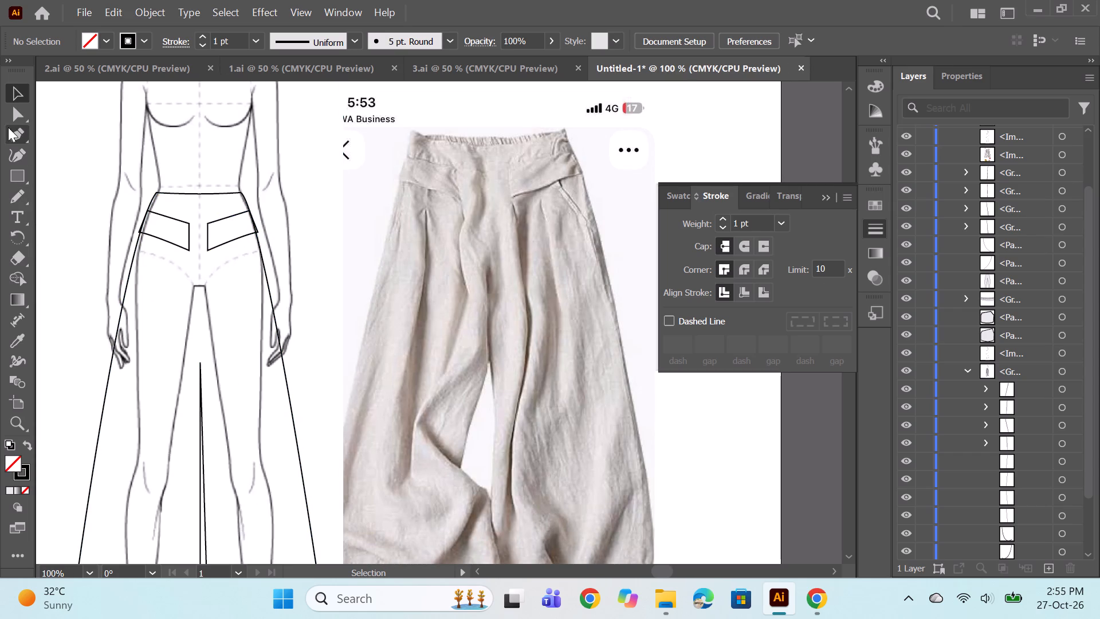
pyautogui.click(25, 137)
pyautogui.scroll(-2, 149, 228)
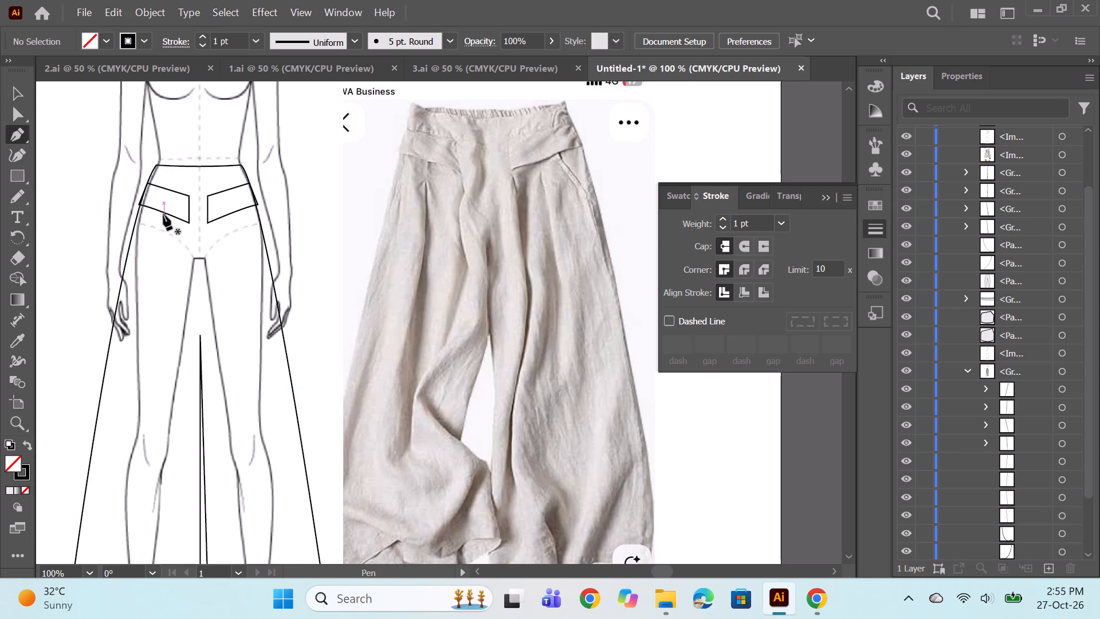
pyautogui.click(161, 210)
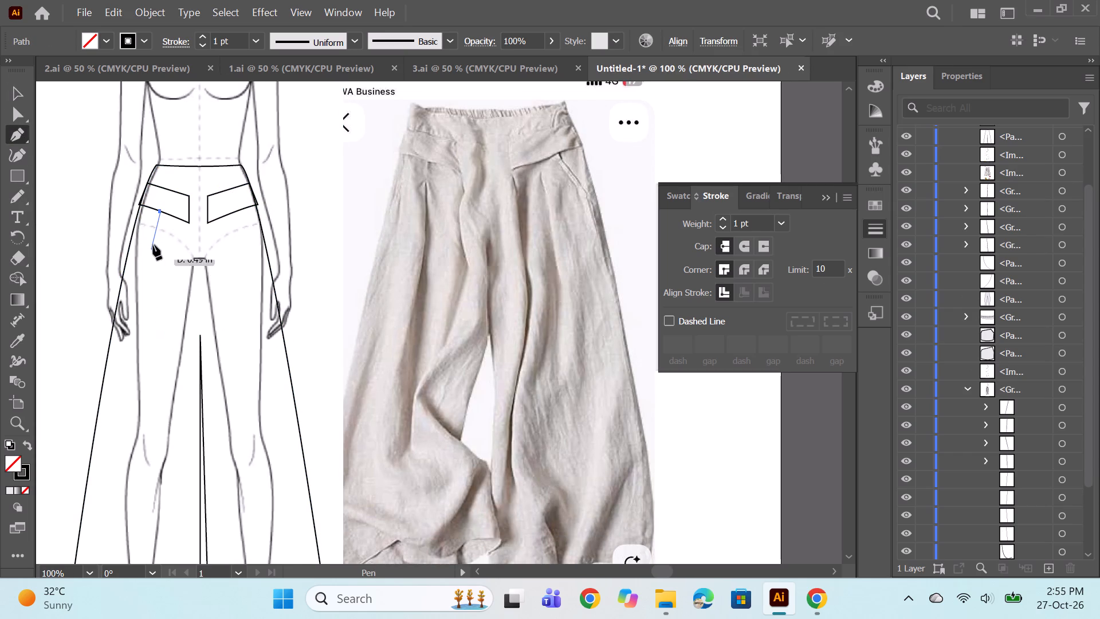
pyautogui.click(158, 236)
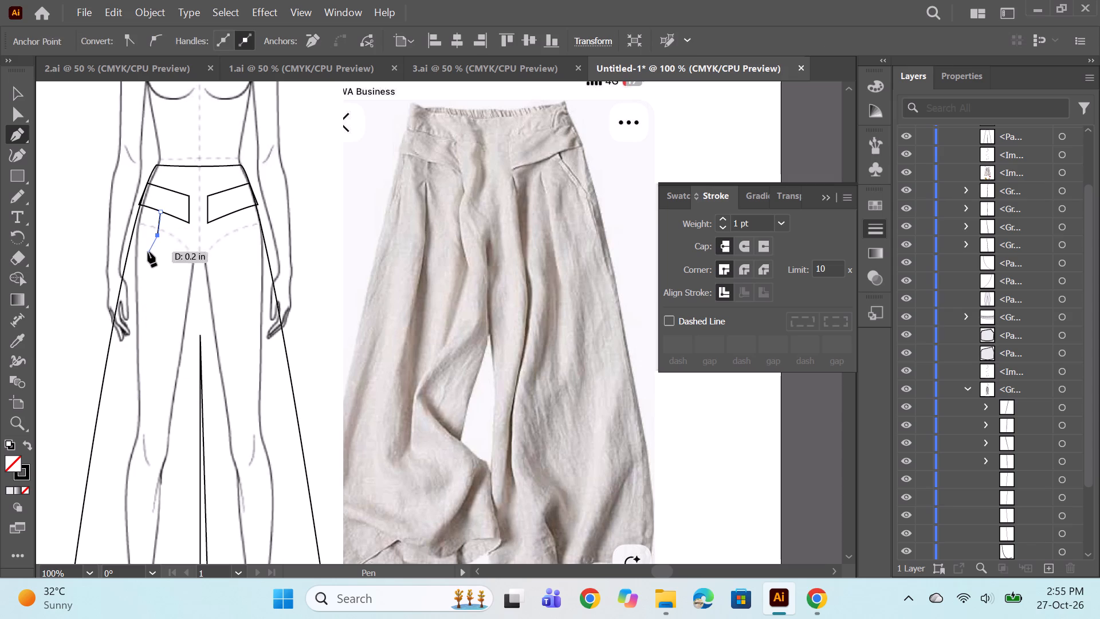
pyautogui.keyDown('ctrl'); pyautogui.click(92, 242); pyautogui.keyUp('ctrl')
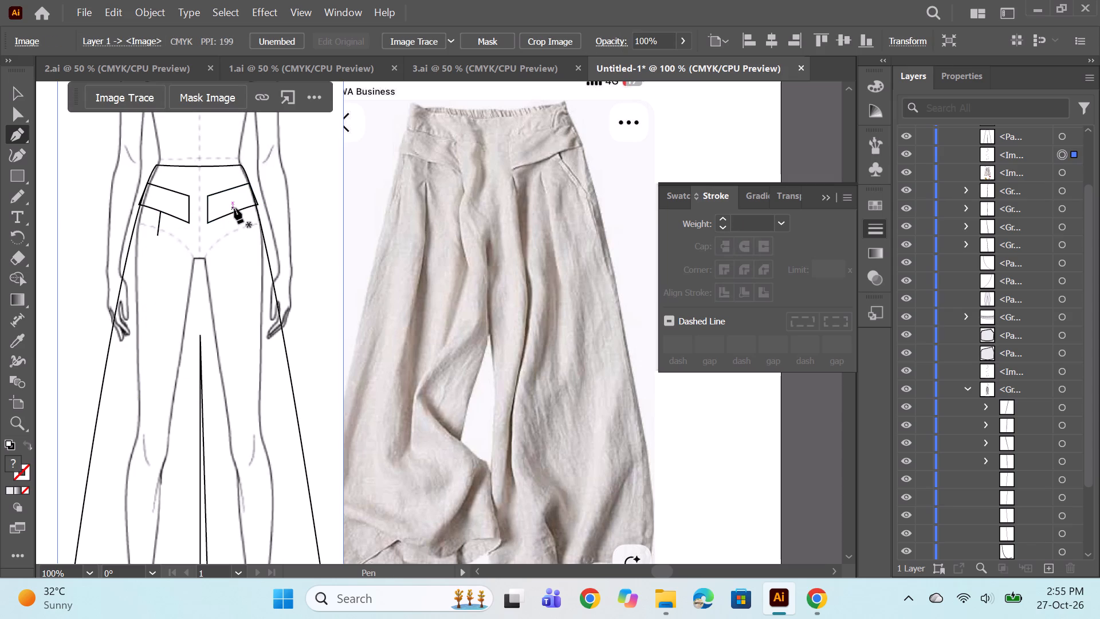
# Draw a matching short pleat line, slanting slightly outward, down from the lower edge of the right-hand panel.
pyautogui.click(234, 210)
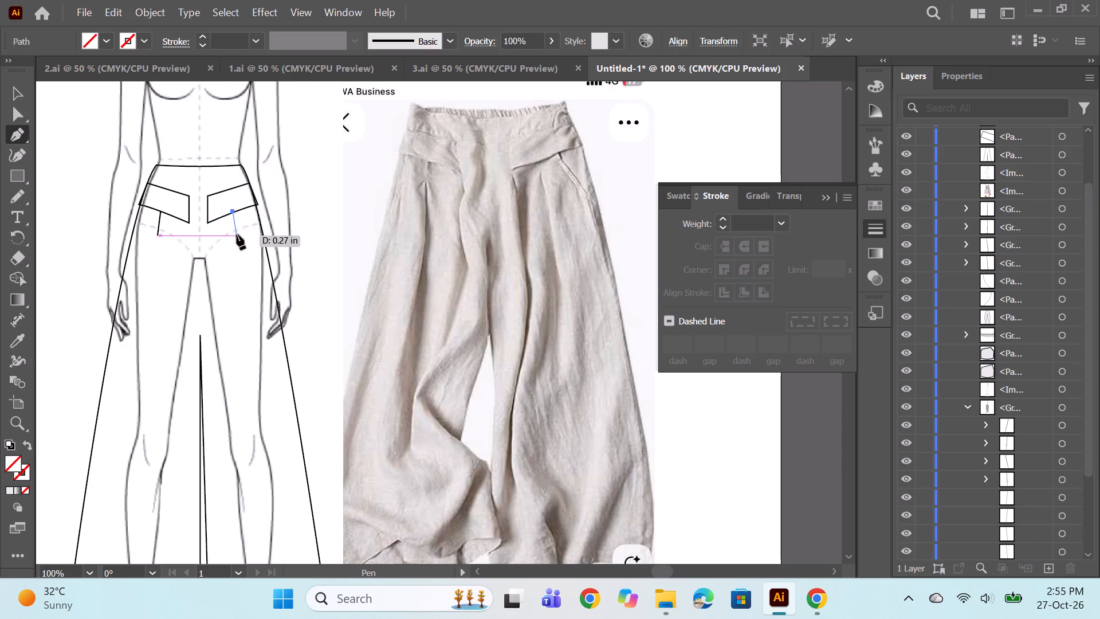
pyautogui.click(237, 229)
pyautogui.keyDown('ctrl'); pyautogui.click(308, 208); pyautogui.keyUp('ctrl')
# Select the invisible right-hand pleat line and raise its stroke weight to match the left-hand one.
pyautogui.scroll(-1, 318, 224)
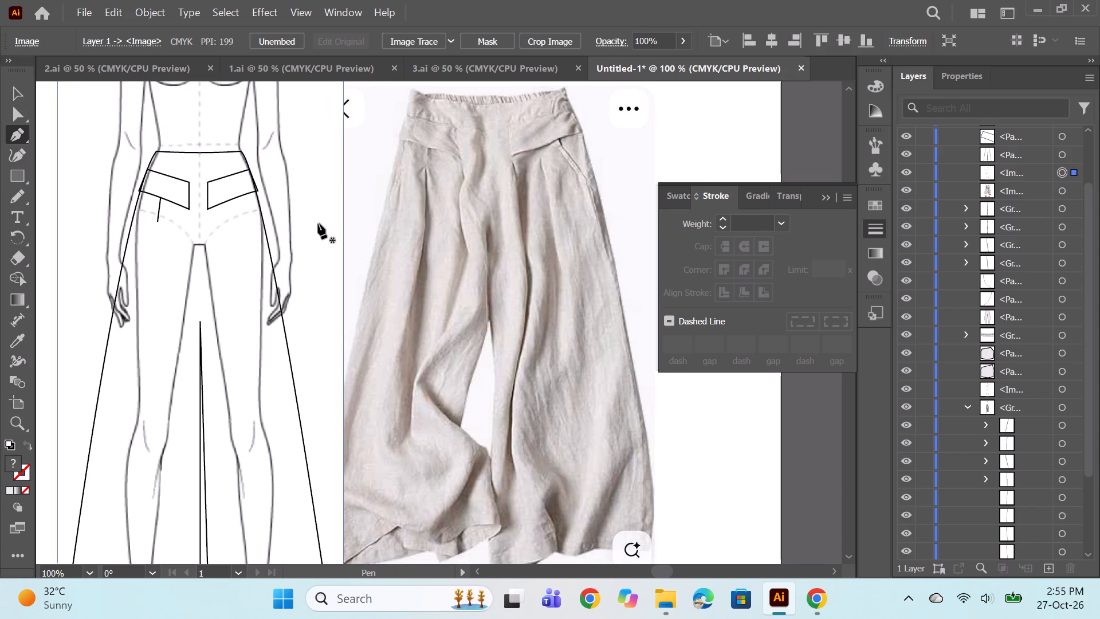
pyautogui.scroll(-1, 218, 250)
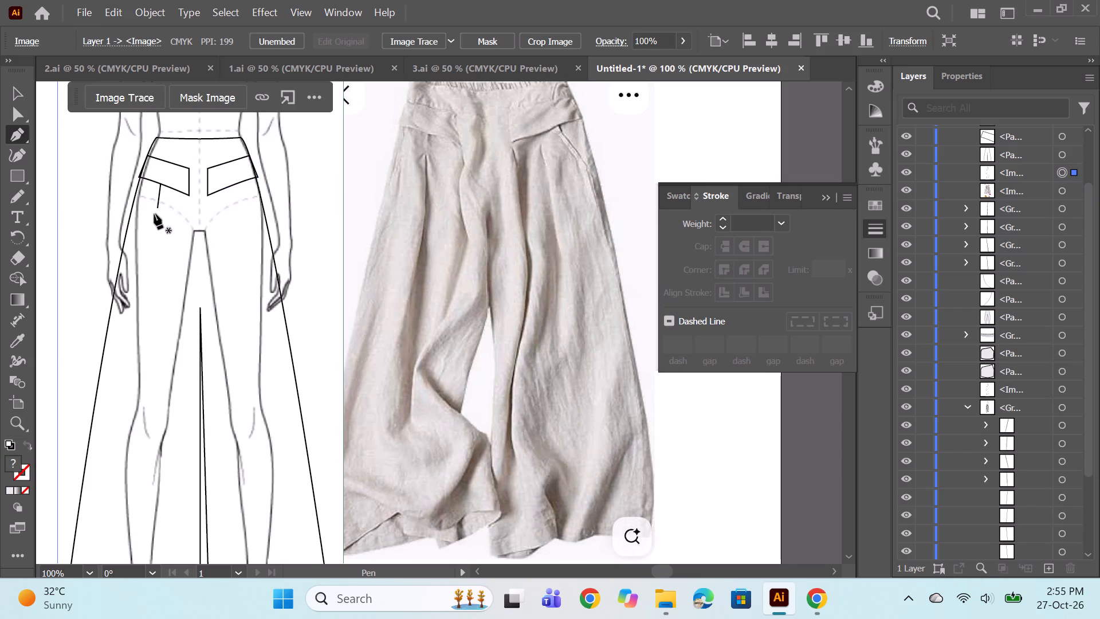
pyautogui.scroll(-1, 1039, 250)
pyautogui.scroll(6, 1036, 228)
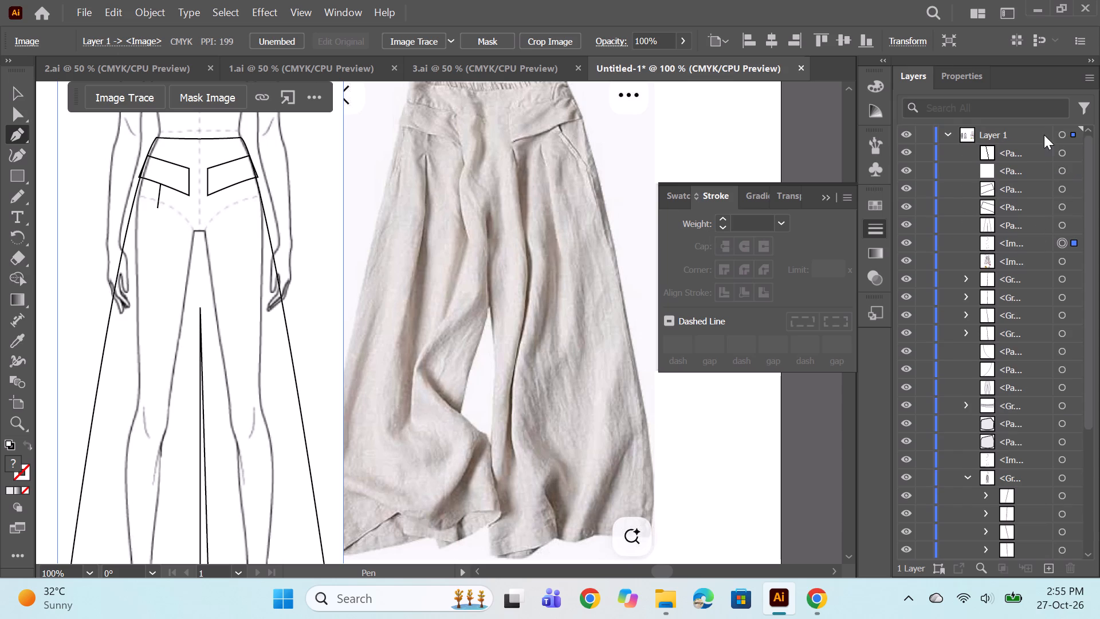
pyautogui.click(1064, 152)
pyautogui.doubleClick(725, 221)
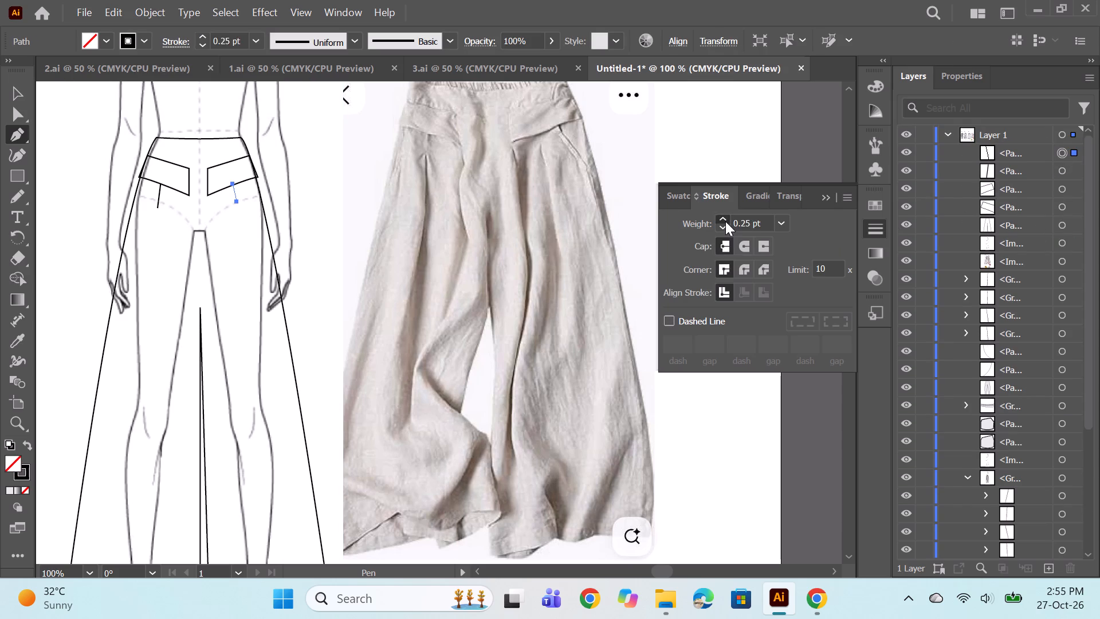
pyautogui.click(725, 221)
pyautogui.click(725, 221)
pyautogui.keyDown('ctrl'); pyautogui.click(324, 177); pyautogui.keyUp('ctrl')
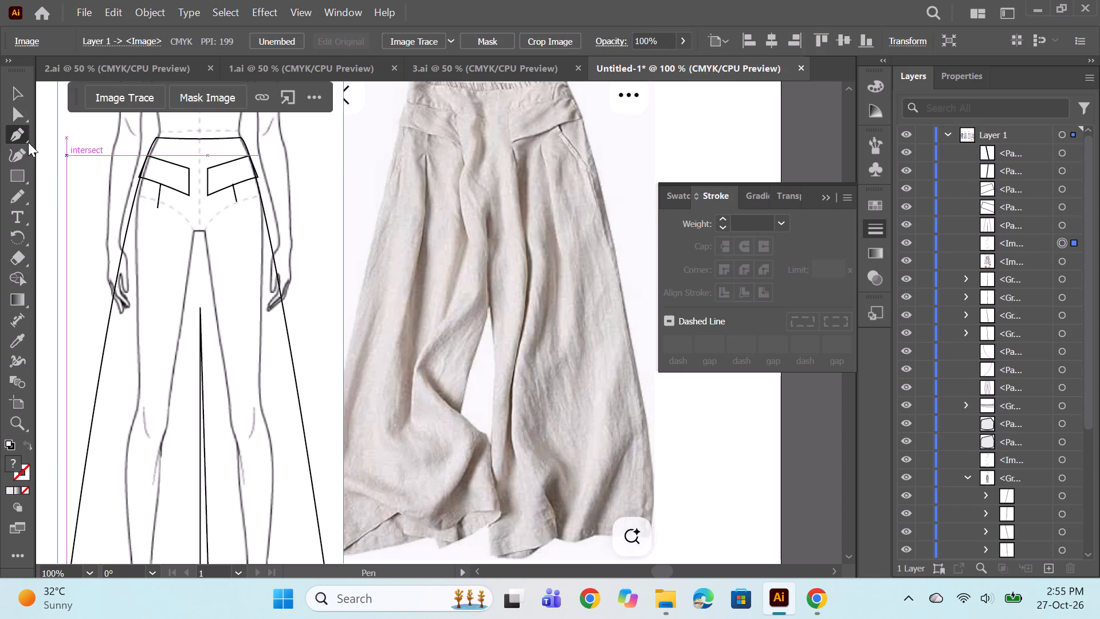
# Draw a curved crease line about 3.7 in long from the left-hand pleat down the trouser leg, with a 0.75 pt stroke.
pyautogui.keyDown('alt'); pyautogui.scroll(3, 158, 209); pyautogui.keyUp('alt')
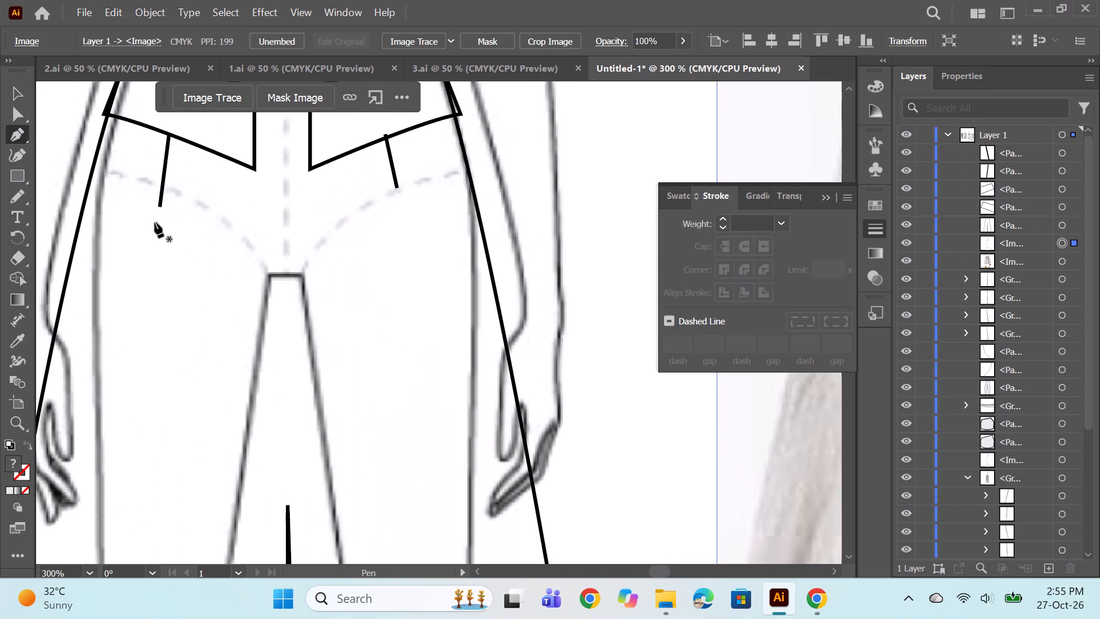
pyautogui.click(160, 197)
pyautogui.keyDown('alt'); pyautogui.scroll(-3, 171, 235); pyautogui.keyUp('alt')
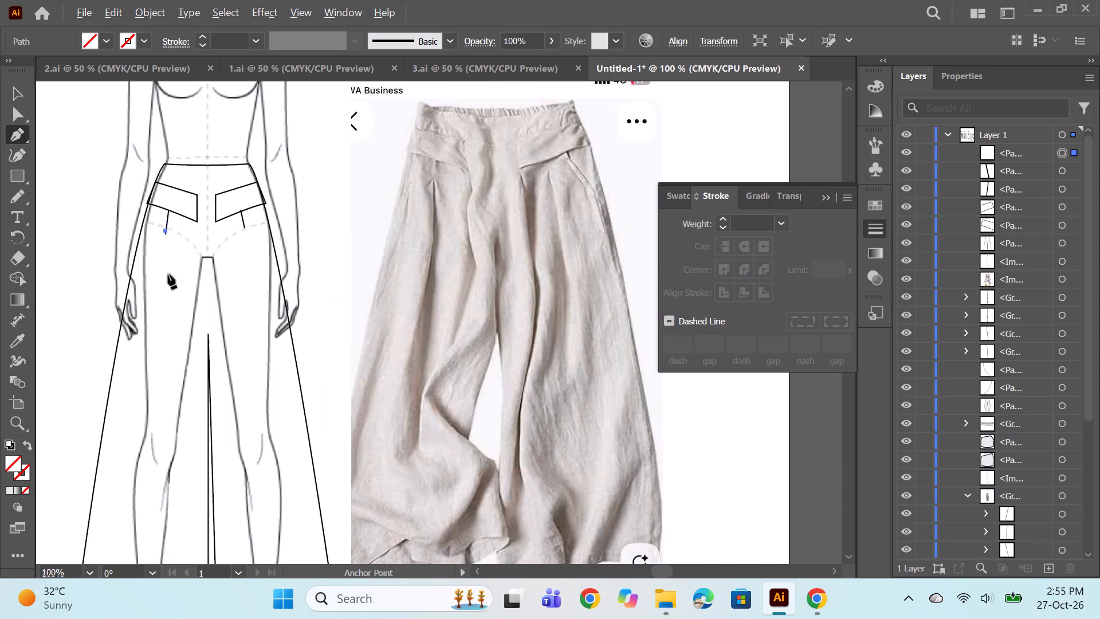
pyautogui.keyDown('alt'); pyautogui.scroll(-2, 135, 464); pyautogui.keyUp('alt')
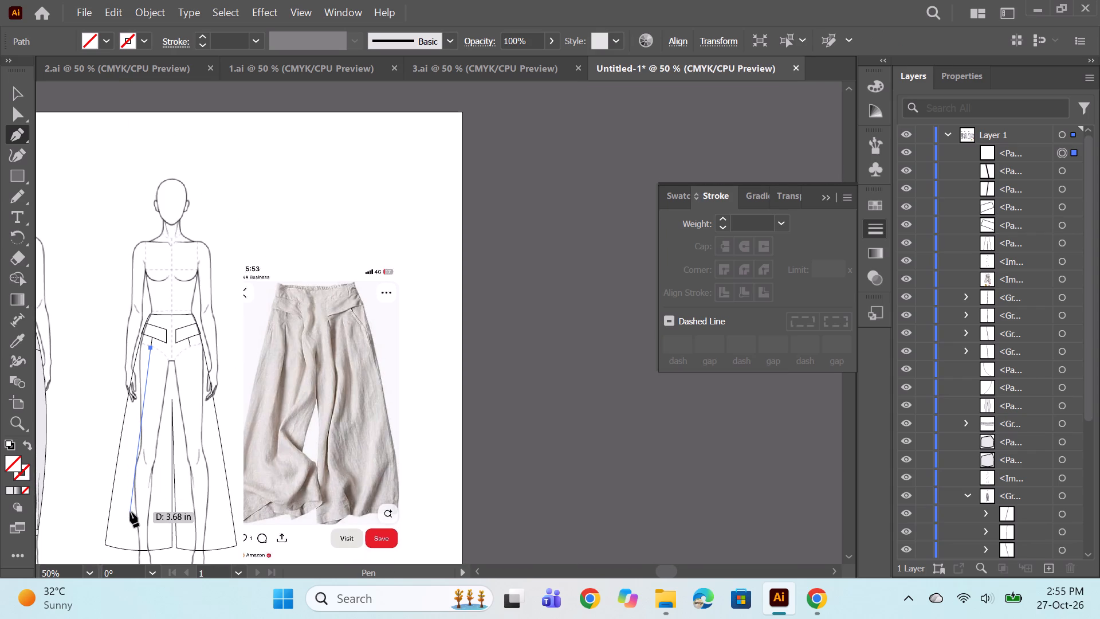
pyautogui.moveTo(131, 505); pyautogui.dragTo(129, 559)
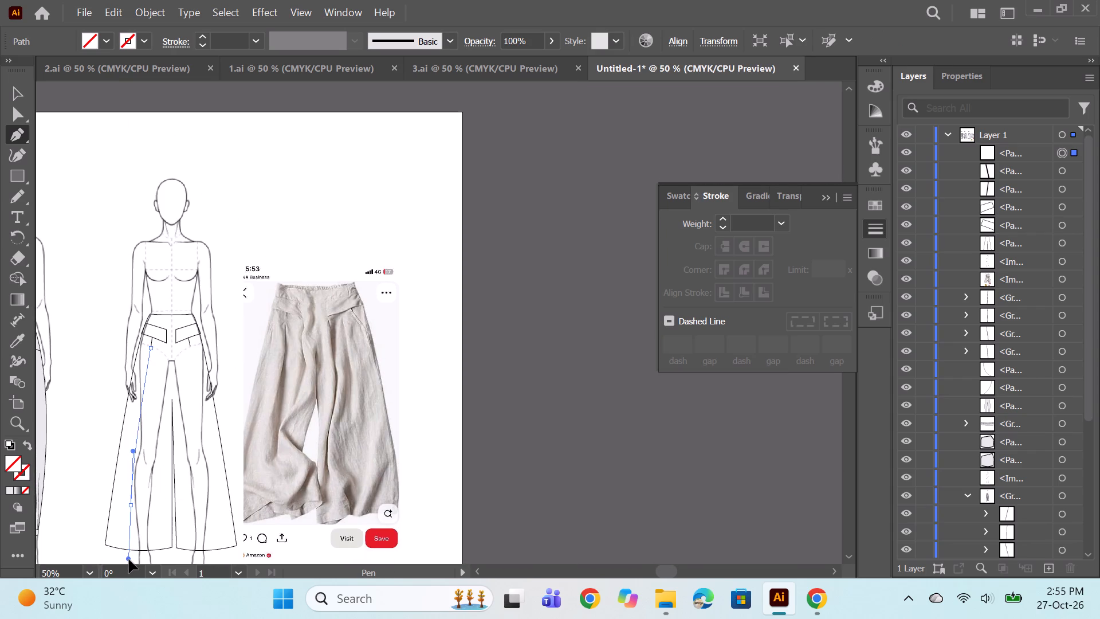
pyautogui.moveTo(129, 559); pyautogui.dragTo(132, 435)
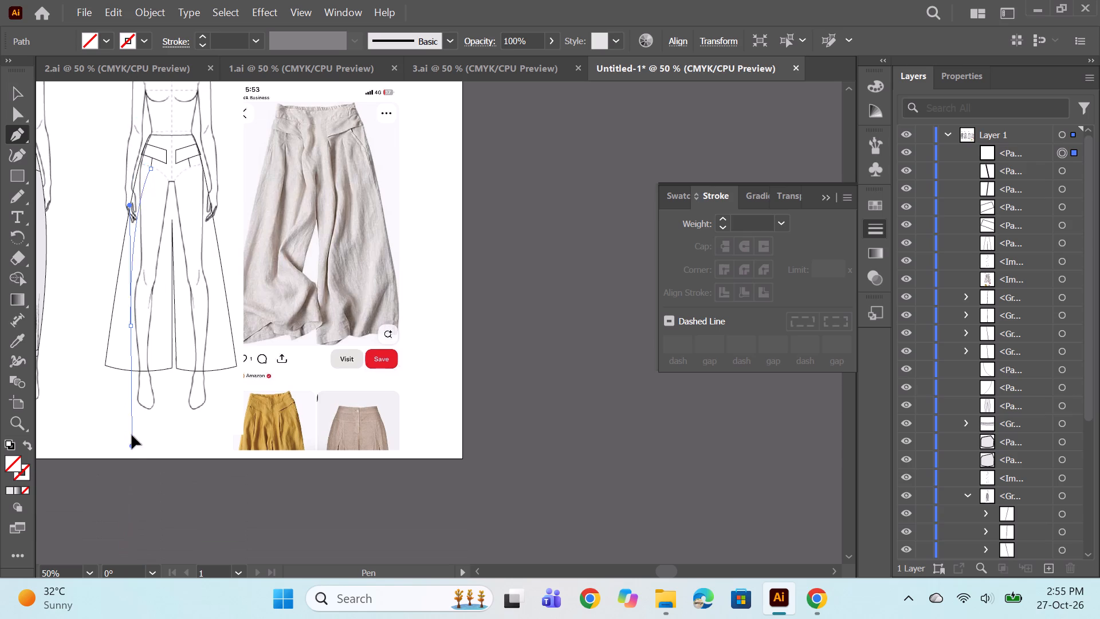
pyautogui.moveTo(132, 435); pyautogui.dragTo(123, 433)
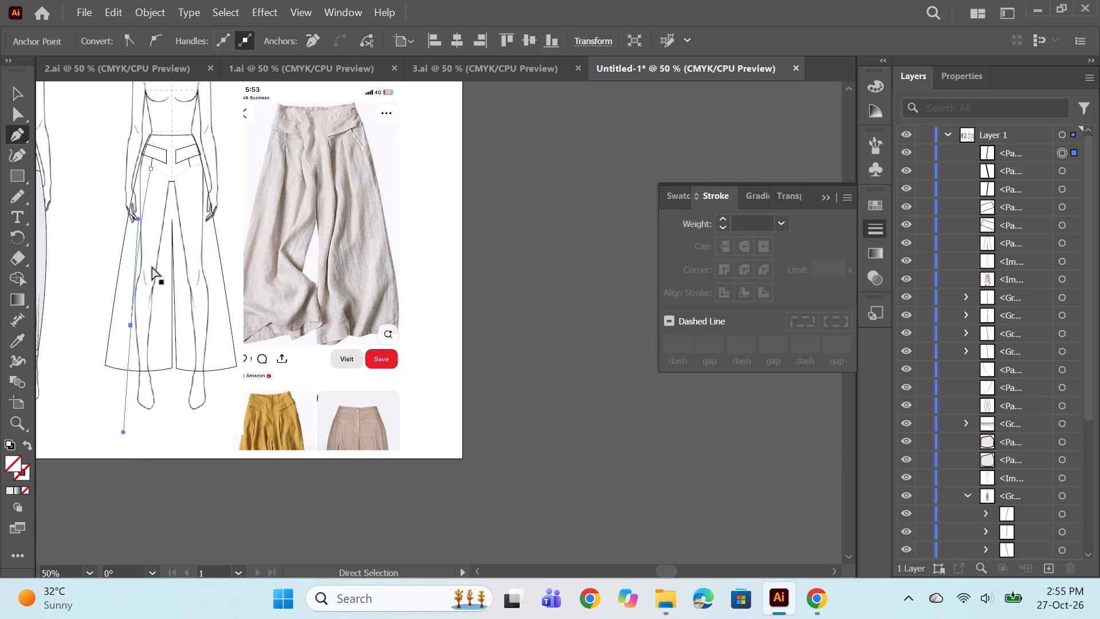
pyautogui.tripleClick(727, 222)
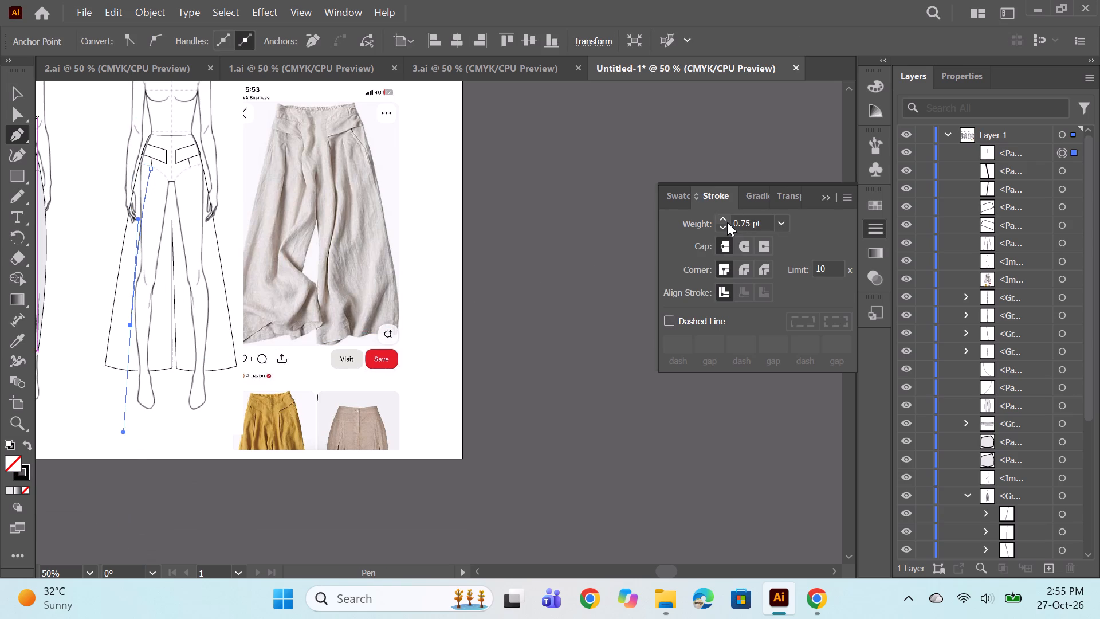
pyautogui.keyDown('ctrl'); pyautogui.click(87, 233); pyautogui.keyUp('ctrl')
# Draw a second crease line about 3.7 in long from the same pleat anchor, running down just inside the first, and deselect it.
pyautogui.keyDown('alt'); pyautogui.scroll(1, 163, 169); pyautogui.keyUp('alt')
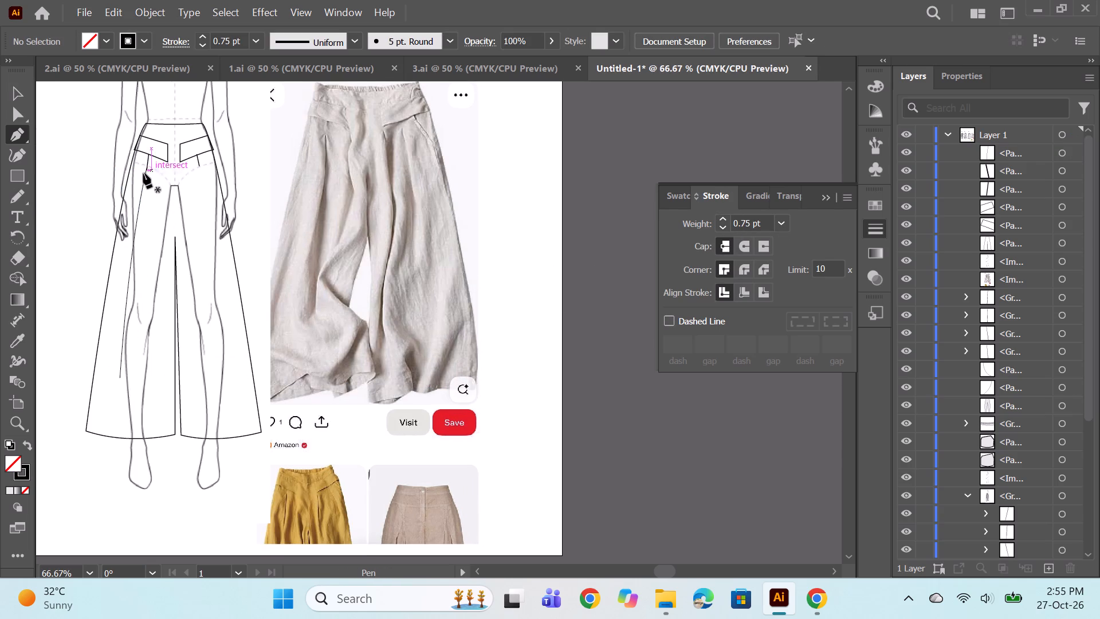
pyautogui.keyDown('alt'); pyautogui.scroll(3, 148, 169); pyautogui.keyUp('alt')
pyautogui.click(144, 170)
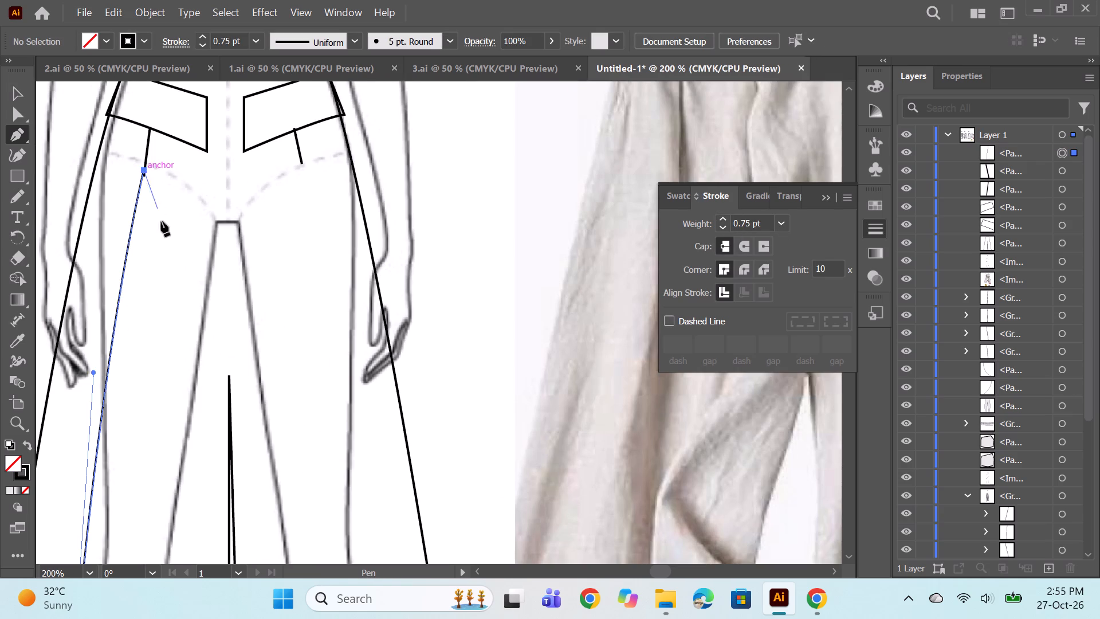
pyautogui.keyDown('alt'); pyautogui.scroll(-2, 161, 222); pyautogui.keyUp('alt')
pyautogui.scroll(-4, 147, 334)
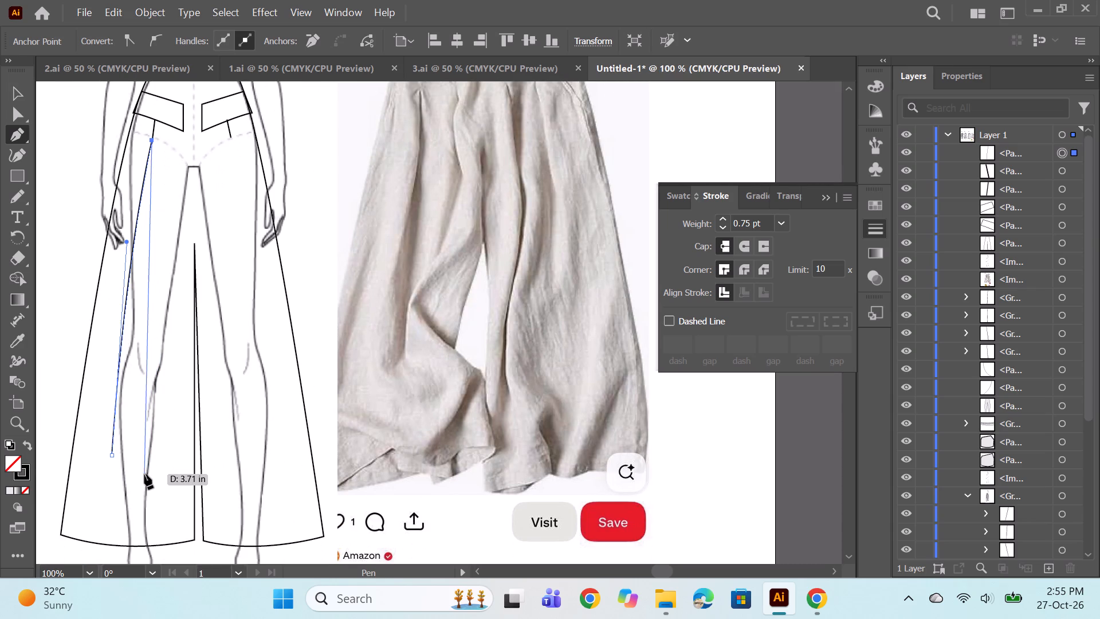
pyautogui.keyDown('alt'); pyautogui.scroll(-1, 142, 474); pyautogui.keyUp('alt')
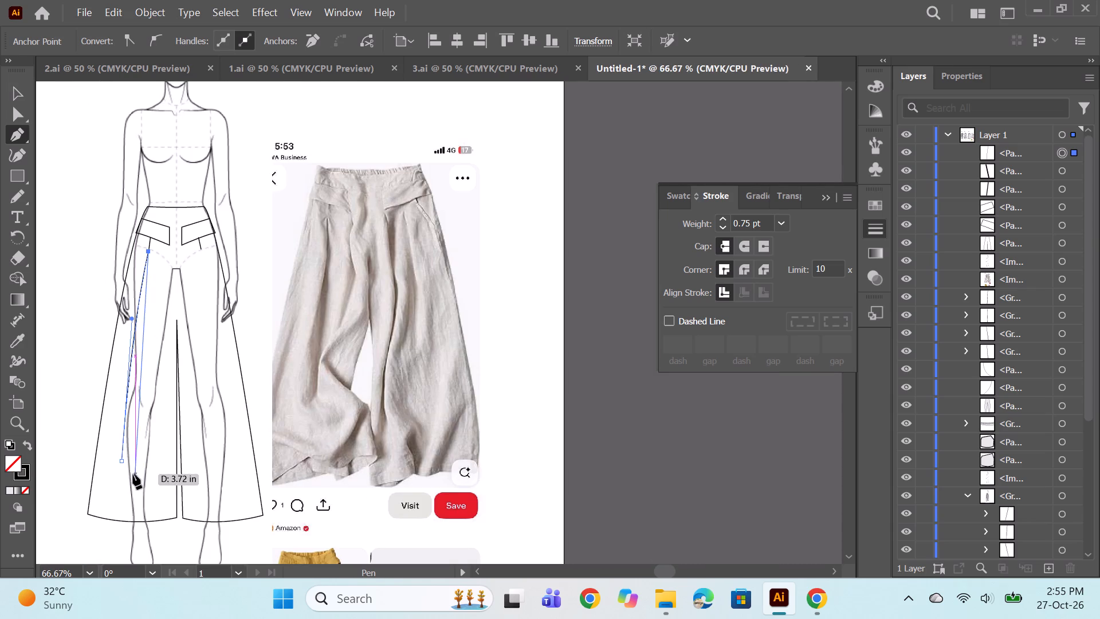
pyautogui.moveTo(133, 475); pyautogui.dragTo(129, 555)
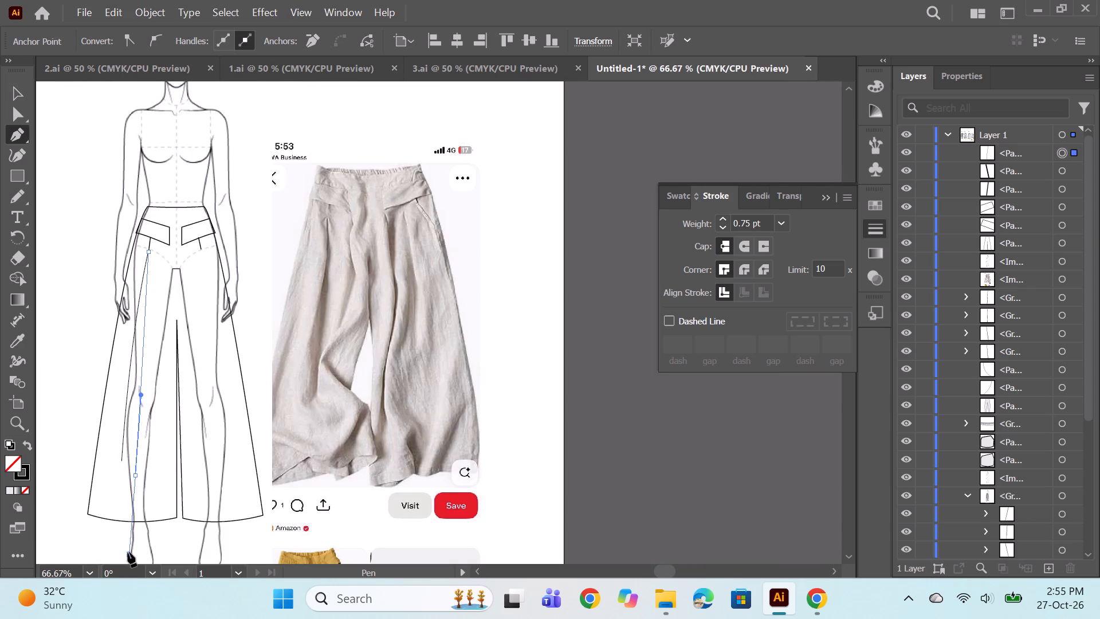
pyautogui.keyDown('ctrl'); pyautogui.click(89, 351); pyautogui.keyUp('ctrl')
# Expand the fill and stroke of the left-leg crease path into outlined shapes.
pyautogui.click(11, 88)
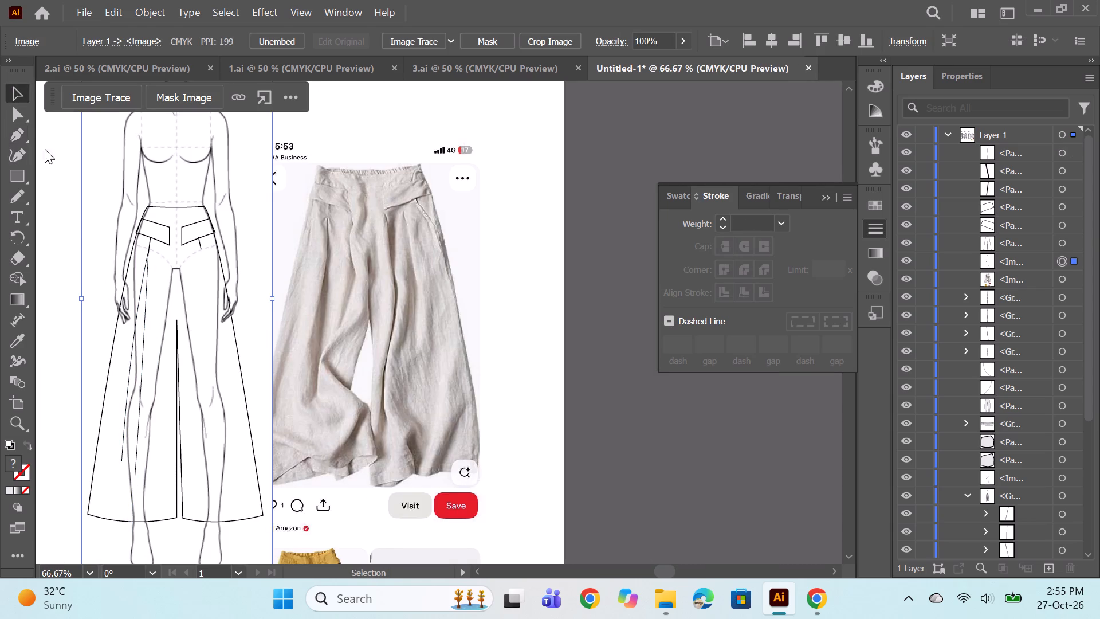
pyautogui.scroll(3, 1050, 174)
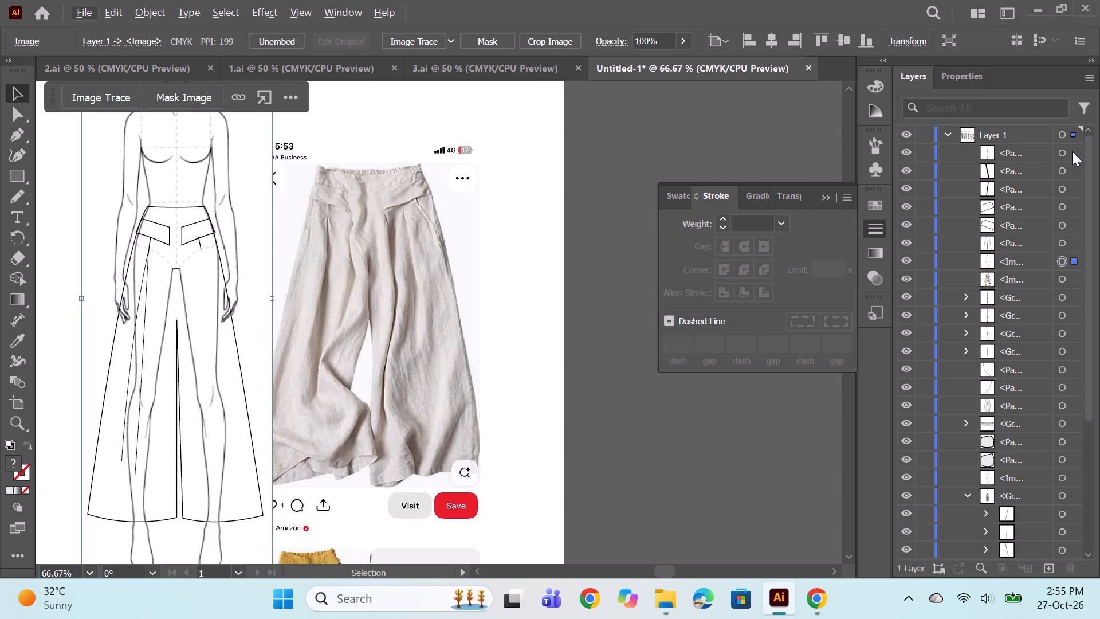
pyautogui.click(1059, 151)
pyautogui.click(155, 12)
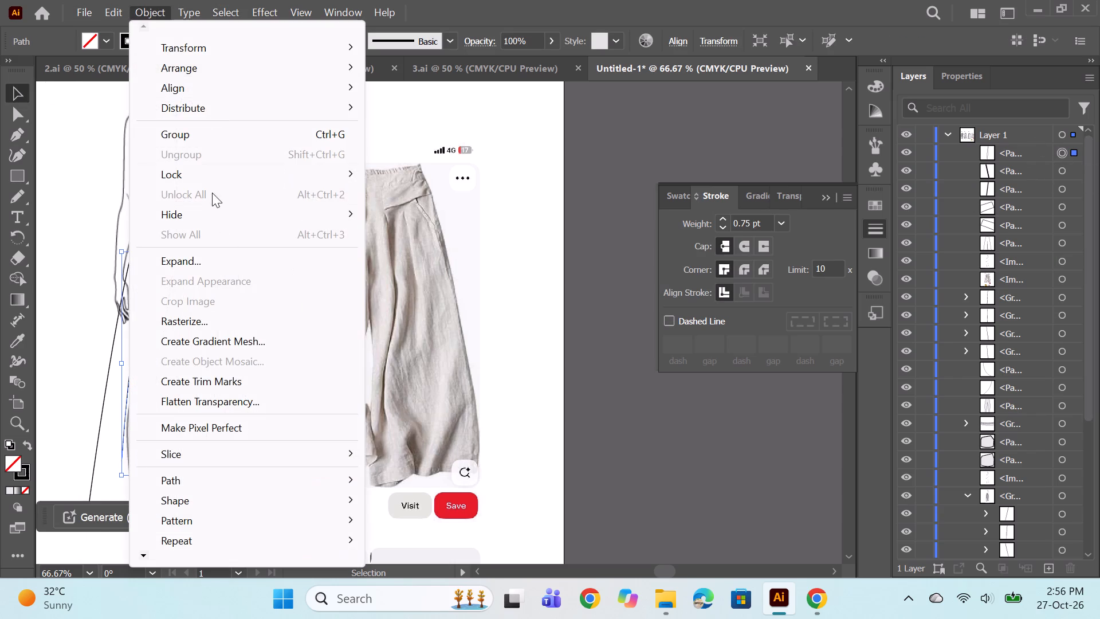
pyautogui.click(182, 258)
pyautogui.click(494, 387)
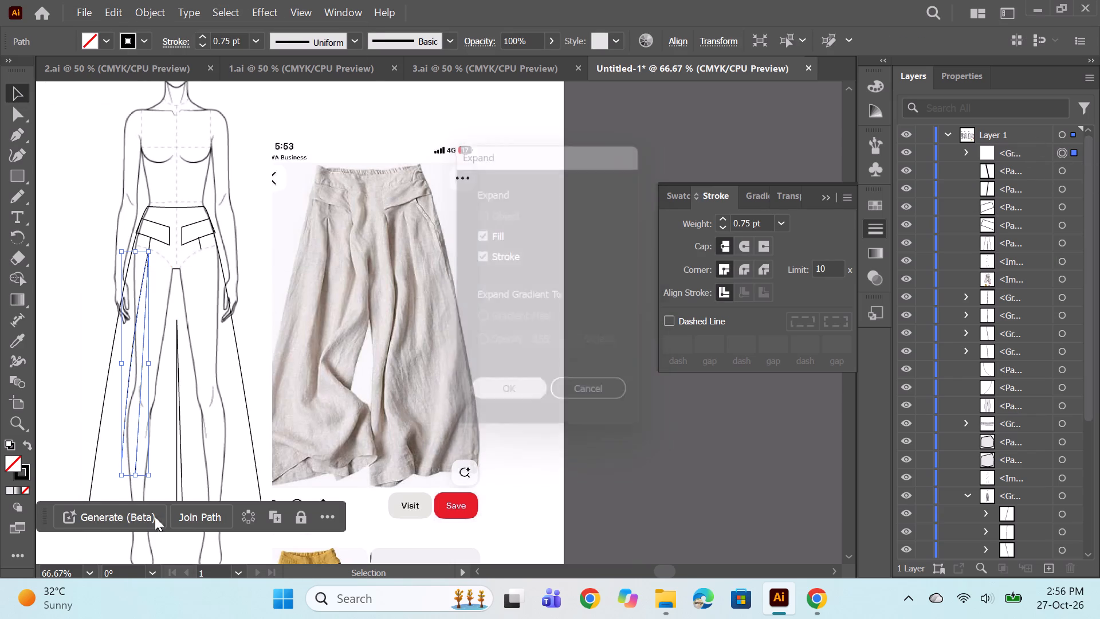
# Taper the outer crease line's lower end to a point by adding a middle anchor and deleting both corner anchors.
pyautogui.keyDown('alt'); pyautogui.scroll(5, 114, 473); pyautogui.keyUp('alt')
pyautogui.keyDown('alt'); pyautogui.scroll(3, 129, 429); pyautogui.keyUp('alt')
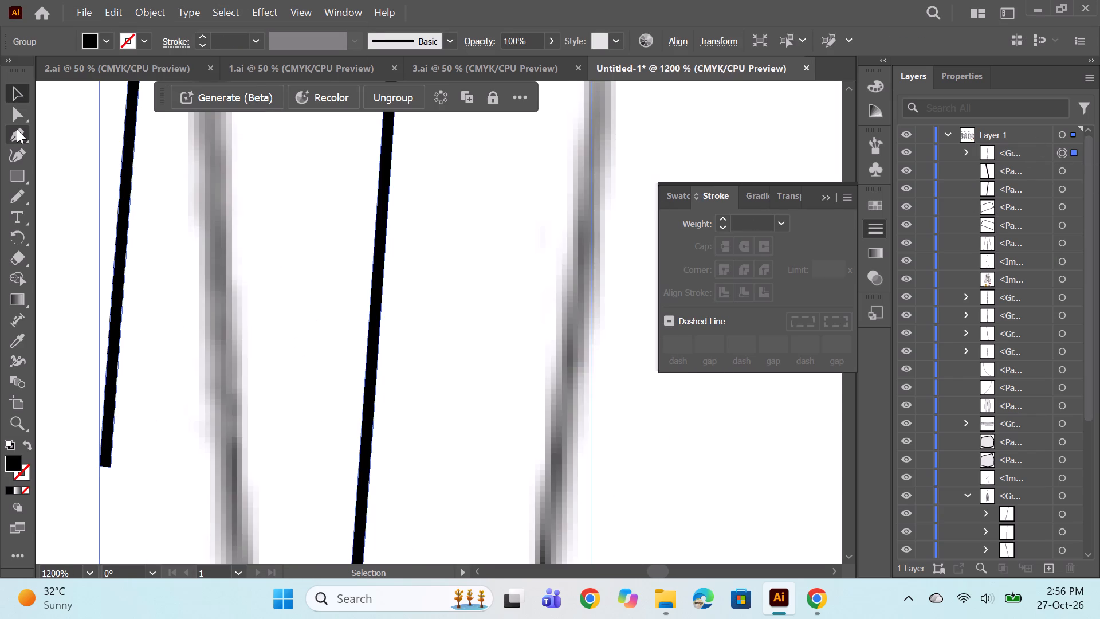
pyautogui.click(17, 129)
pyautogui.scroll(-6, 202, 385)
pyautogui.keyDown('alt'); pyautogui.scroll(4, 70, 378); pyautogui.keyUp('alt')
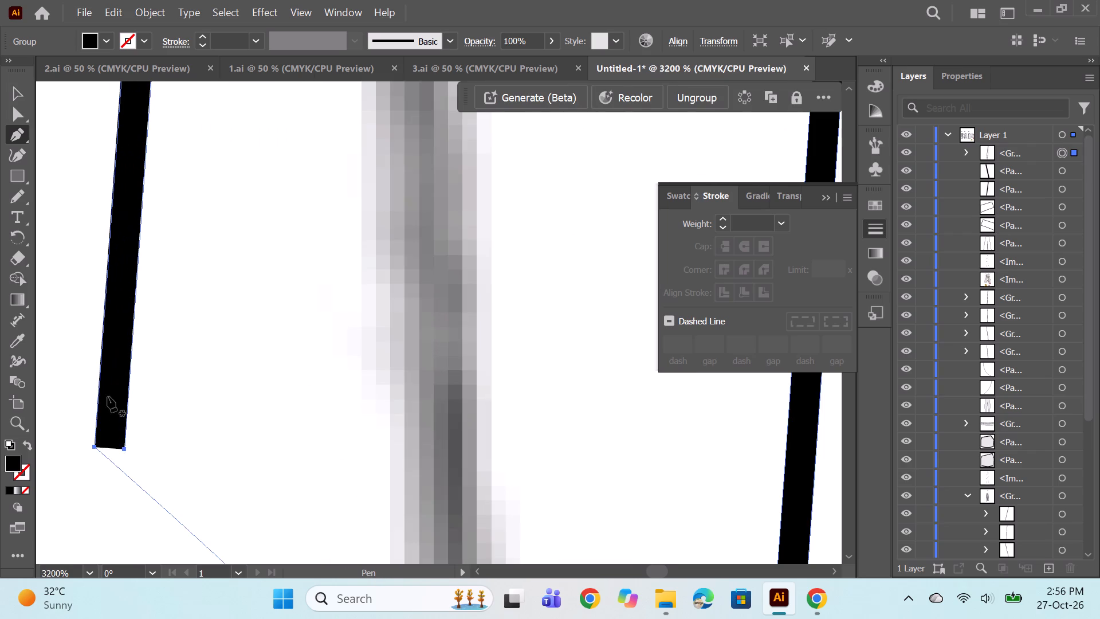
pyautogui.click(108, 447)
pyautogui.click(94, 449)
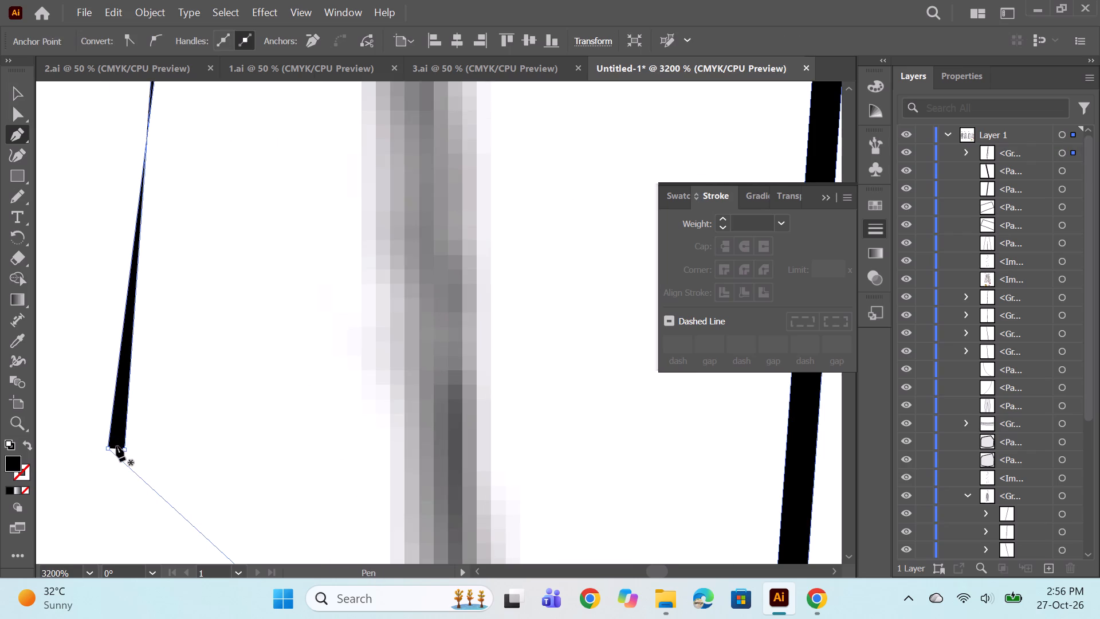
pyautogui.click(123, 448)
pyautogui.keyDown('alt'); pyautogui.scroll(-3, 257, 381); pyautogui.keyUp('alt')
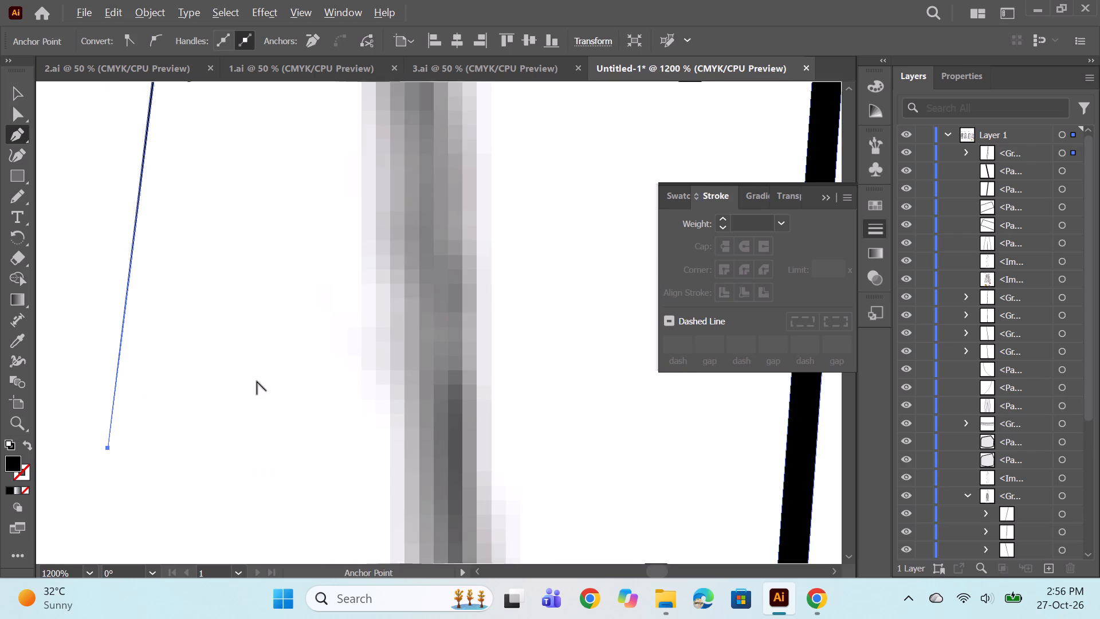
# Taper the inner crease line's lower end to a point by adding a middle anchor and deleting both corner anchors.
pyautogui.keyDown('alt'); pyautogui.scroll(-13, 316, 324); pyautogui.keyUp('alt')
pyautogui.keyDown('alt'); pyautogui.scroll(10, 333, 258); pyautogui.keyUp('alt')
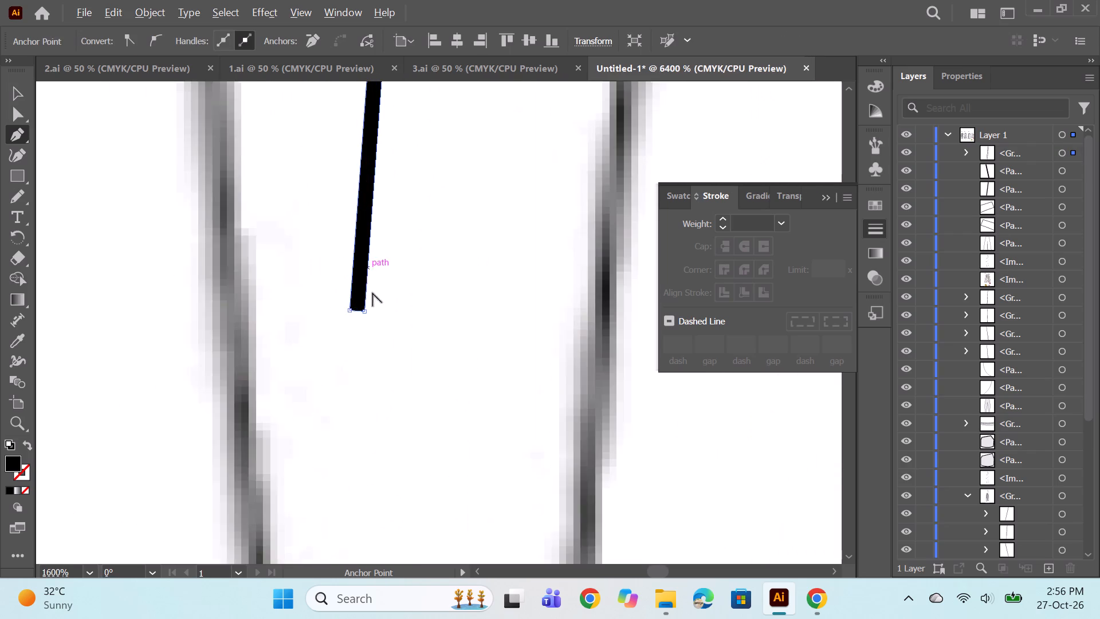
pyautogui.click(319, 336)
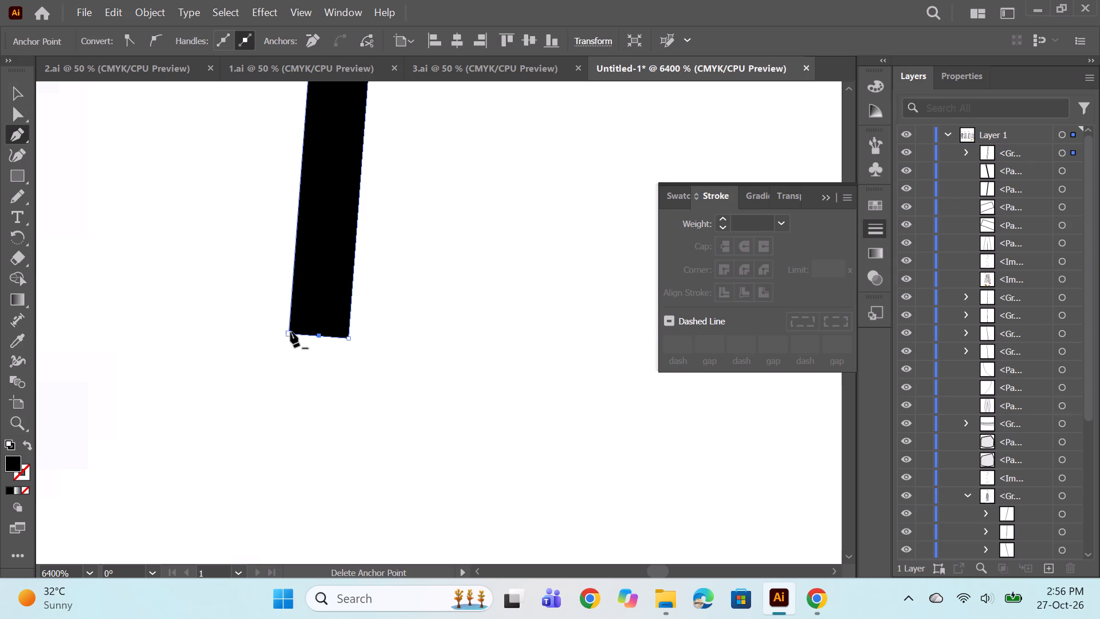
pyautogui.click(290, 332)
pyautogui.click(347, 339)
pyautogui.keyDown('alt'); pyautogui.scroll(-12, 372, 314); pyautogui.keyUp('alt')
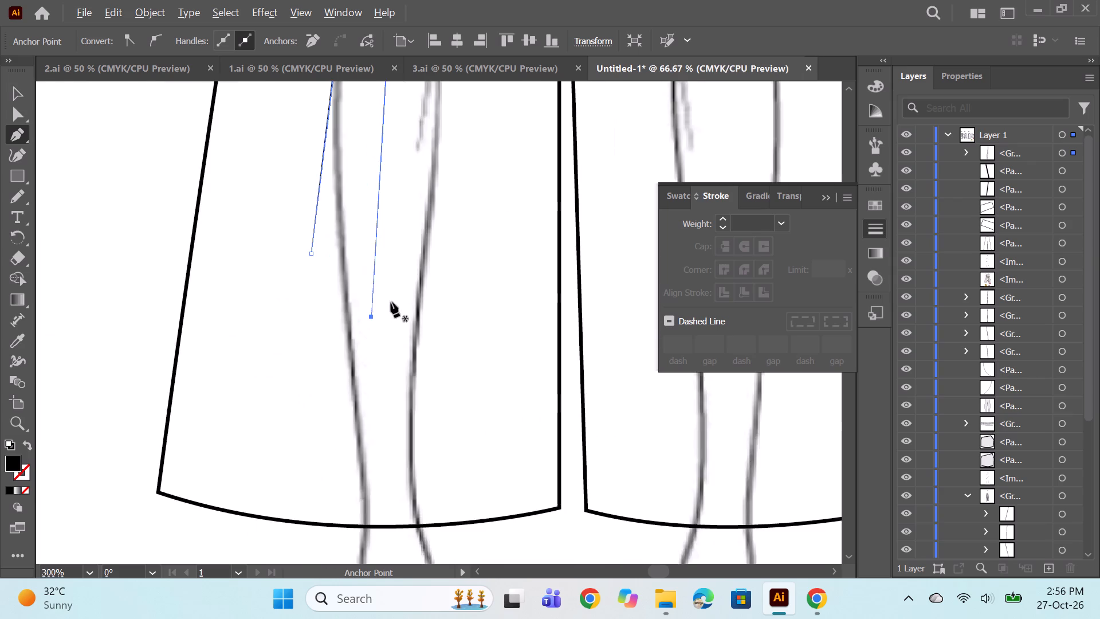
pyautogui.scroll(11, 398, 285)
pyautogui.keyDown('alt'); pyautogui.scroll(1, 454, 302); pyautogui.keyUp('alt')
pyautogui.keyDown('ctrl'); pyautogui.click(506, 274); pyautogui.keyUp('ctrl')
# Move the left-leg crease group slightly so its top lines up with the end of the pleat line, and deselect it.
pyautogui.press('space')
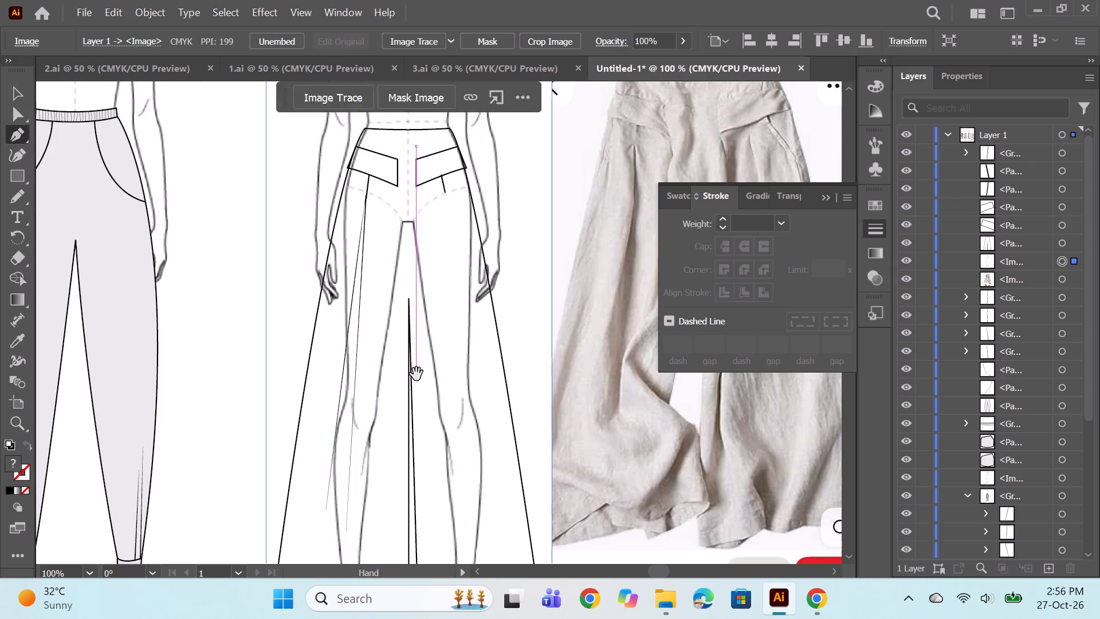
pyautogui.moveTo(417, 374); pyautogui.dragTo(330, 365)
pyautogui.keyDown('alt'); pyautogui.scroll(20, 286, 245); pyautogui.keyUp('alt')
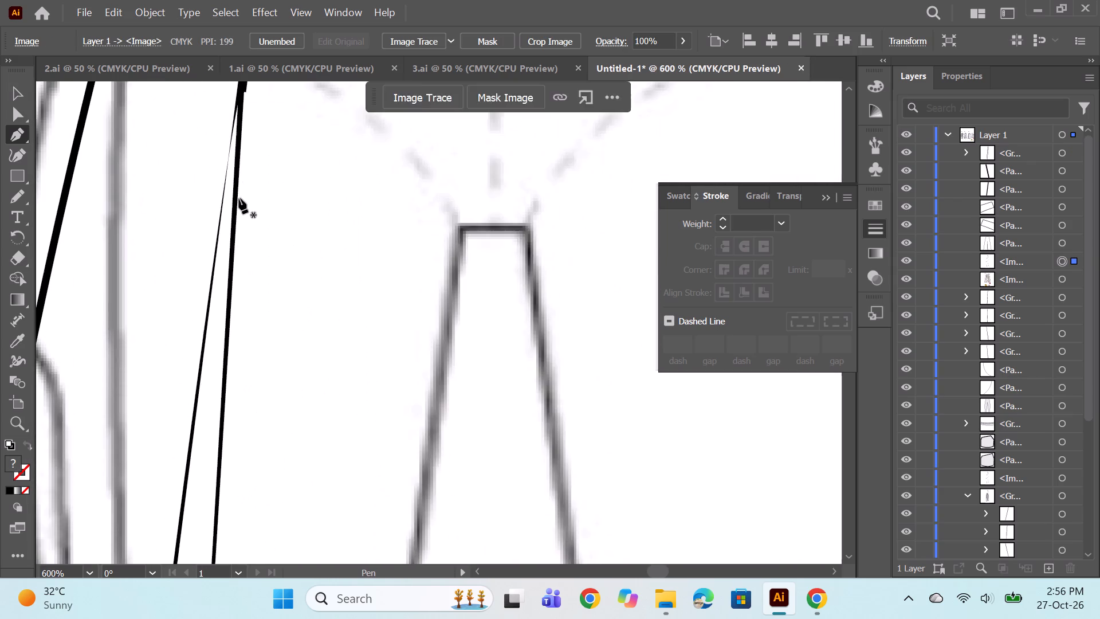
pyautogui.keyDown('alt'); pyautogui.scroll(2, 239, 198); pyautogui.keyUp('alt')
pyautogui.click(23, 99)
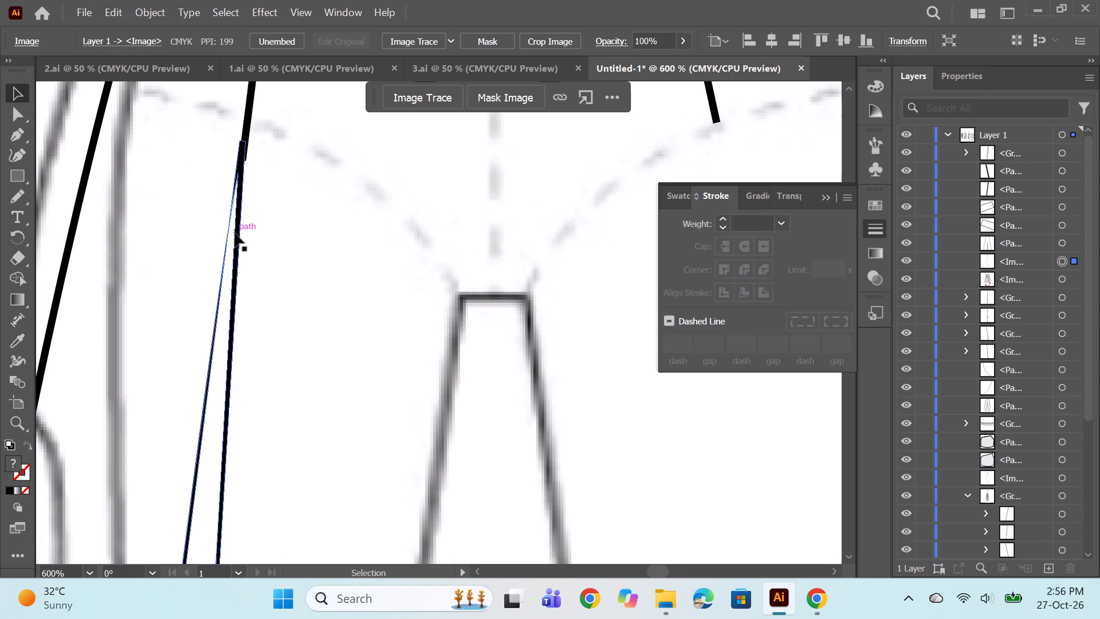
pyautogui.click(235, 236)
pyautogui.press('Right')
pyautogui.scroll(1, 241, 237)
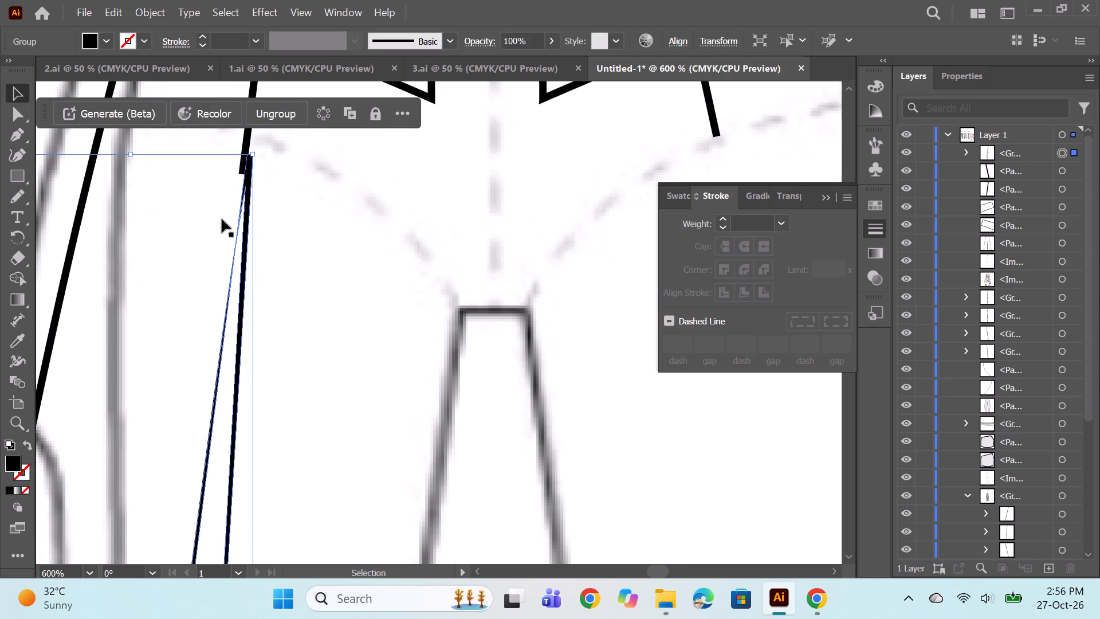
pyautogui.scroll(4, 286, 249)
pyautogui.press('Left')
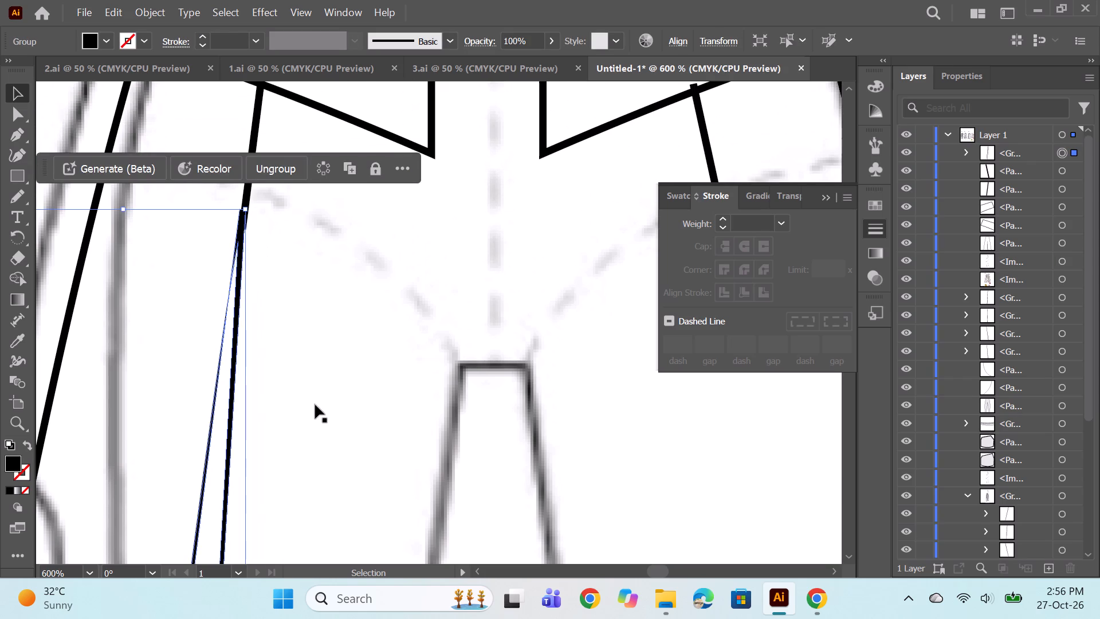
pyautogui.keyDown('alt'); pyautogui.scroll(2, 280, 320); pyautogui.keyUp('alt')
pyautogui.scroll(4, 186, 276)
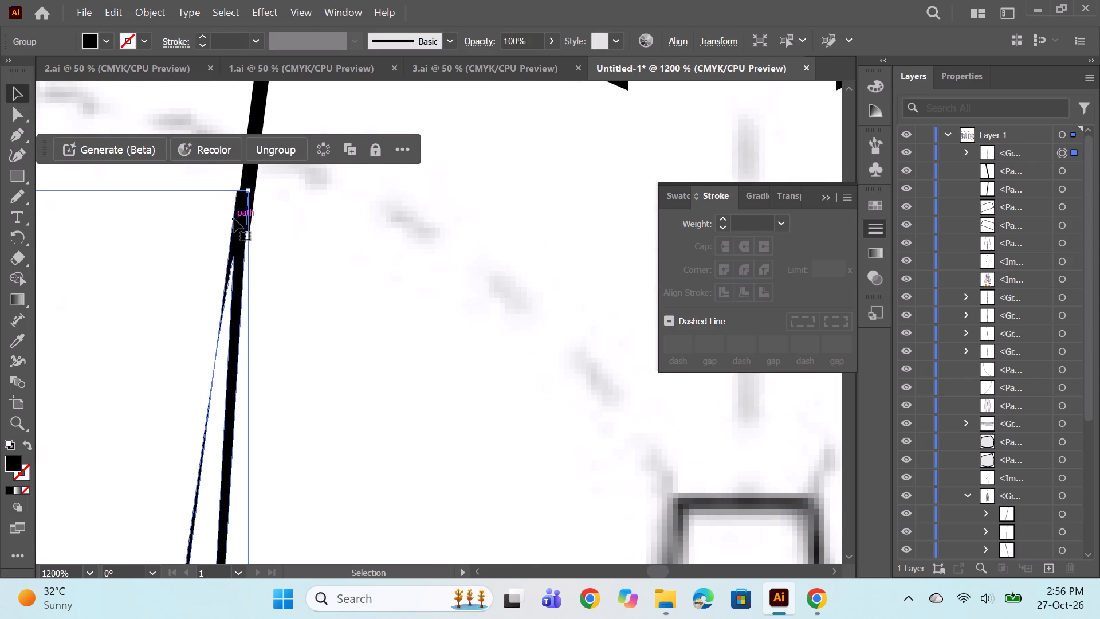
pyautogui.click(235, 219)
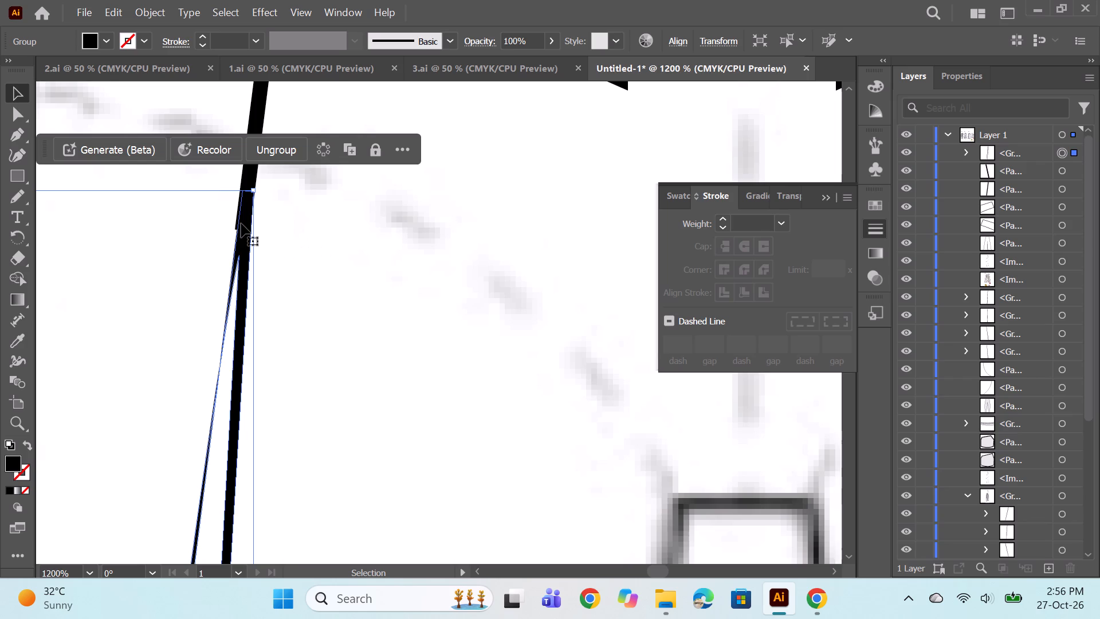
pyautogui.keyDown('alt'); pyautogui.scroll(2, 246, 199); pyautogui.keyUp('alt')
pyautogui.moveTo(241, 216); pyautogui.dragTo(239, 229)
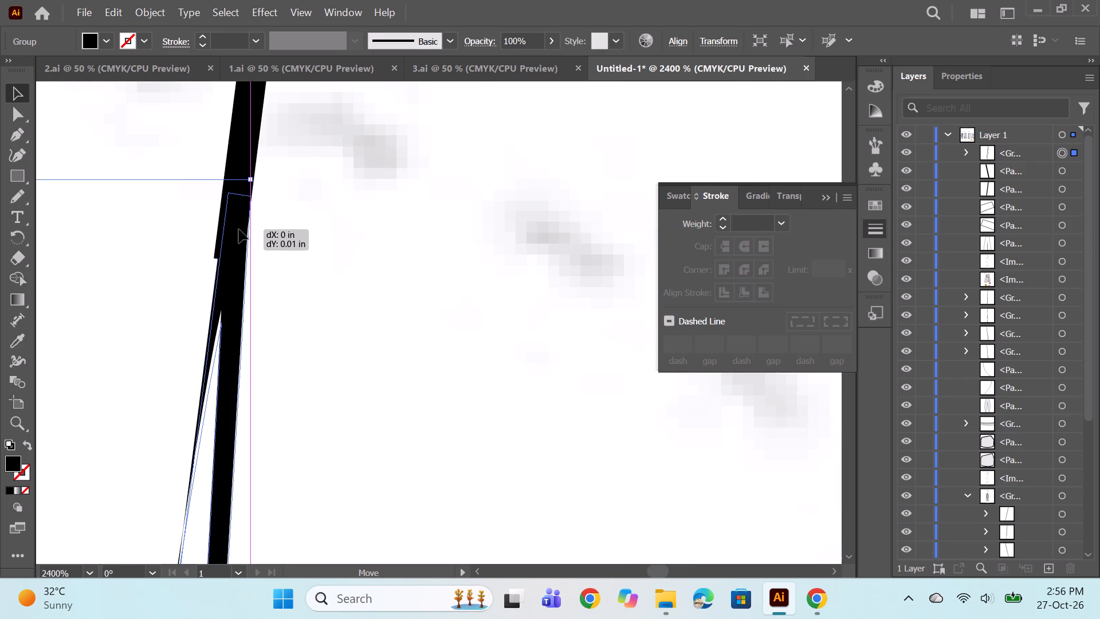
pyautogui.moveTo(239, 229); pyautogui.dragTo(237, 228)
pyautogui.keyDown('alt'); pyautogui.scroll(-9, 298, 212); pyautogui.keyUp('alt')
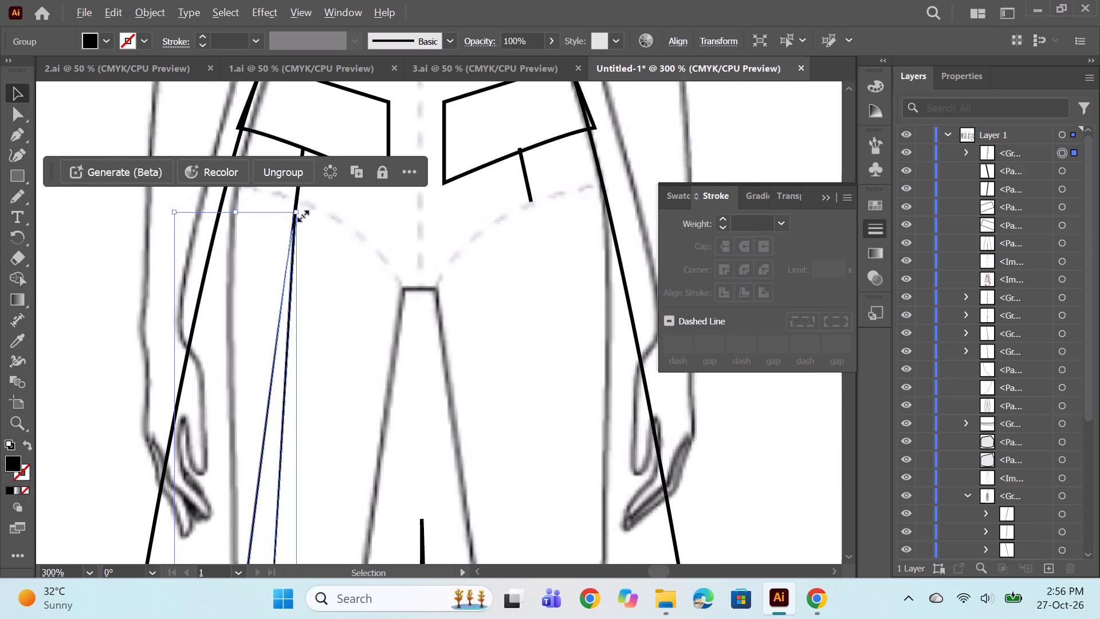
pyautogui.click(158, 260)
# Duplicate the left-leg crease group and place the copy below the pleat line of the right leg.
pyautogui.scroll(-5, 351, 265)
pyautogui.keyDown('alt'); pyautogui.scroll(-1, 335, 259); pyautogui.keyUp('alt')
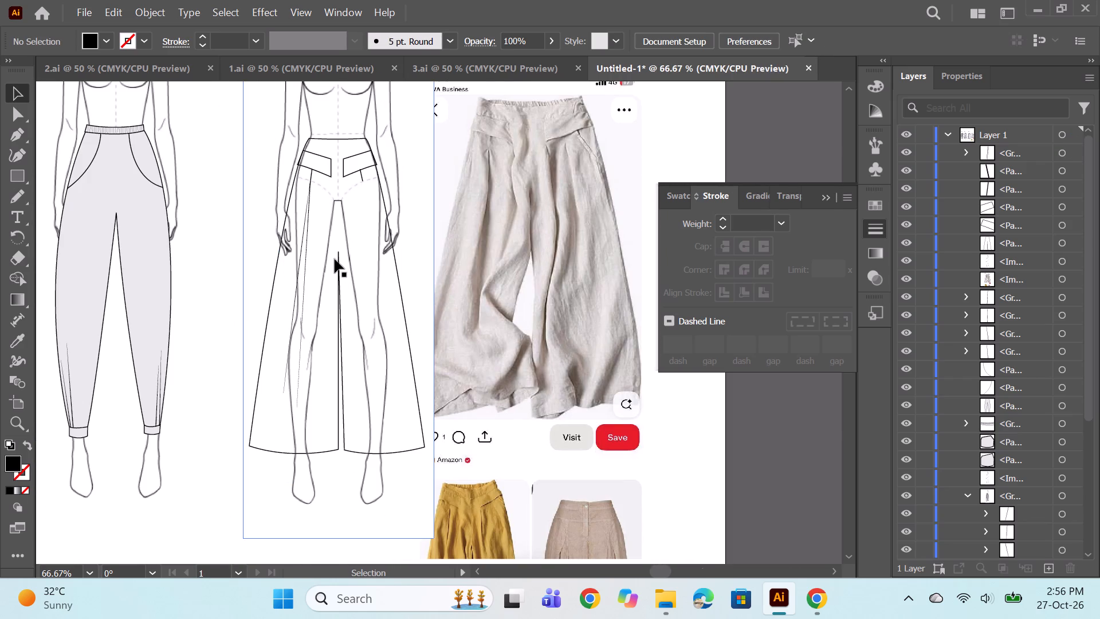
pyautogui.press('space')
pyautogui.moveTo(406, 256); pyautogui.dragTo(378, 264)
pyautogui.scroll(1, 508, 244)
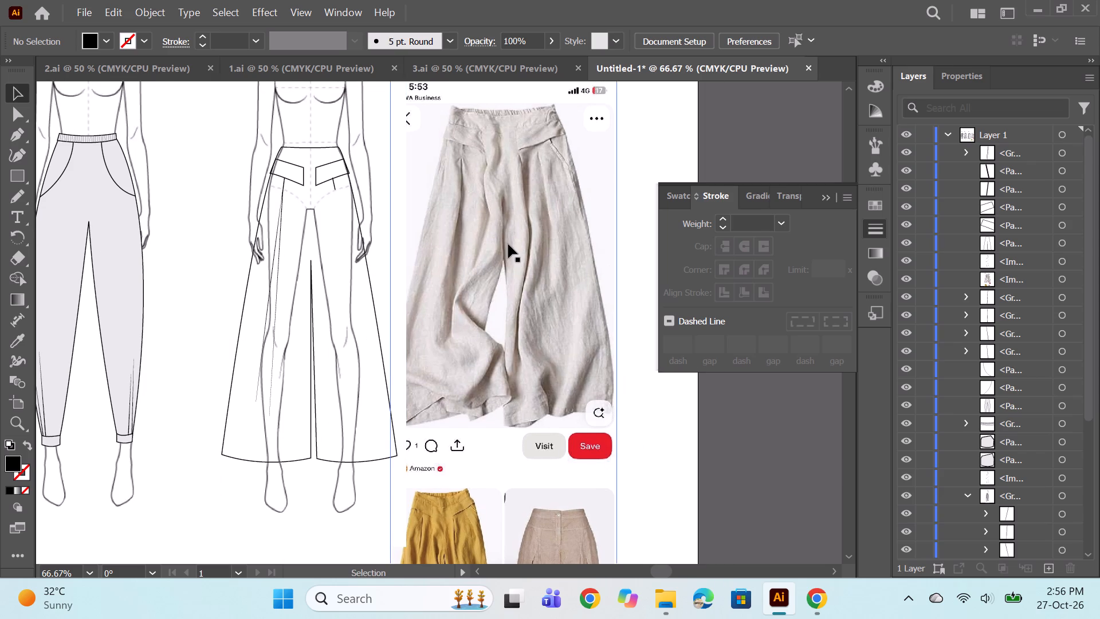
pyautogui.click(1065, 153)
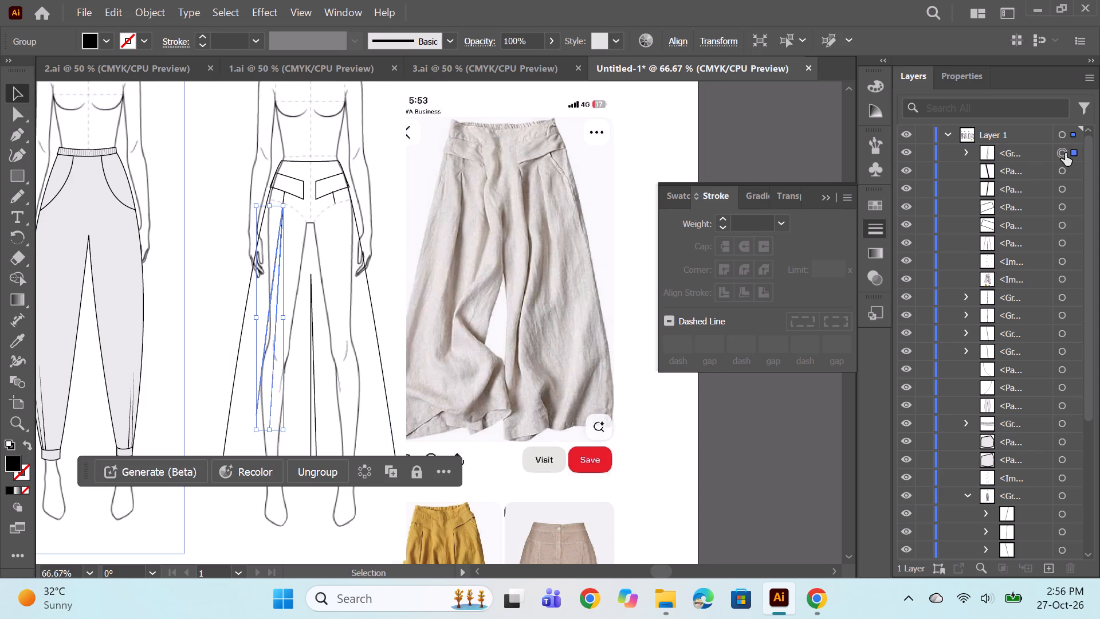
pyautogui.keyDown('alt'); pyautogui.scroll(4, 252, 306); pyautogui.keyUp('alt')
pyautogui.scroll(4, 386, 193)
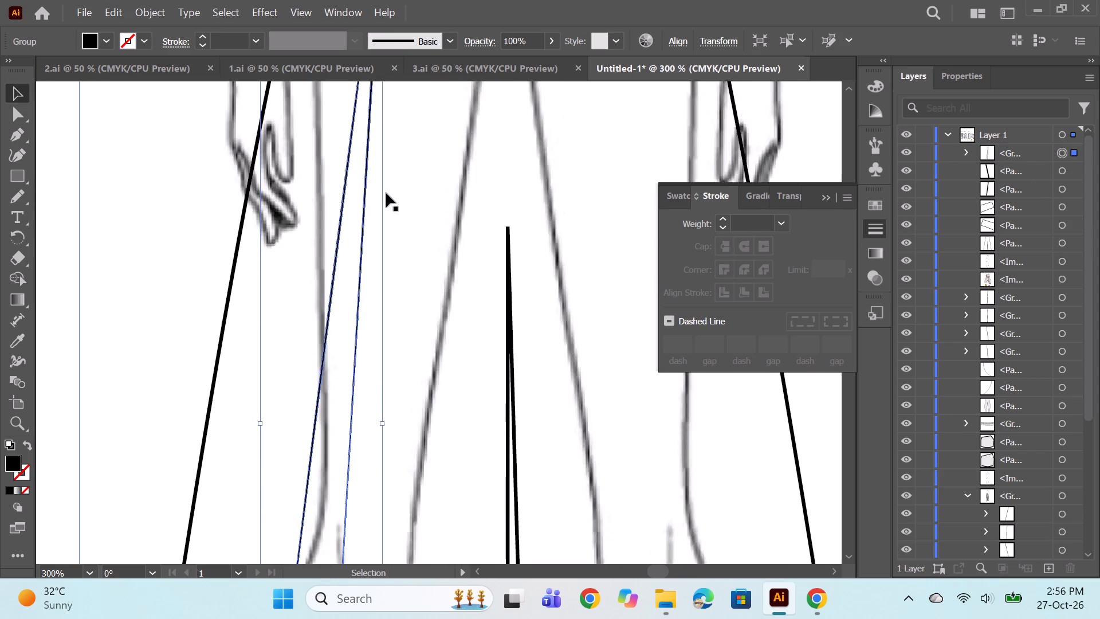
pyautogui.scroll(2, 386, 193)
pyautogui.press('space')
pyautogui.press('space')
pyautogui.press('space')
pyautogui.moveTo(425, 211); pyautogui.dragTo(209, 413)
pyautogui.scroll(3, 202, 292)
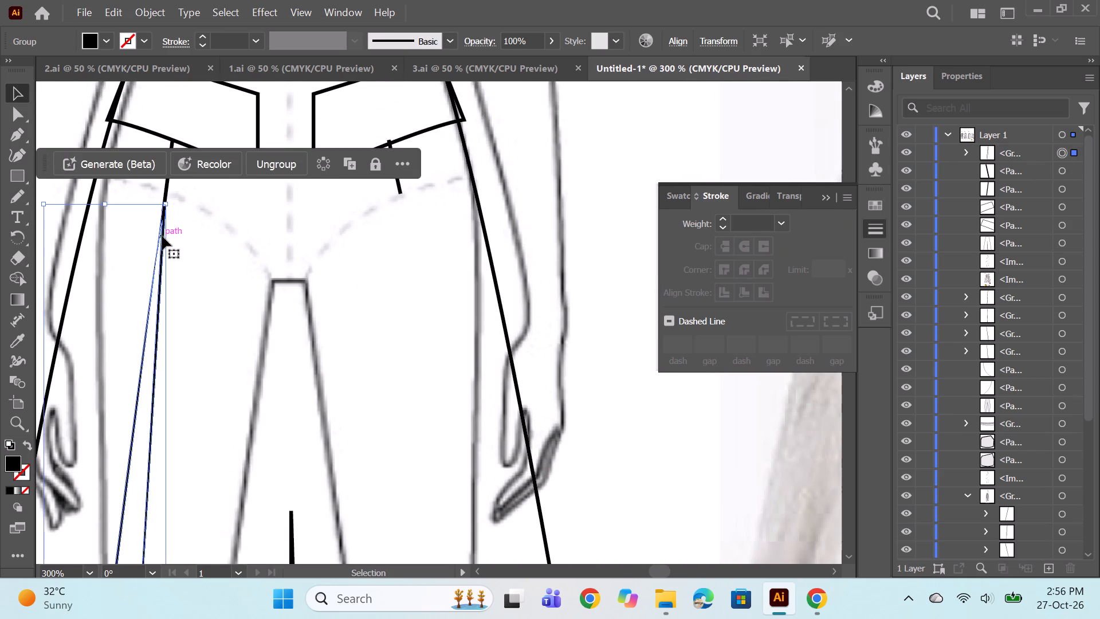
pyautogui.keyDown('alt'); pyautogui.scroll(1, 259, 241); pyautogui.keyUp('alt')
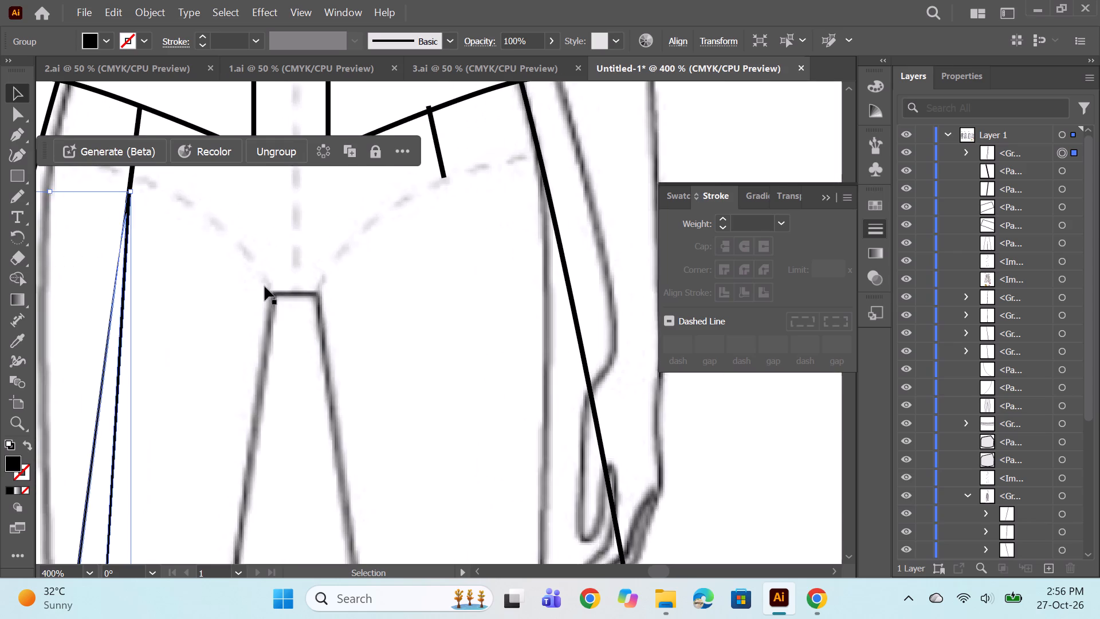
pyautogui.press('space')
pyautogui.moveTo(257, 304); pyautogui.dragTo(221, 339)
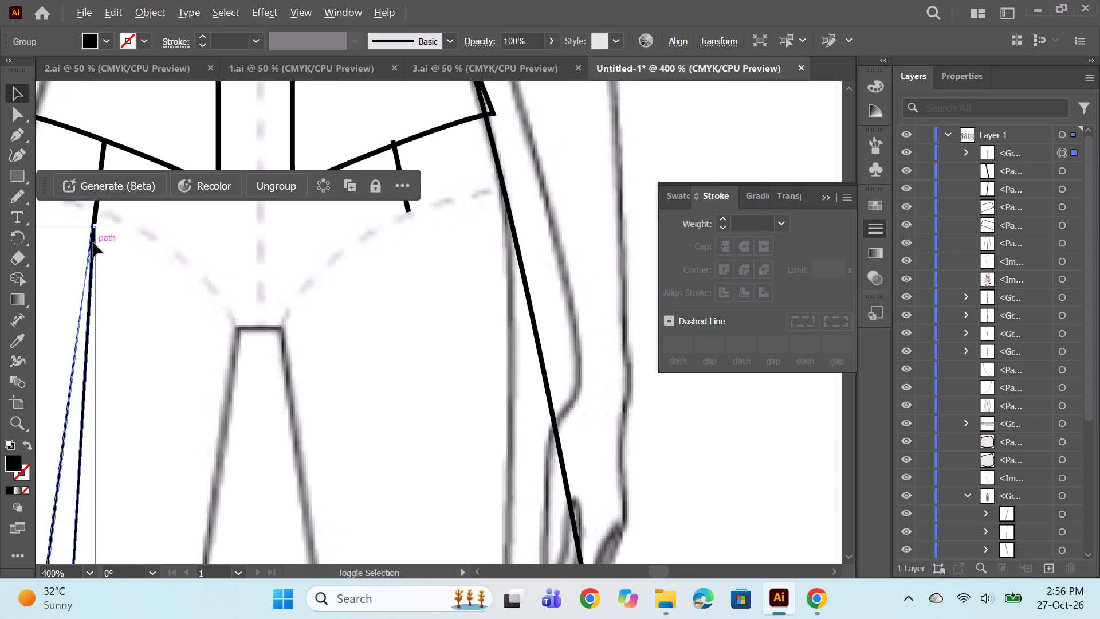
pyautogui.keyDown('alt'); pyautogui.keyDown('shift'); pyautogui.moveTo(93, 243); pyautogui.dragTo(175, 261); pyautogui.keyUp('shift'); pyautogui.keyUp('alt')
pyautogui.keyDown('alt'); pyautogui.keyDown('shift'); pyautogui.moveTo(91, 242); pyautogui.dragTo(206, 244); pyautogui.keyUp('shift'); pyautogui.keyUp('alt')
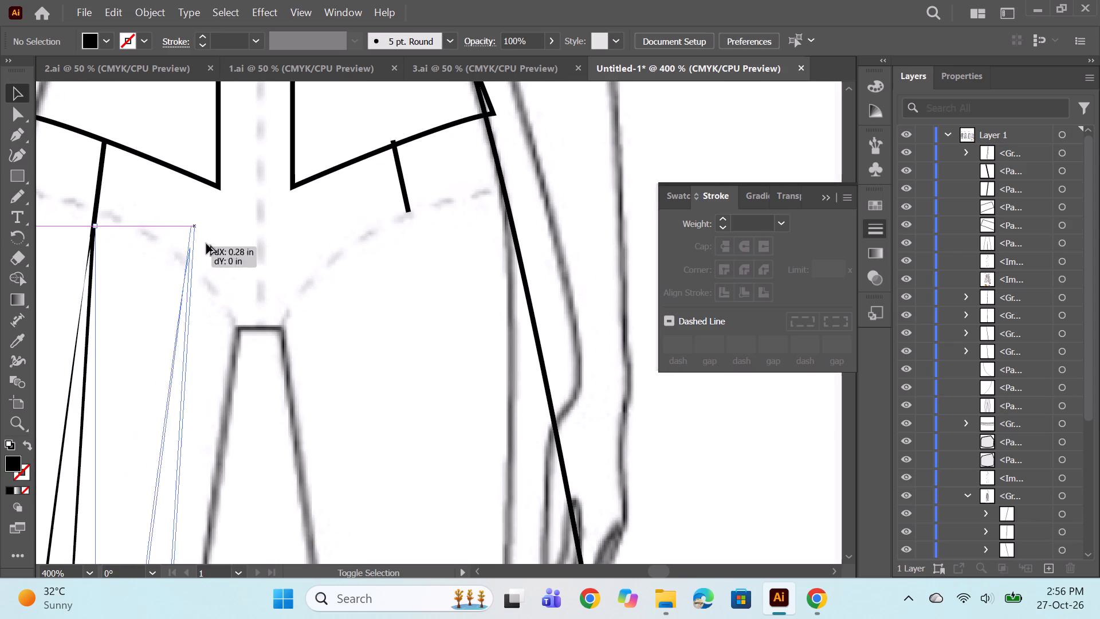
pyautogui.keyDown('alt'); pyautogui.keyDown('shift'); pyautogui.moveTo(206, 244); pyautogui.dragTo(406, 209); pyautogui.keyUp('shift'); pyautogui.keyUp('alt')
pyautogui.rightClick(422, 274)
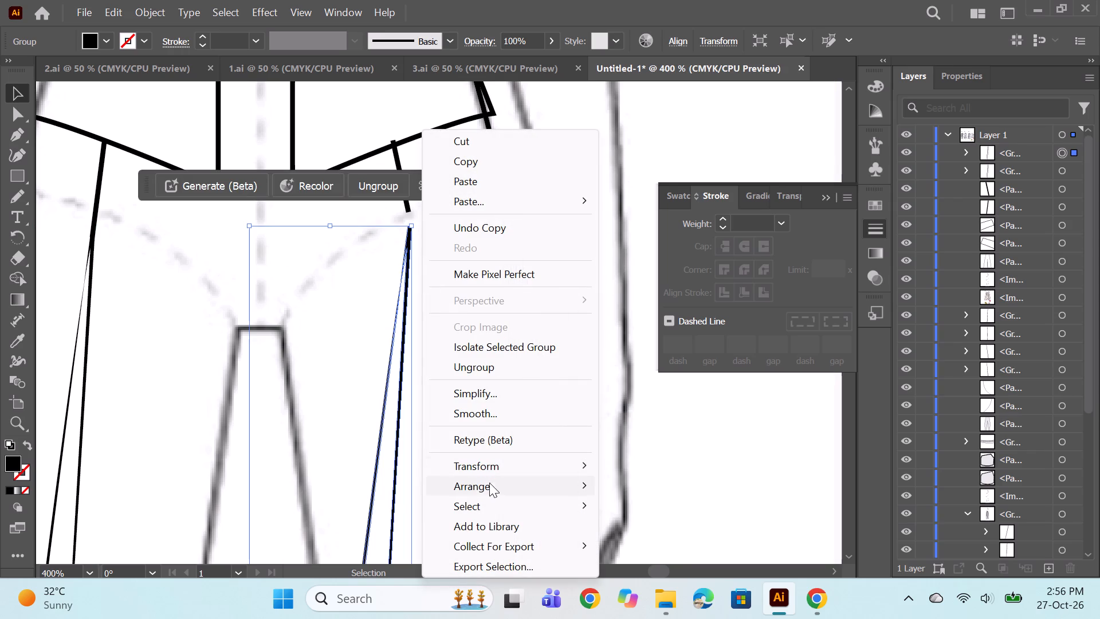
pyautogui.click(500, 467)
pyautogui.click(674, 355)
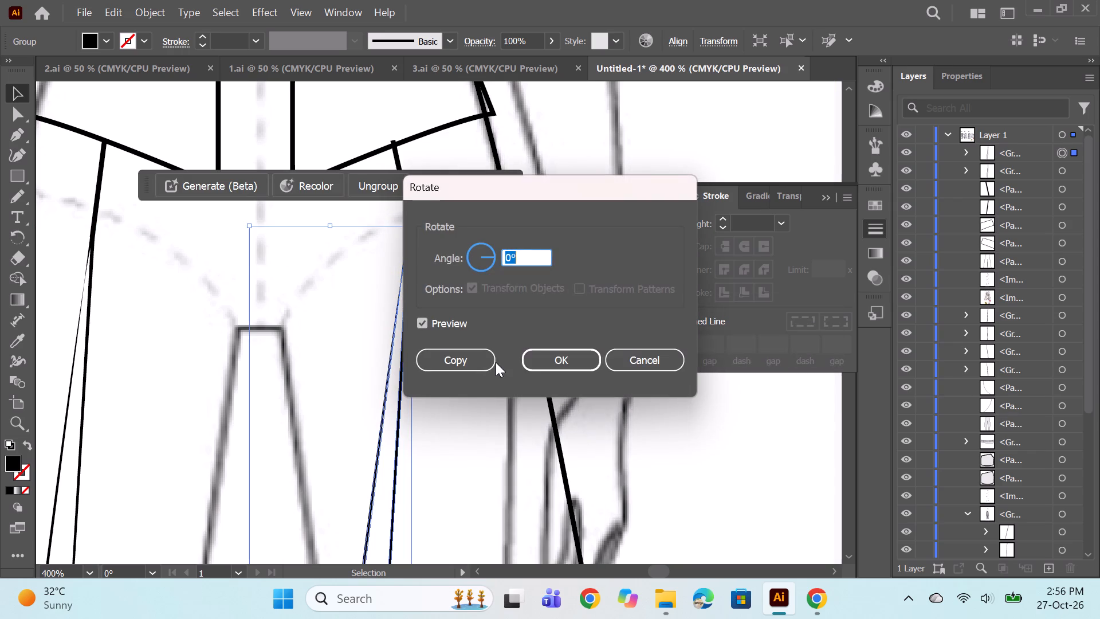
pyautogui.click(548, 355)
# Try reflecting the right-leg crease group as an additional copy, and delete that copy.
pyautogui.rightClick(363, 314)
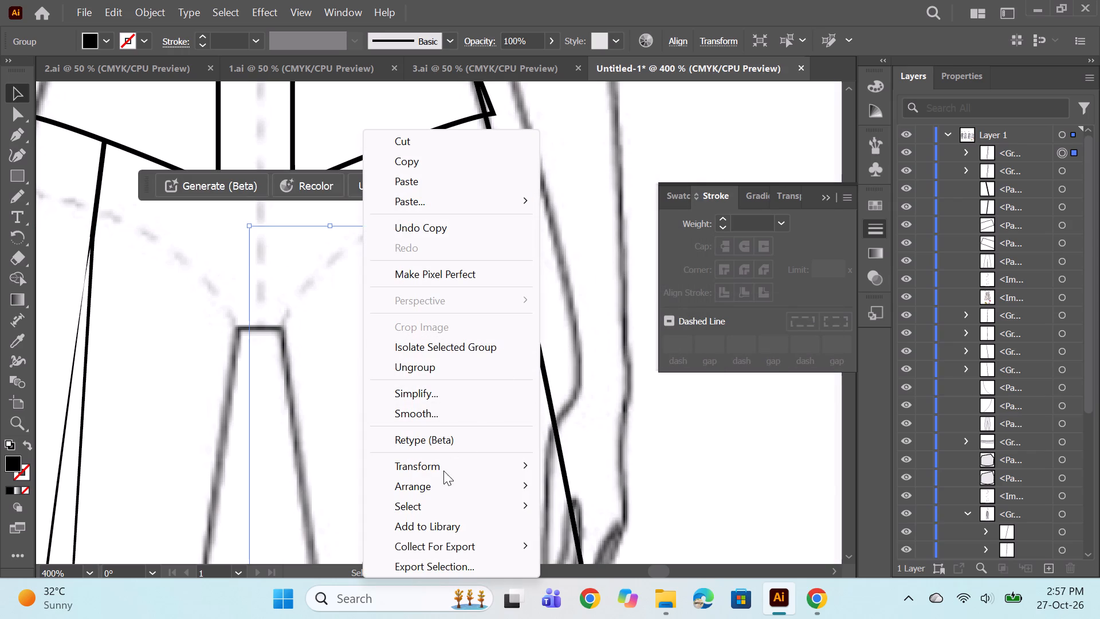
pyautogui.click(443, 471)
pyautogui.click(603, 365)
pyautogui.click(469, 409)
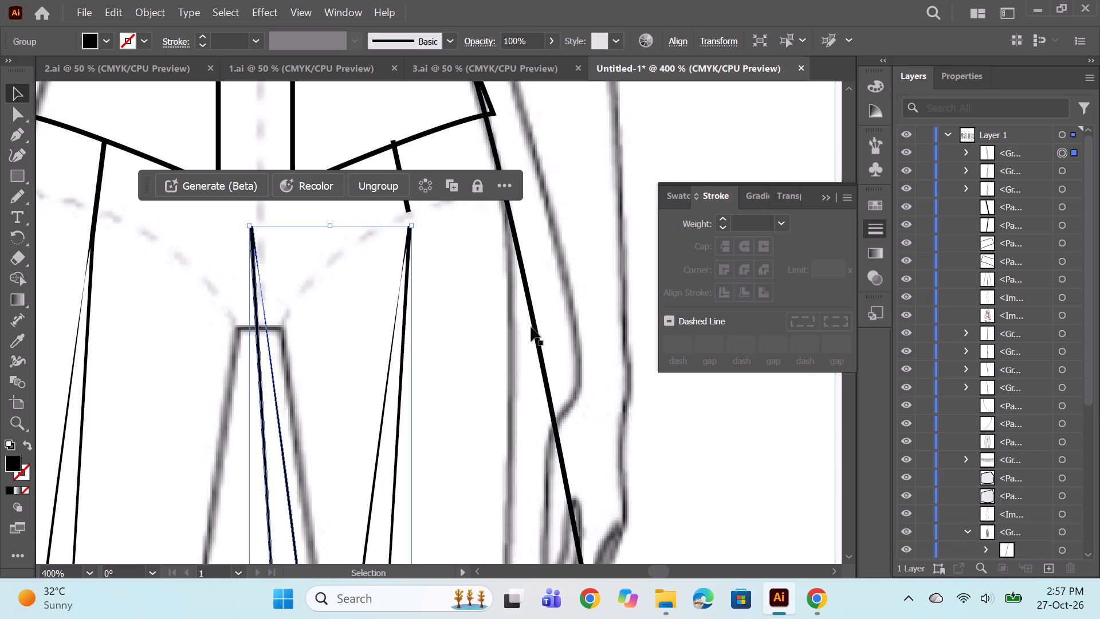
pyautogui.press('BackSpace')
# Reflect the right-leg crease group itself across the vertical axis, without making a copy.
pyautogui.rightClick(393, 327)
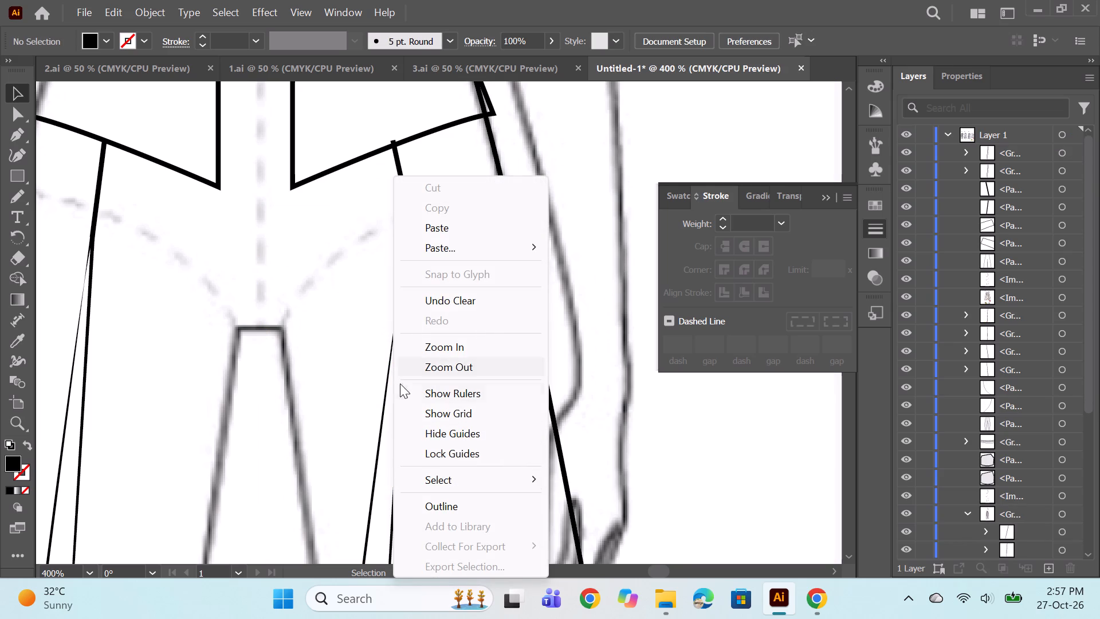
pyautogui.click(387, 381)
pyautogui.rightClick(387, 381)
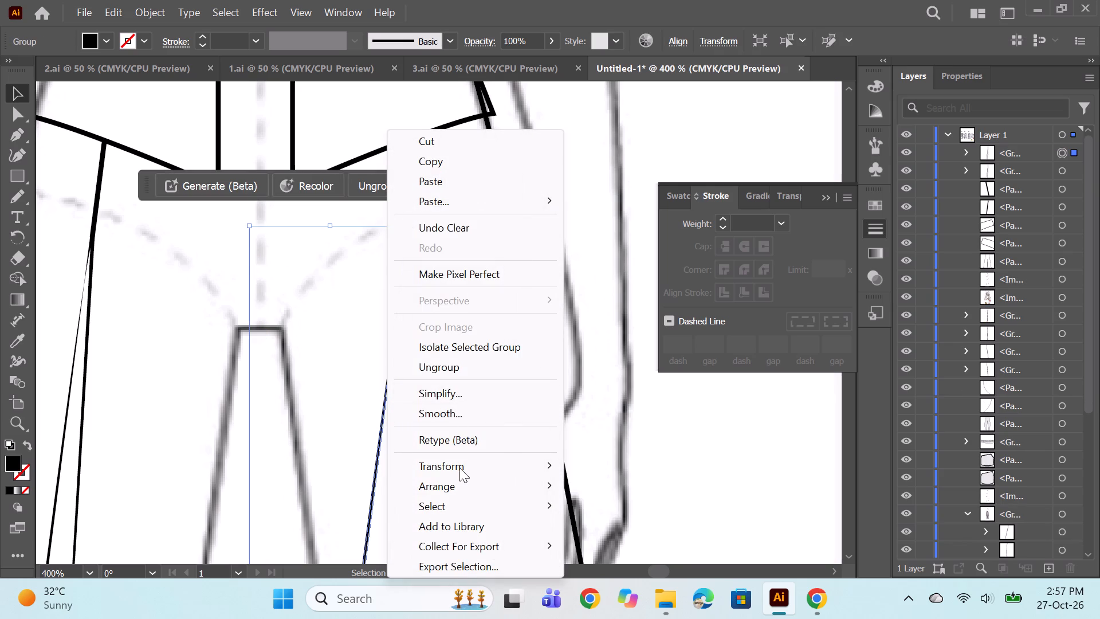
pyautogui.click(459, 468)
pyautogui.click(618, 377)
pyautogui.click(561, 401)
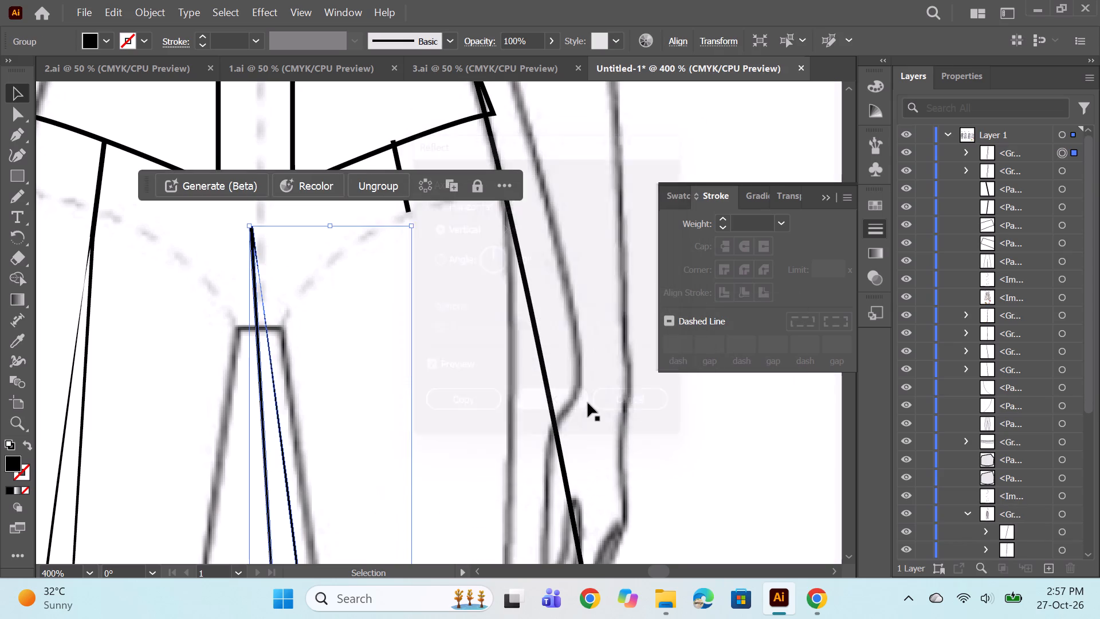
# Move the mirrored crease group across to the lower end of the right-leg pleat line.
pyautogui.hotkey('shift', 'Right')
pyautogui.hotkey('shift', 'Right')
pyautogui.hotkey('shift', 'Right')
pyautogui.hotkey('shift', 'Right')
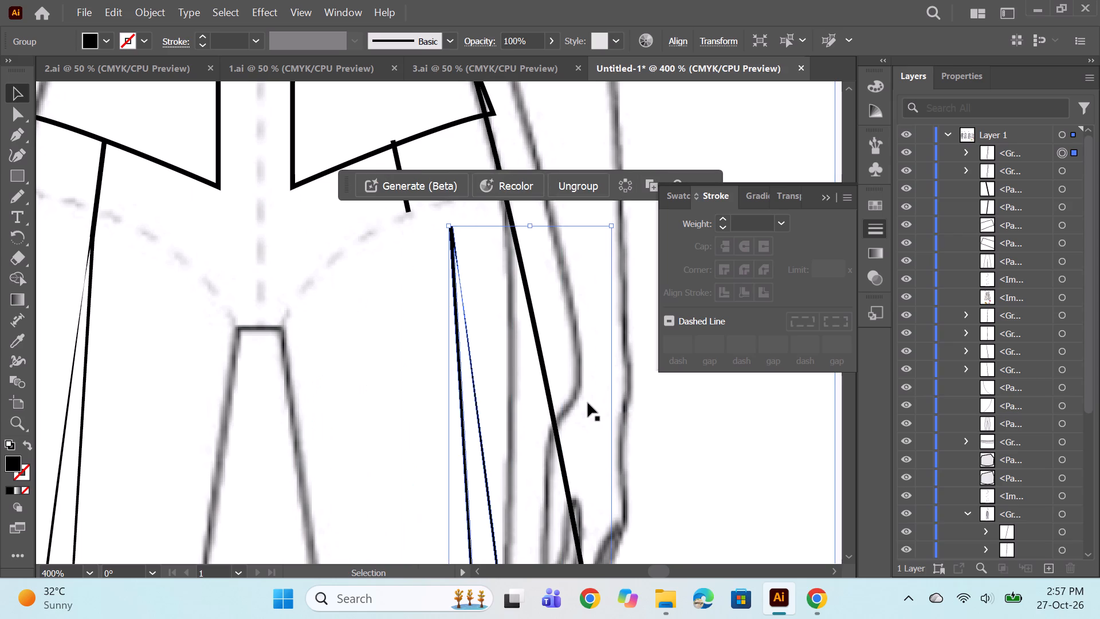
pyautogui.press('Left')
pyautogui.press('Up')
pyautogui.press('Up')
pyautogui.press('Left')
pyautogui.press('Left')
pyautogui.press('Left')
pyautogui.press('Left')
pyautogui.press('Left')
pyautogui.press('Left')
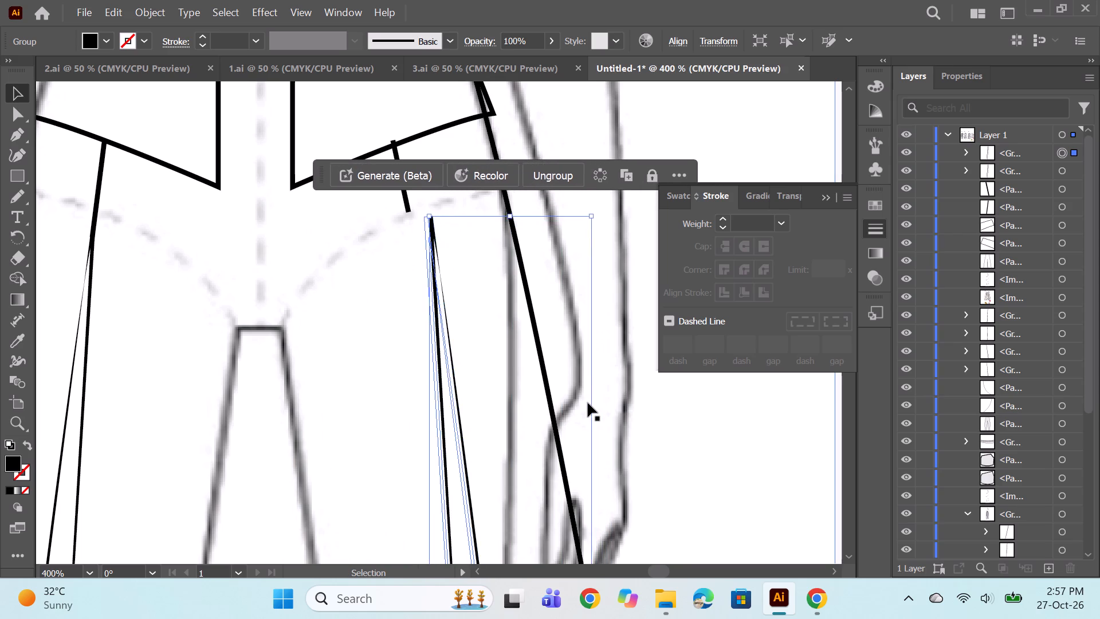
pyautogui.press('Left')
pyautogui.press('Up')
pyautogui.press('Left')
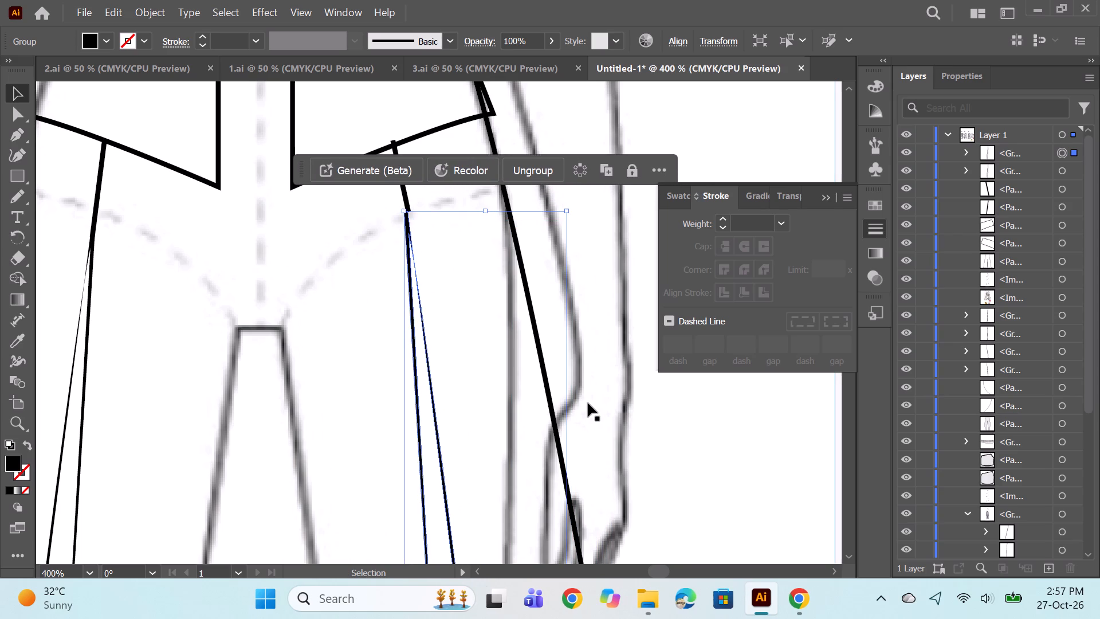
# Fine-tune the mirrored crease group's position so its top edge meets the end of the right-leg pleat line exactly.
pyautogui.keyDown('alt'); pyautogui.scroll(3, 418, 356); pyautogui.keyUp('alt')
pyautogui.keyDown('alt'); pyautogui.scroll(15, 404, 229); pyautogui.keyUp('alt')
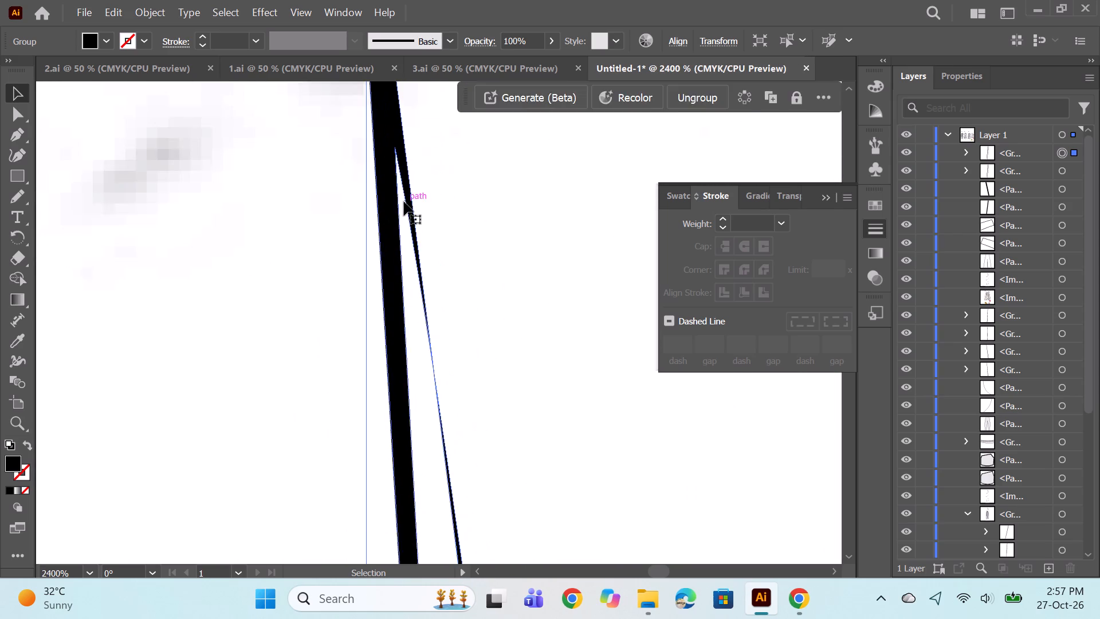
pyautogui.keyDown('alt'); pyautogui.scroll(7, 404, 202); pyautogui.keyUp('alt')
pyautogui.press('Right')
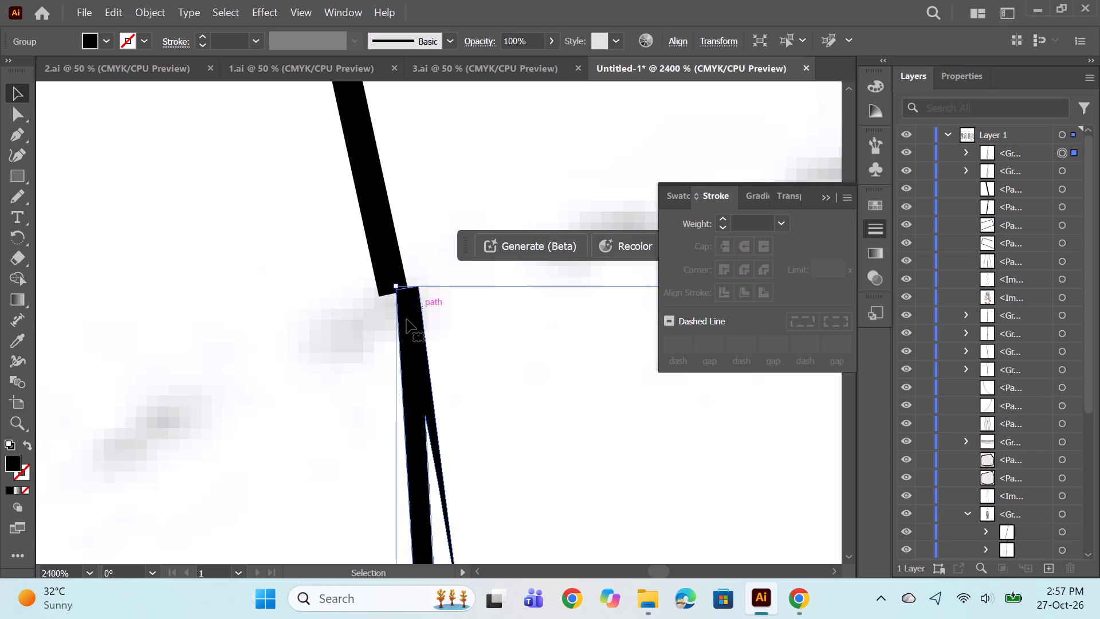
pyautogui.moveTo(407, 319); pyautogui.dragTo(394, 315)
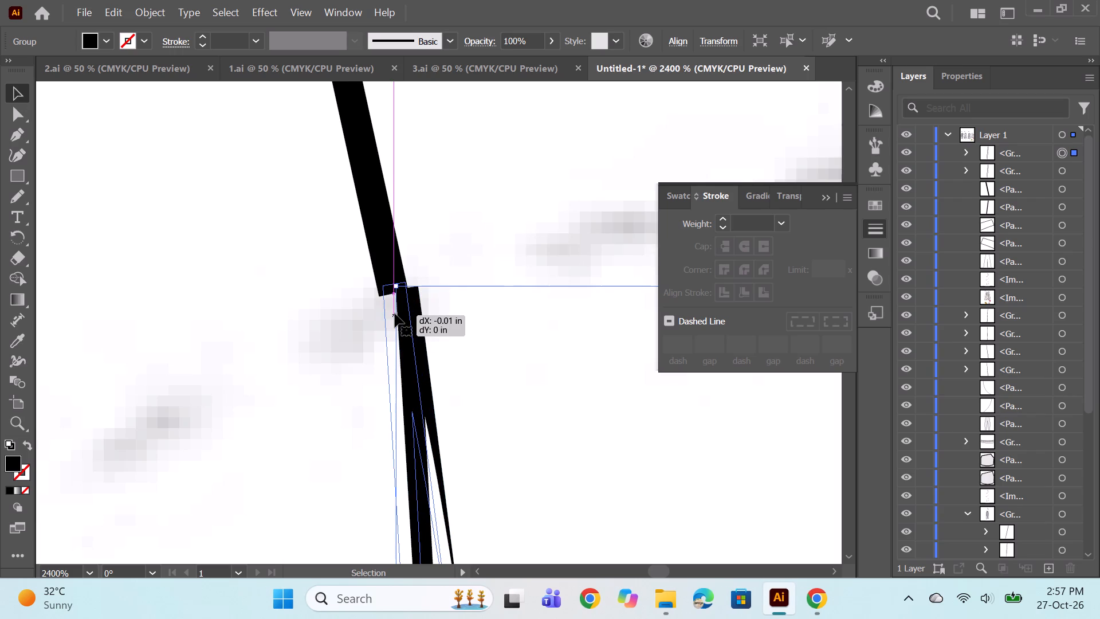
# Pull the right-leg pleat line's top anchor down onto the pocket panel's lower edge, and deselect the line.
pyautogui.keyDown('alt'); pyautogui.scroll(-7, 427, 250); pyautogui.keyUp('alt')
pyautogui.keyDown('alt'); pyautogui.scroll(5, 452, 246); pyautogui.keyUp('alt')
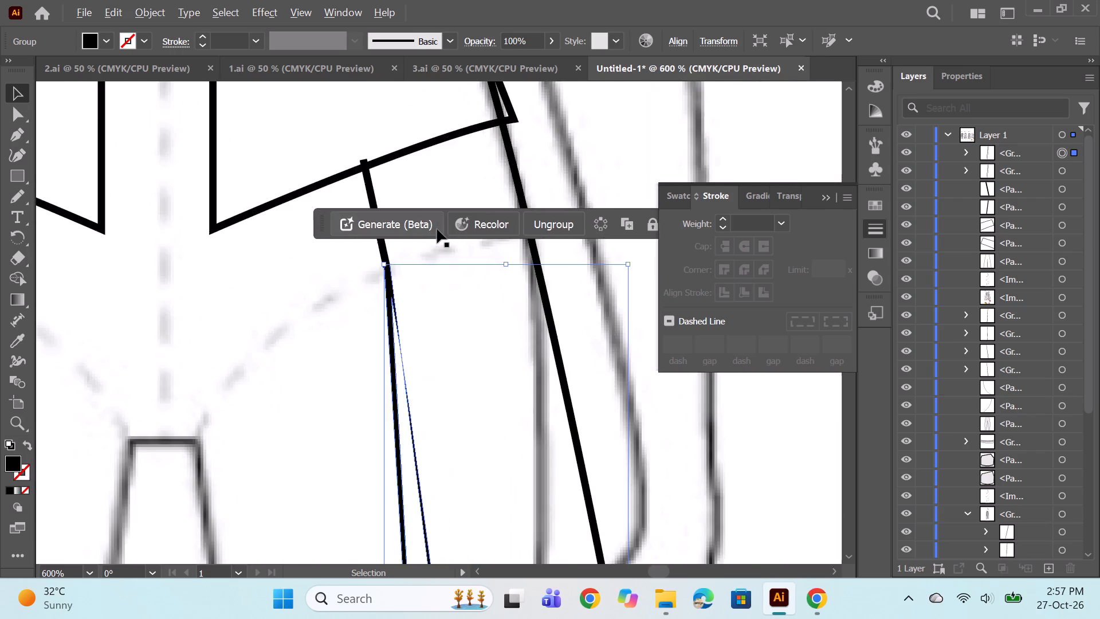
pyautogui.keyDown('alt'); pyautogui.scroll(5, 437, 229); pyautogui.keyUp('alt')
pyautogui.click(13, 135)
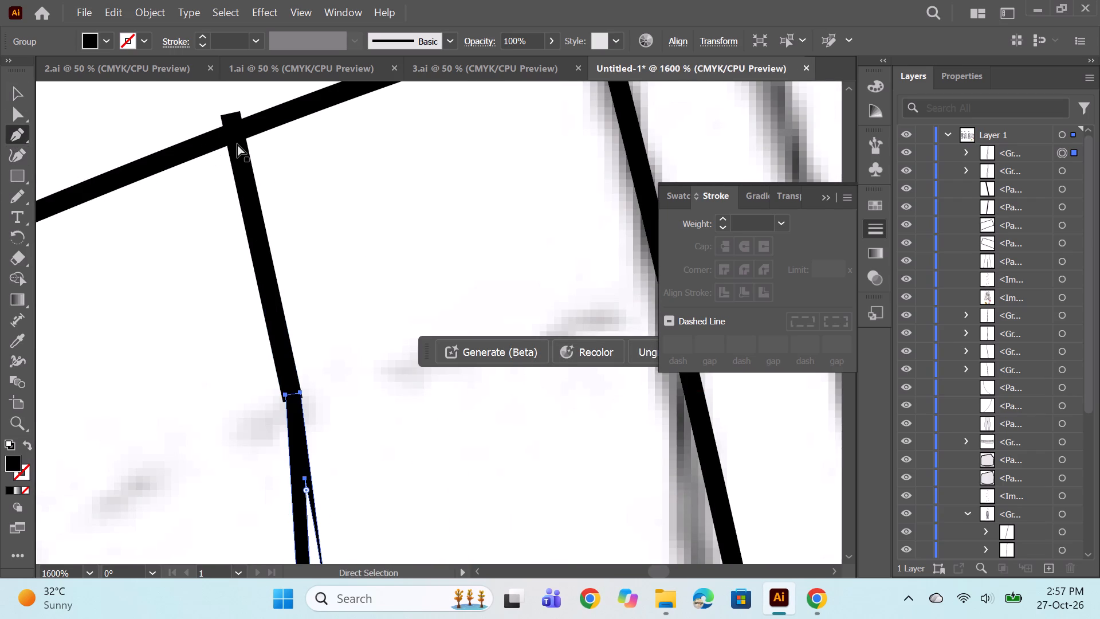
pyautogui.keyDown('ctrl'); pyautogui.click(236, 134); pyautogui.keyUp('ctrl')
pyautogui.keyDown('ctrl'); pyautogui.click(231, 115); pyautogui.keyUp('ctrl')
pyautogui.keyDown('ctrl'); pyautogui.moveTo(231, 115); pyautogui.dragTo(235, 127); pyautogui.keyUp('ctrl')
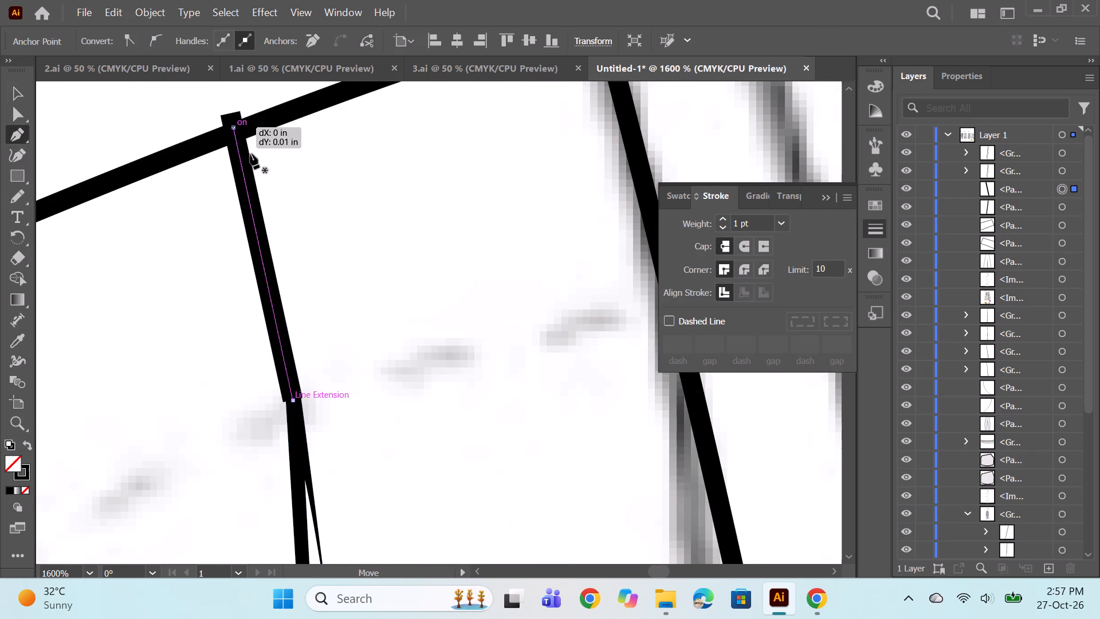
pyautogui.keyDown('alt'); pyautogui.scroll(-9, 308, 193); pyautogui.keyUp('alt')
pyautogui.keyDown('alt'); pyautogui.scroll(-1, 345, 225); pyautogui.keyUp('alt')
pyautogui.keyDown('ctrl'); pyautogui.keyDown('alt'); pyautogui.scroll(1, 280, 209); pyautogui.keyUp('alt'); pyautogui.keyUp('ctrl')
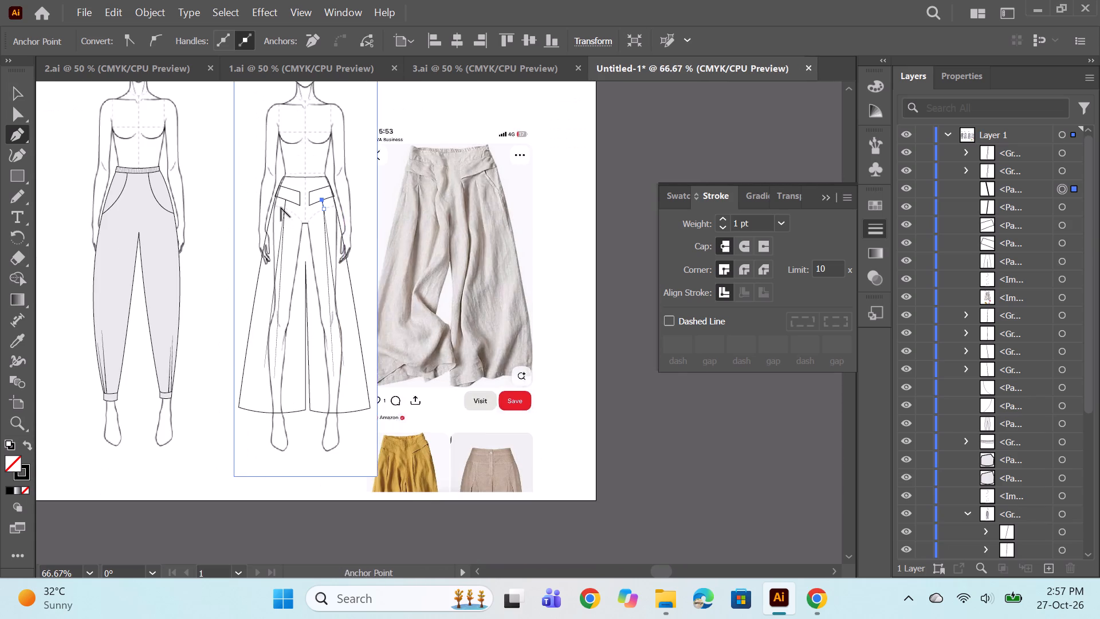
pyautogui.keyDown('ctrl'); pyautogui.click(213, 181); pyautogui.keyUp('ctrl')
# Draw the waistband's left side and gently curved top edge above the trouser waistline with the Pen tool.
pyautogui.scroll(-1, 1077, 276)
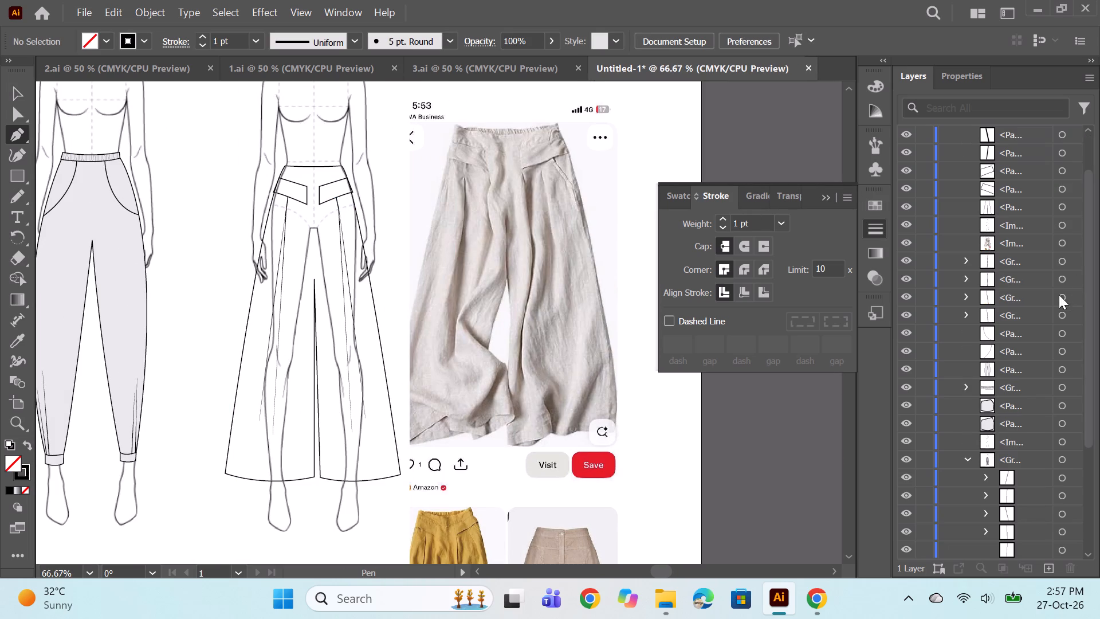
pyautogui.scroll(2, 303, 214)
pyautogui.keyDown('alt'); pyautogui.scroll(2, 309, 188); pyautogui.keyUp('alt')
pyautogui.press('space')
pyautogui.moveTo(312, 220); pyautogui.dragTo(255, 309)
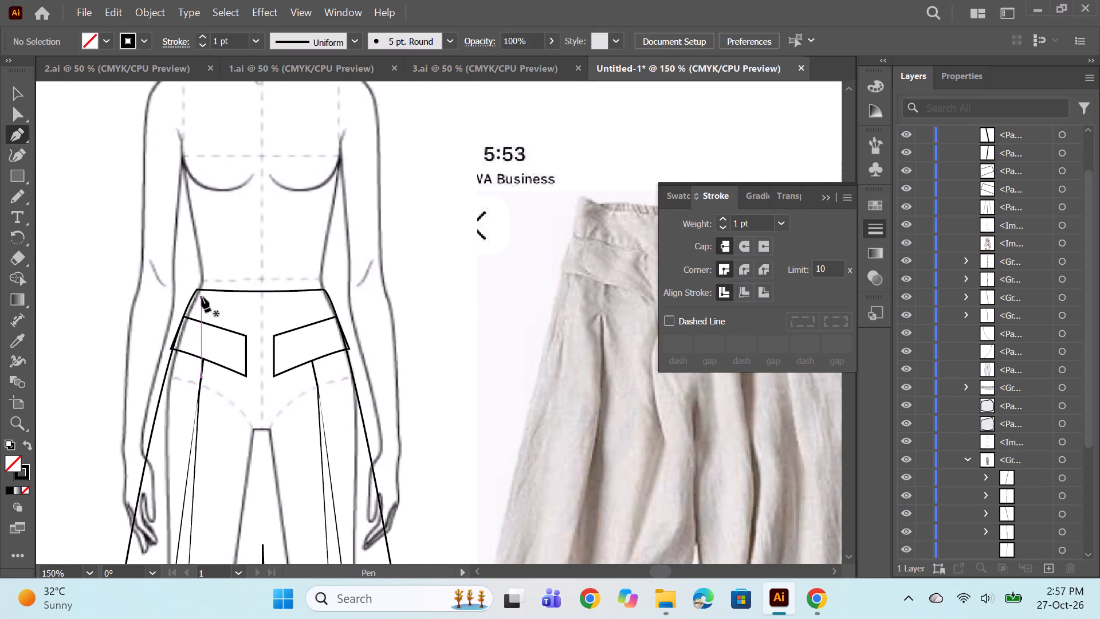
pyautogui.click(199, 297)
pyautogui.click(196, 291)
pyautogui.click(200, 272)
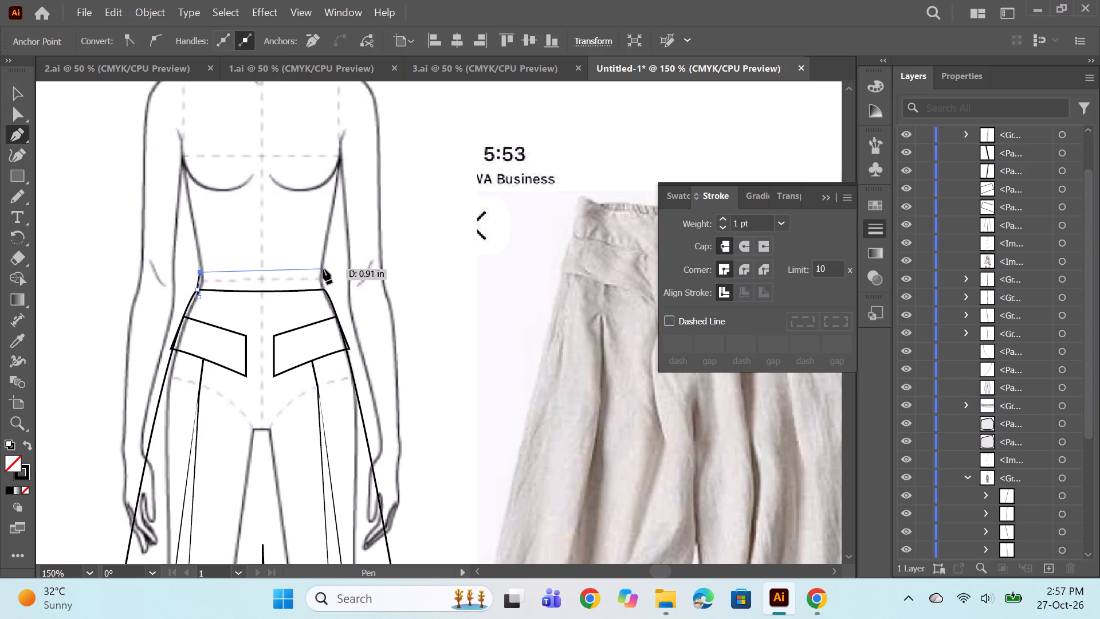
pyautogui.moveTo(323, 272); pyautogui.dragTo(376, 265)
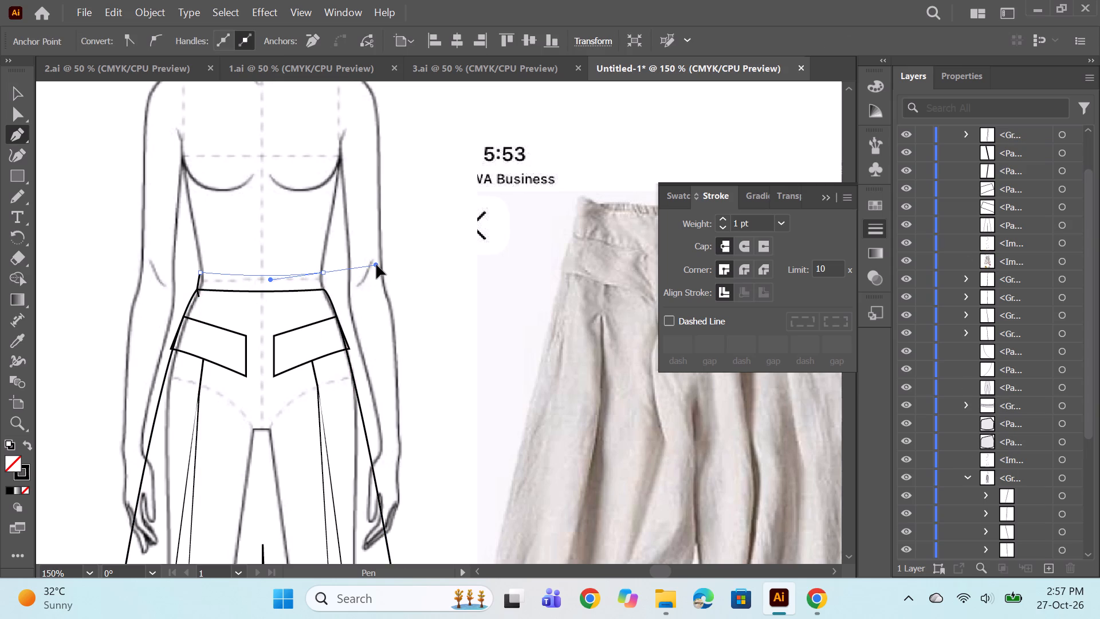
pyautogui.moveTo(376, 265); pyautogui.dragTo(377, 264)
pyautogui.keyDown('alt'); pyautogui.click(323, 275); pyautogui.keyUp('alt')
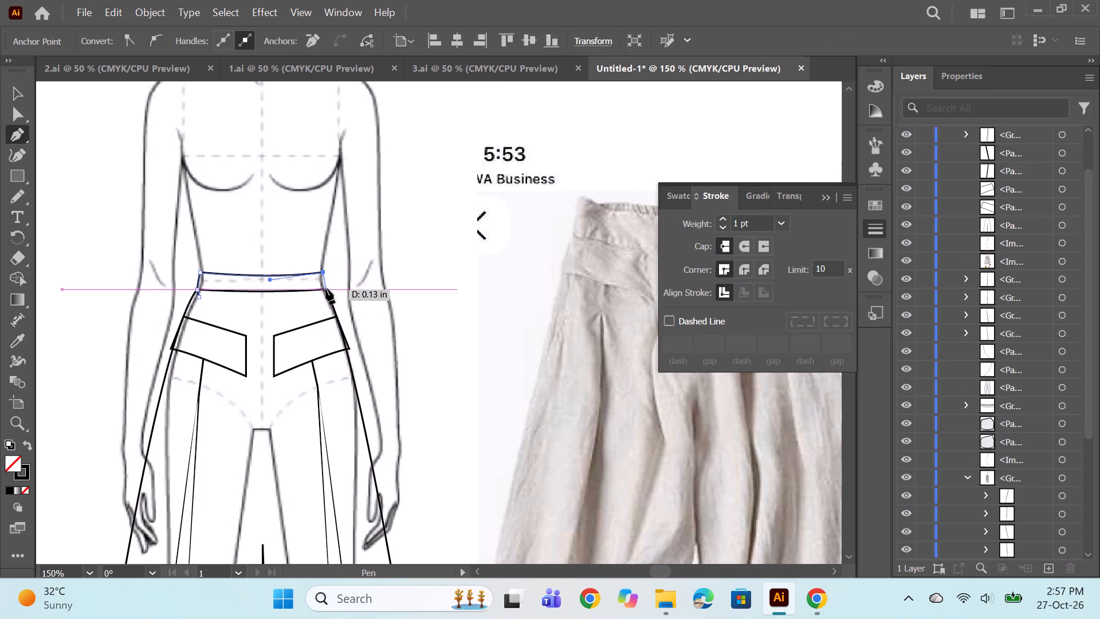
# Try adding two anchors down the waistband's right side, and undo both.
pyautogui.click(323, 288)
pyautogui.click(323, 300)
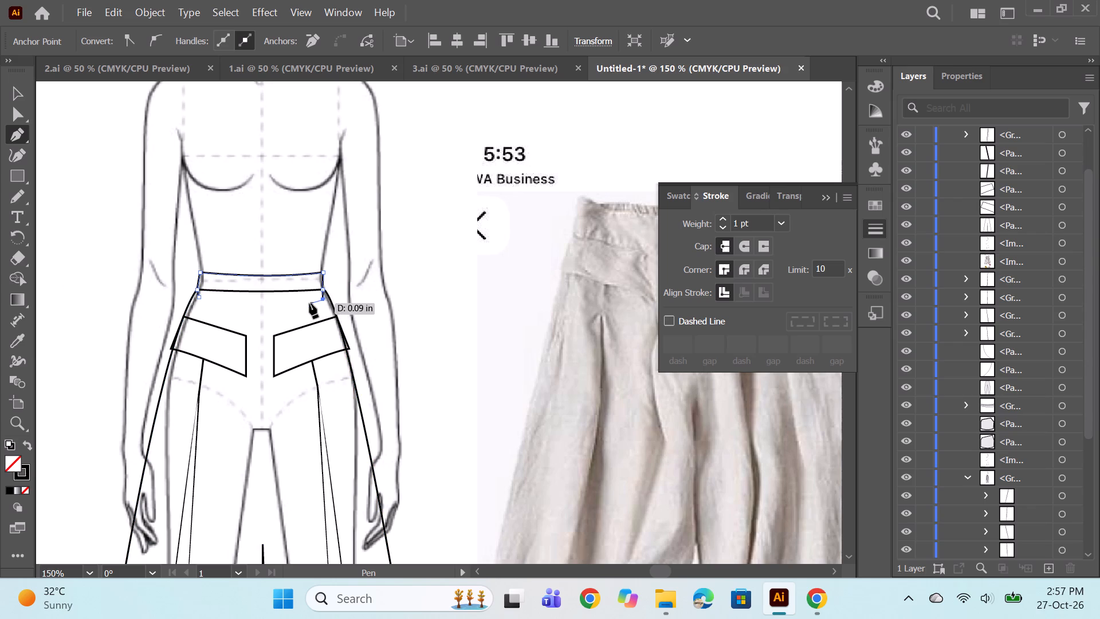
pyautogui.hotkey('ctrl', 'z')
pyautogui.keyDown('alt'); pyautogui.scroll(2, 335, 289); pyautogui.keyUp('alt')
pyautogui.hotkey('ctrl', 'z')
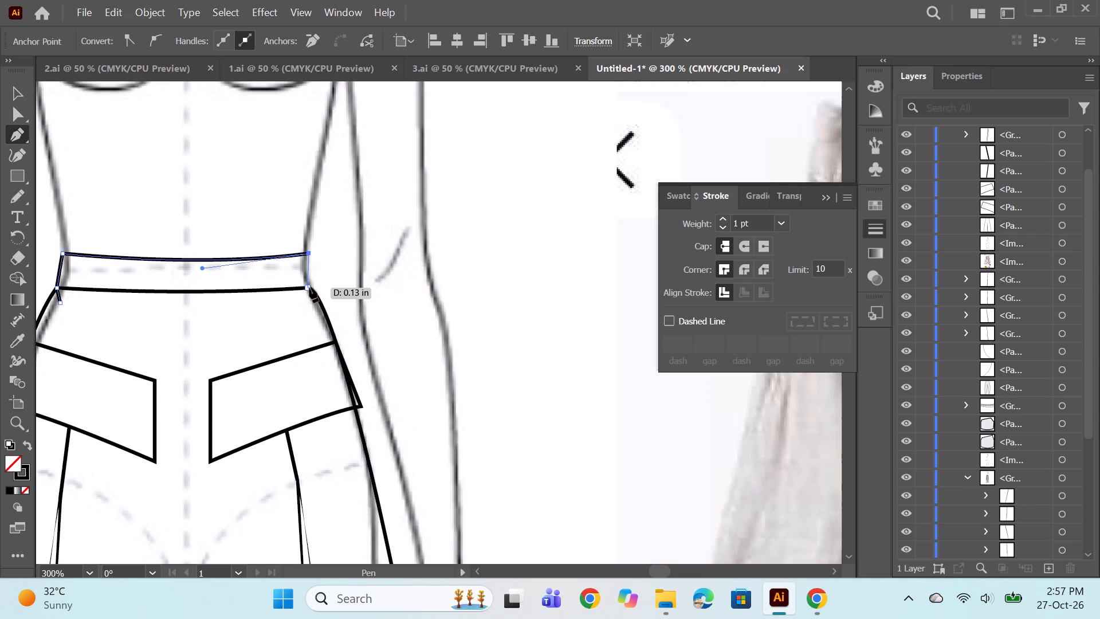
# Draw the waistband's right side and close the outline with a straight bottom edge just below the trouser waistline.
pyautogui.click(309, 287)
pyautogui.click(302, 301)
pyautogui.click(61, 304)
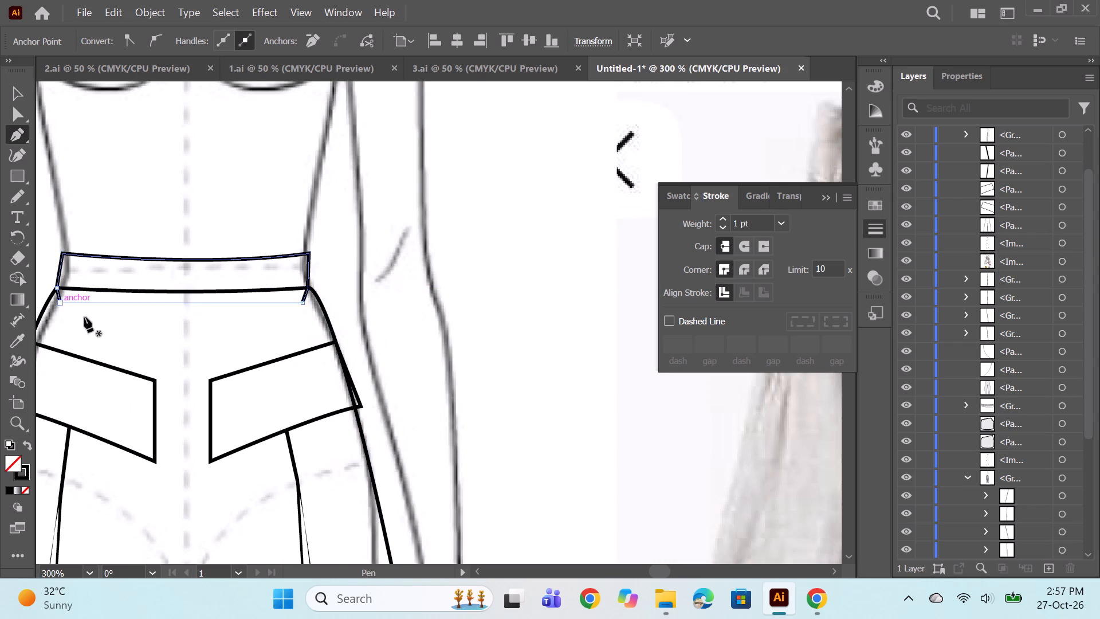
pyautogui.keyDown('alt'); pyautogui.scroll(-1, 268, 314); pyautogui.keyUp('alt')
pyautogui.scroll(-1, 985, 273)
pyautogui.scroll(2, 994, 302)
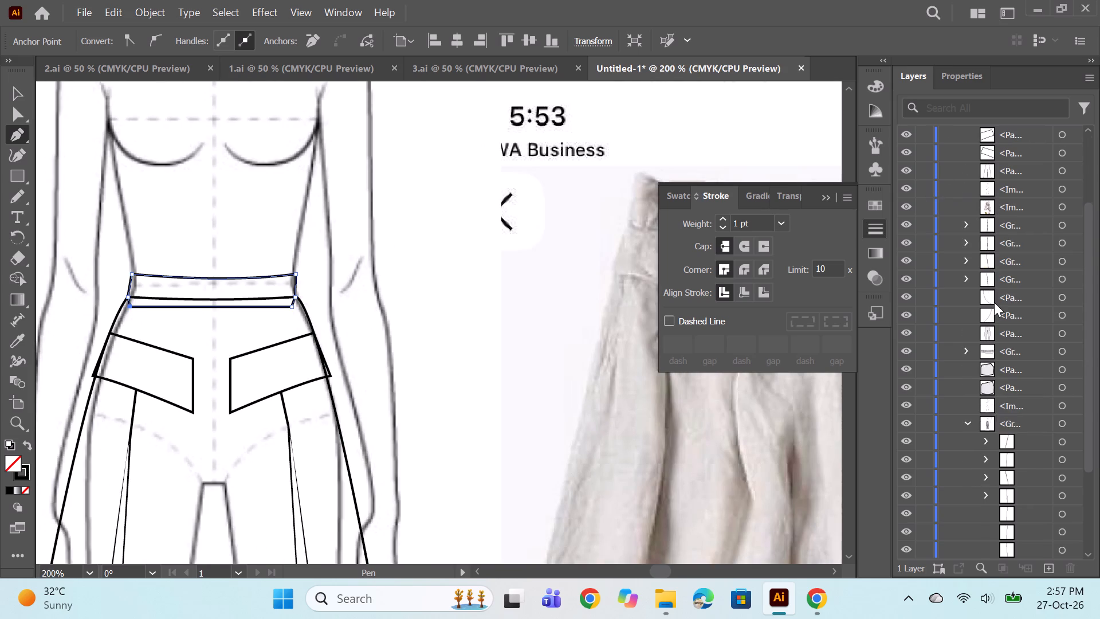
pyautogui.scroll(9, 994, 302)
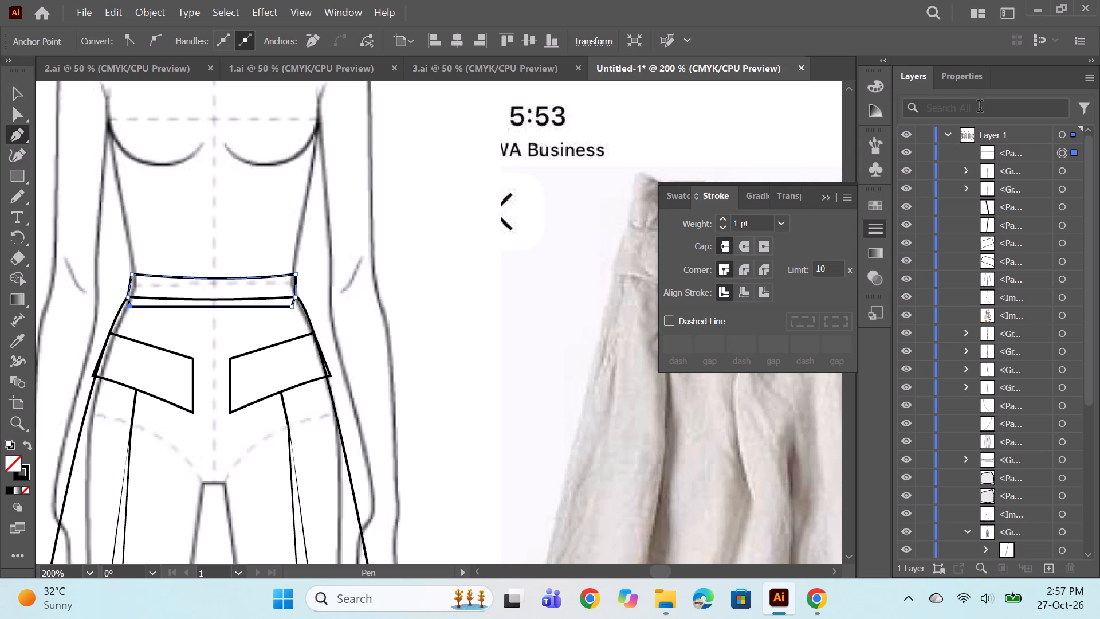
# Select the whole waistband outline and fill it with a very light grey swatch.
pyautogui.click(21, 92)
pyautogui.click(1064, 151)
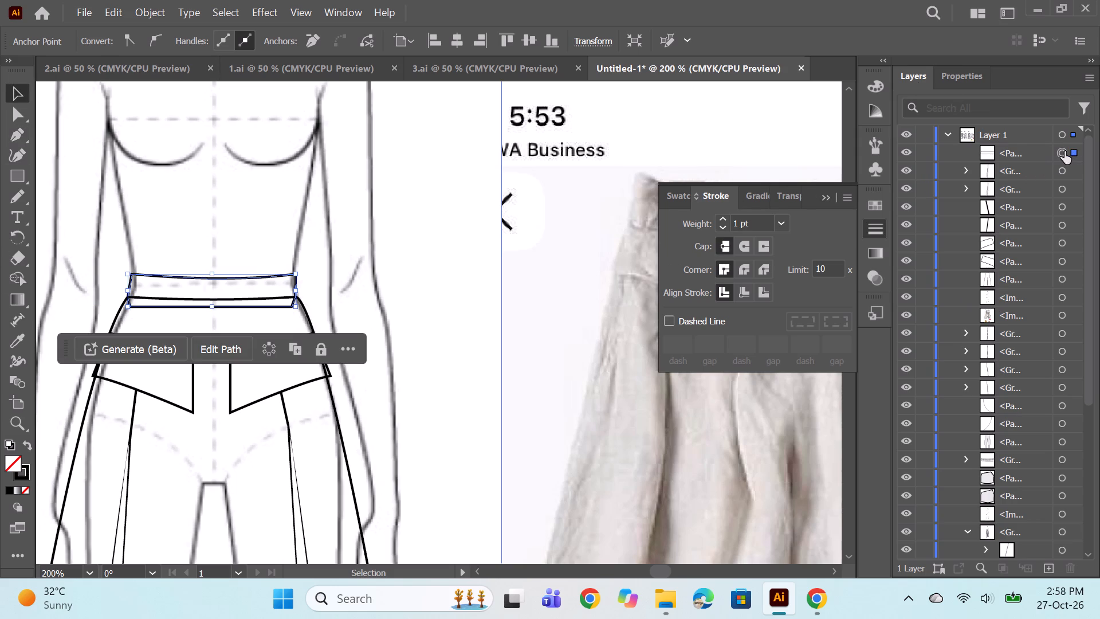
pyautogui.click(109, 36)
pyautogui.click(135, 125)
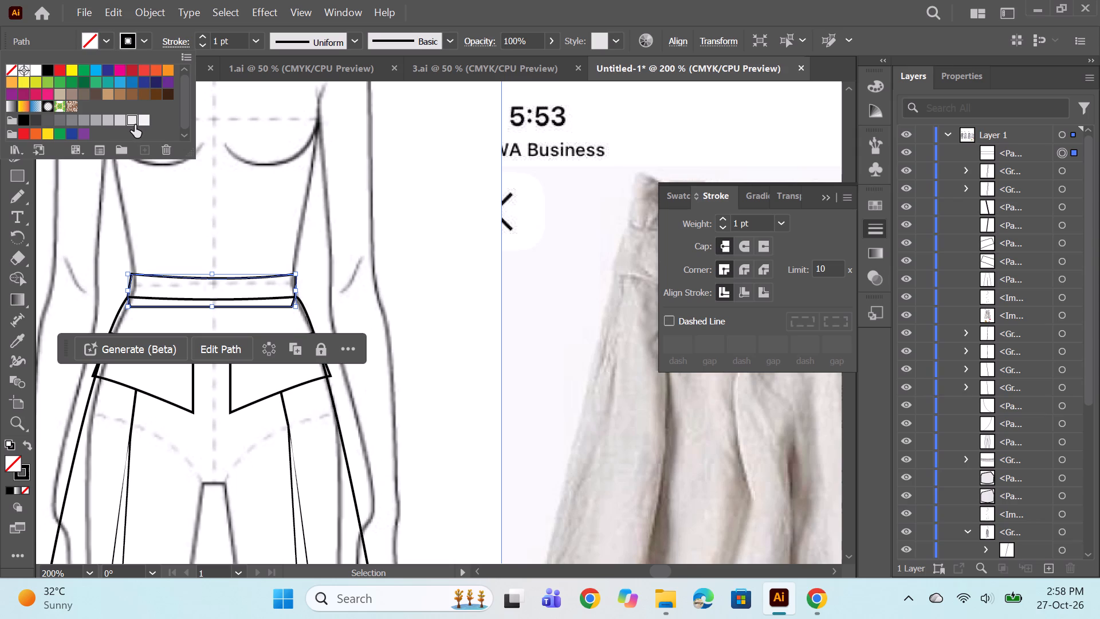
# Move the waistband path down Layer 1's stacking order, beneath the images and line groups and directly above the horizontal band group.
pyautogui.moveTo(1017, 149); pyautogui.dragTo(1041, 464)
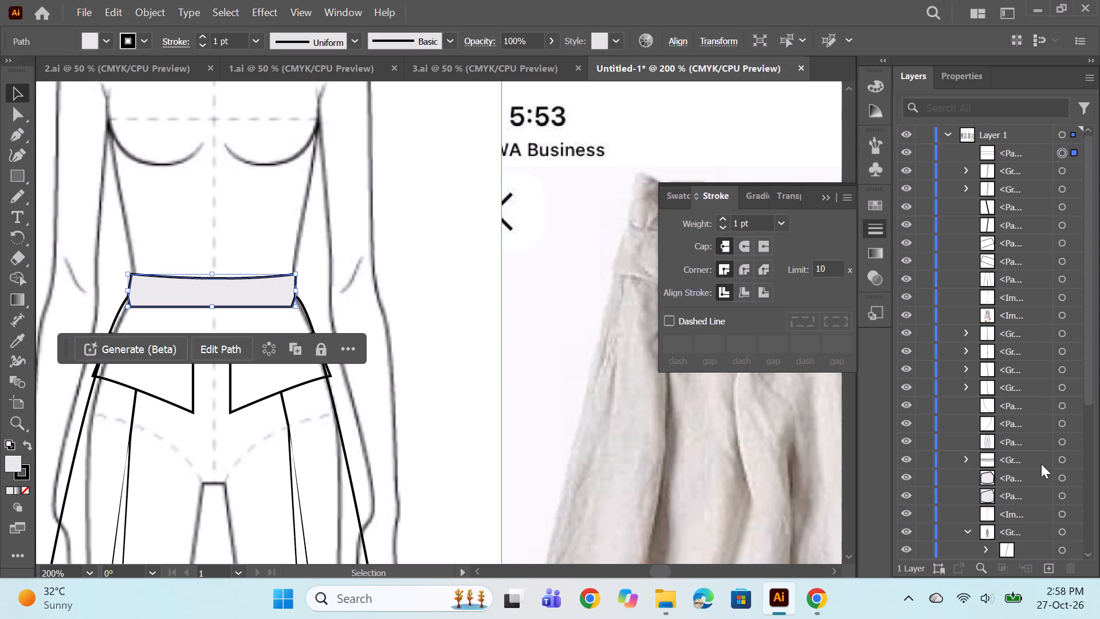
pyautogui.moveTo(1041, 464); pyautogui.dragTo(1017, 450)
pyautogui.moveTo(1012, 152); pyautogui.dragTo(999, 390)
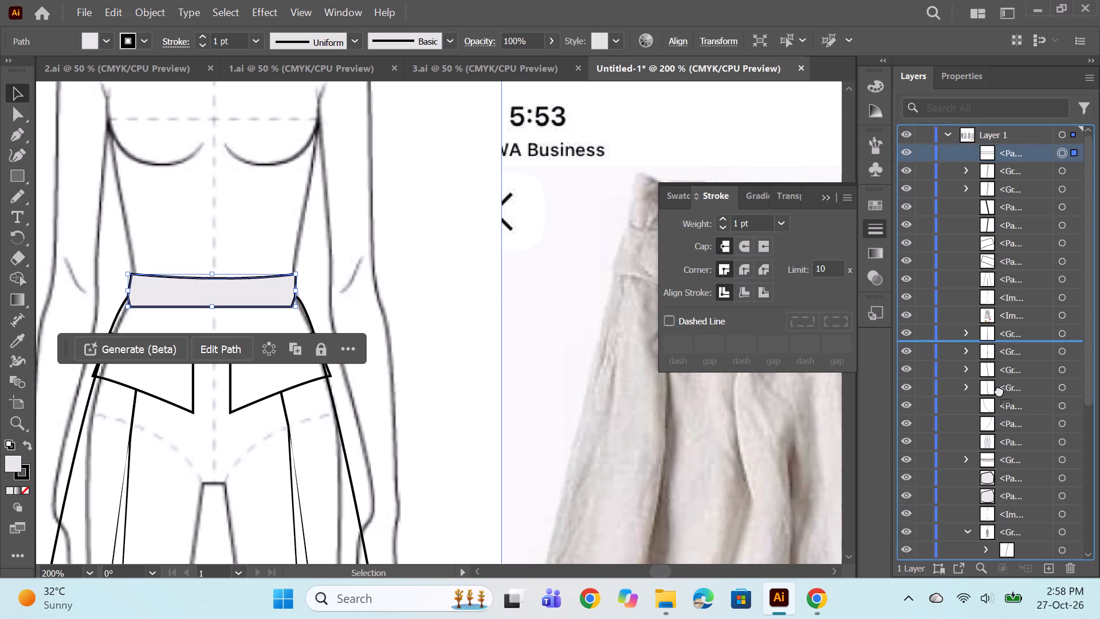
pyautogui.moveTo(999, 390); pyautogui.dragTo(998, 447)
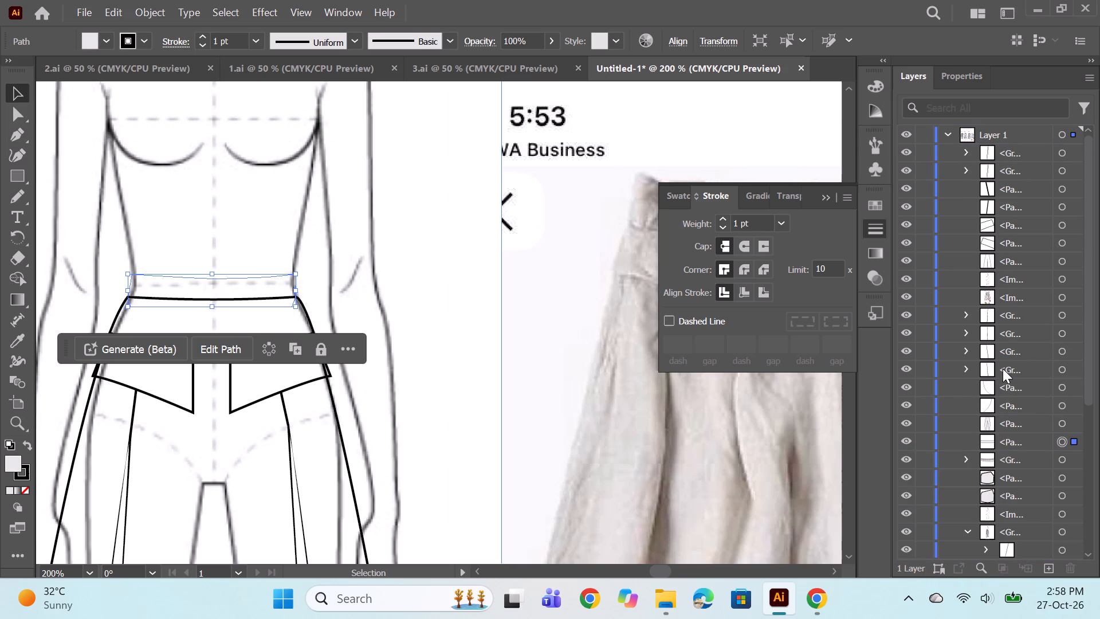
pyautogui.scroll(-1, 1003, 369)
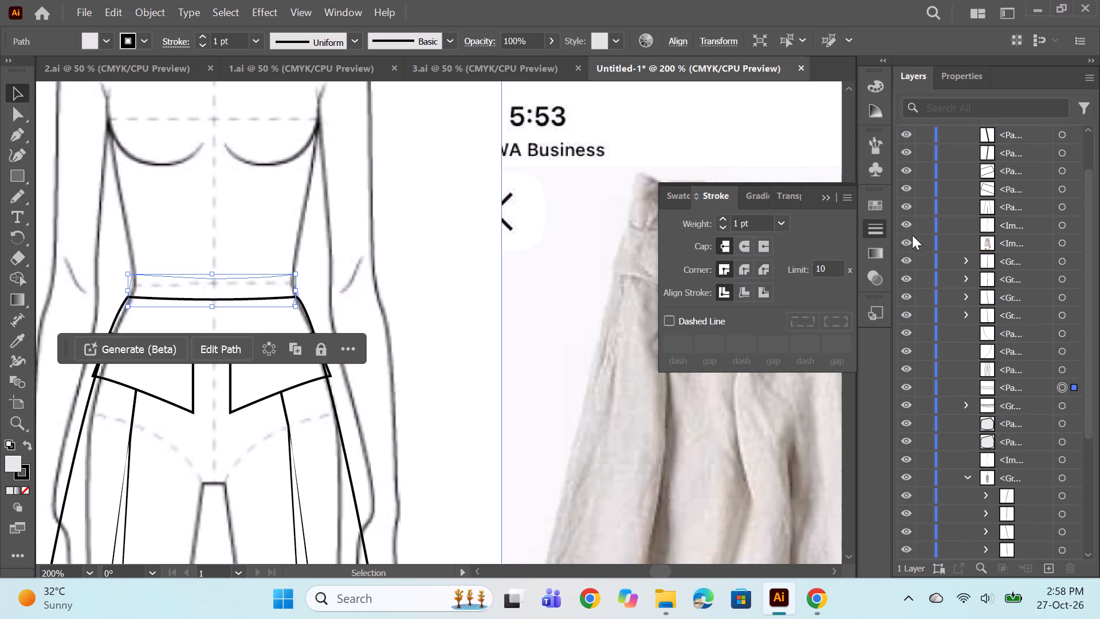